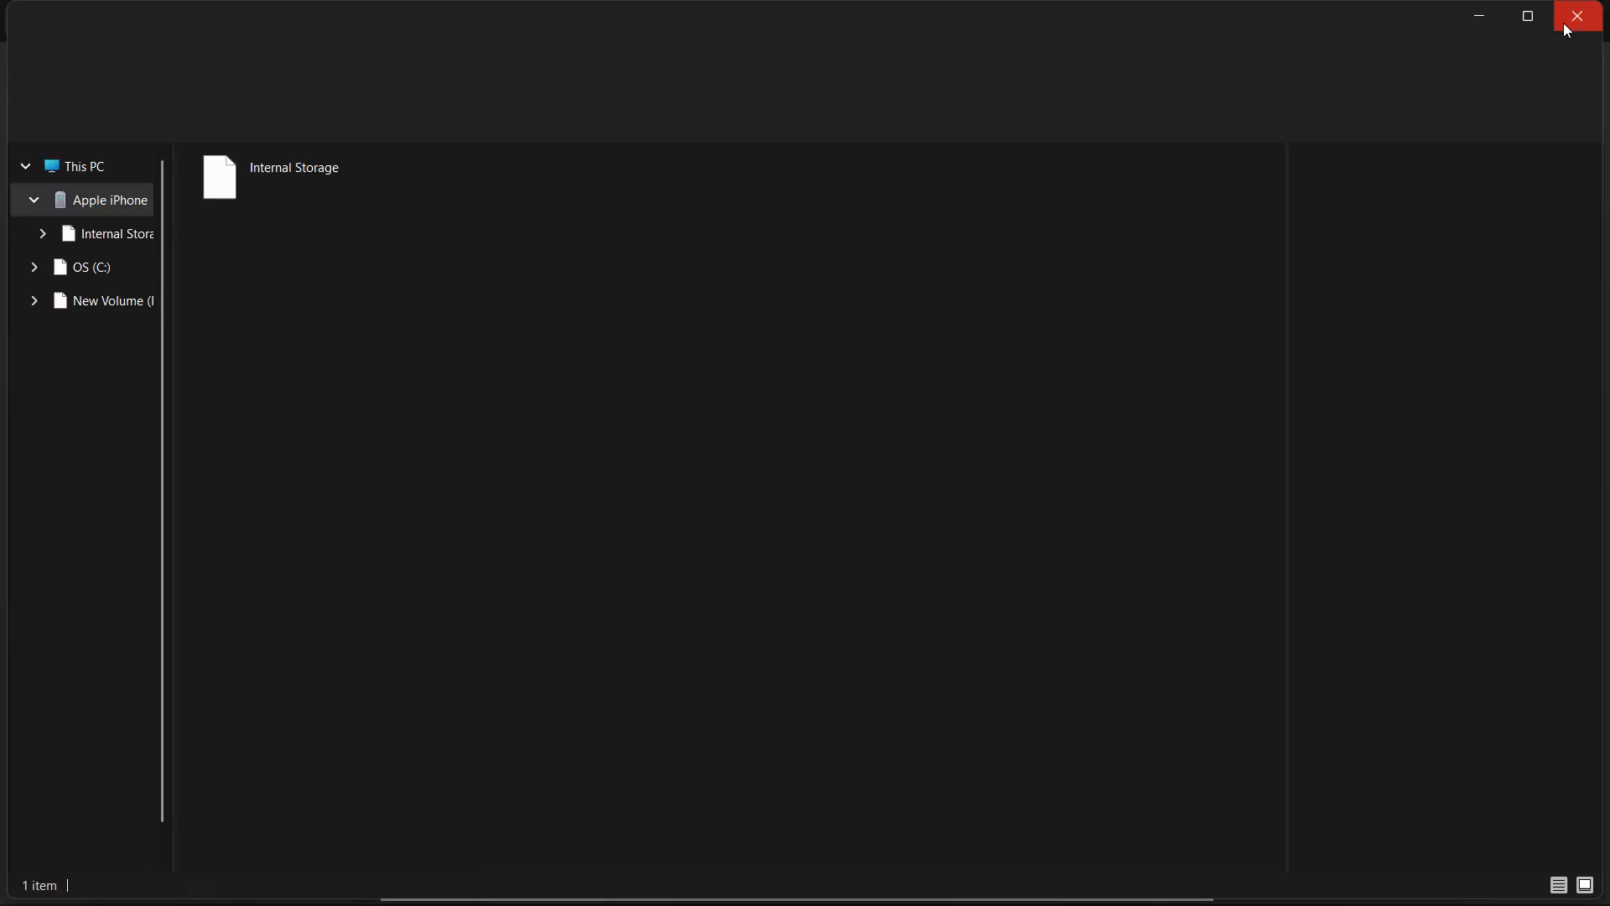
click(1563, 23)
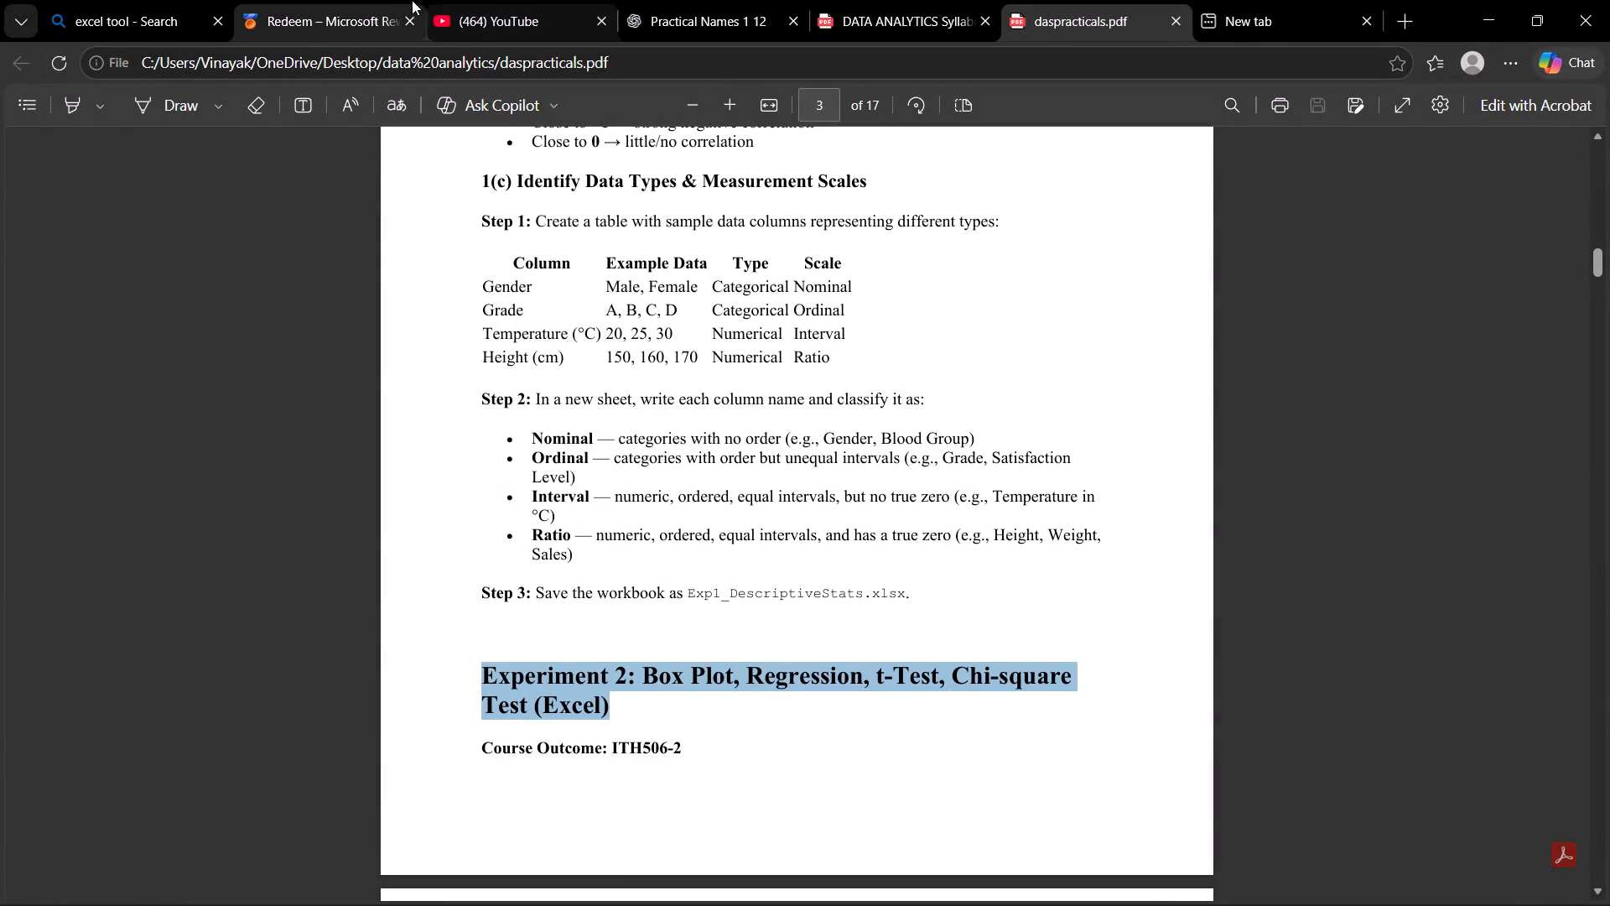
click(394, 0)
double_click(223, 19)
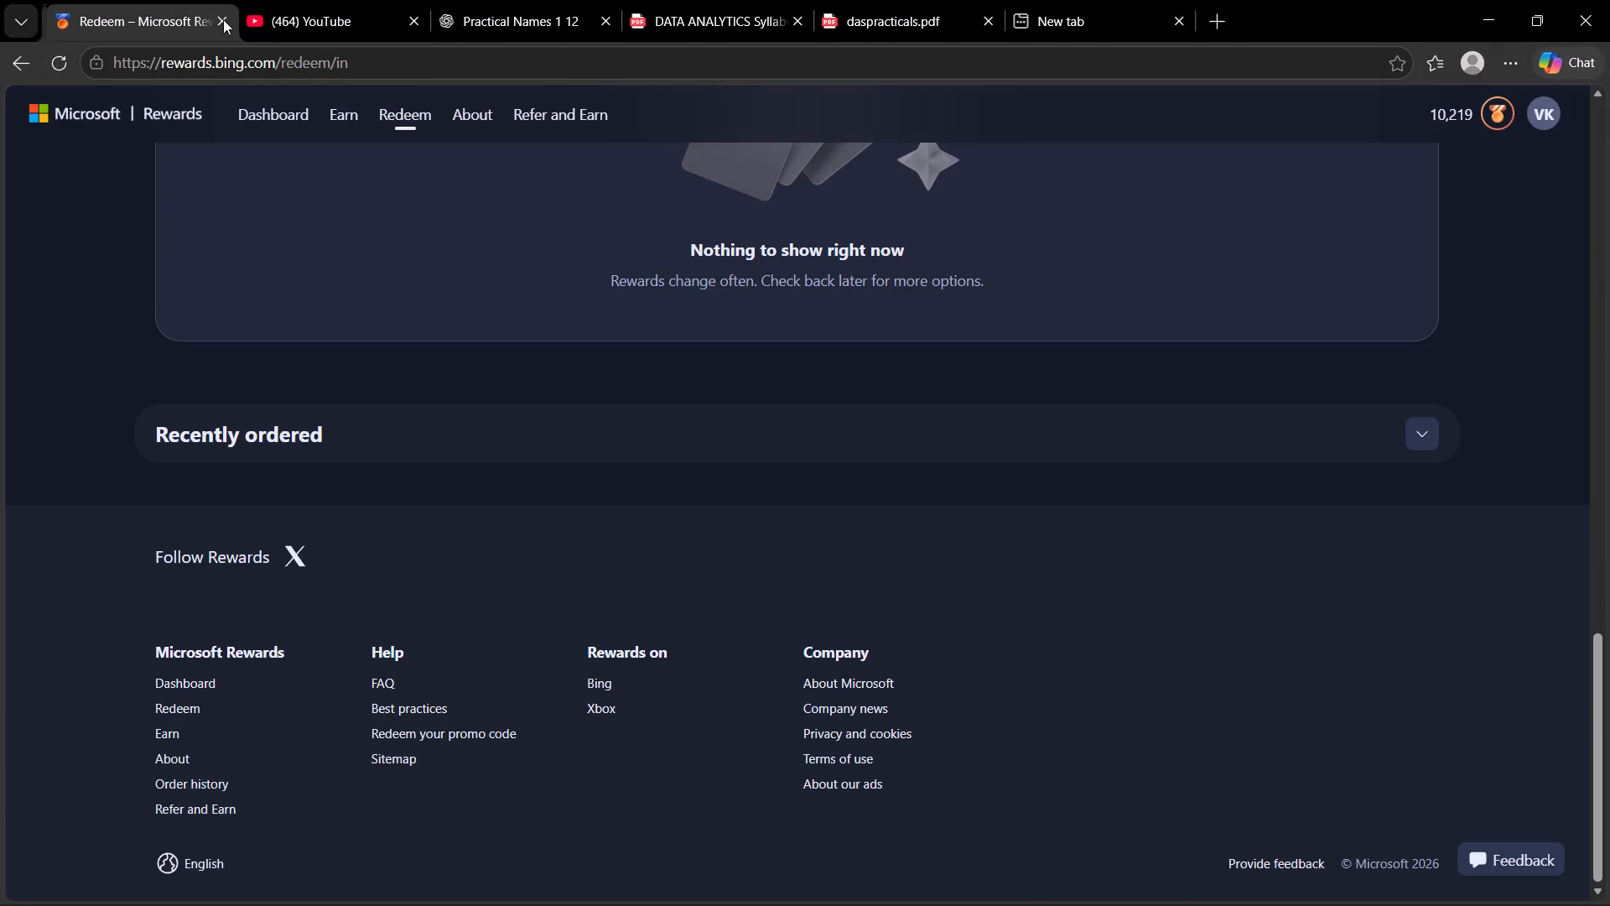
click(223, 19)
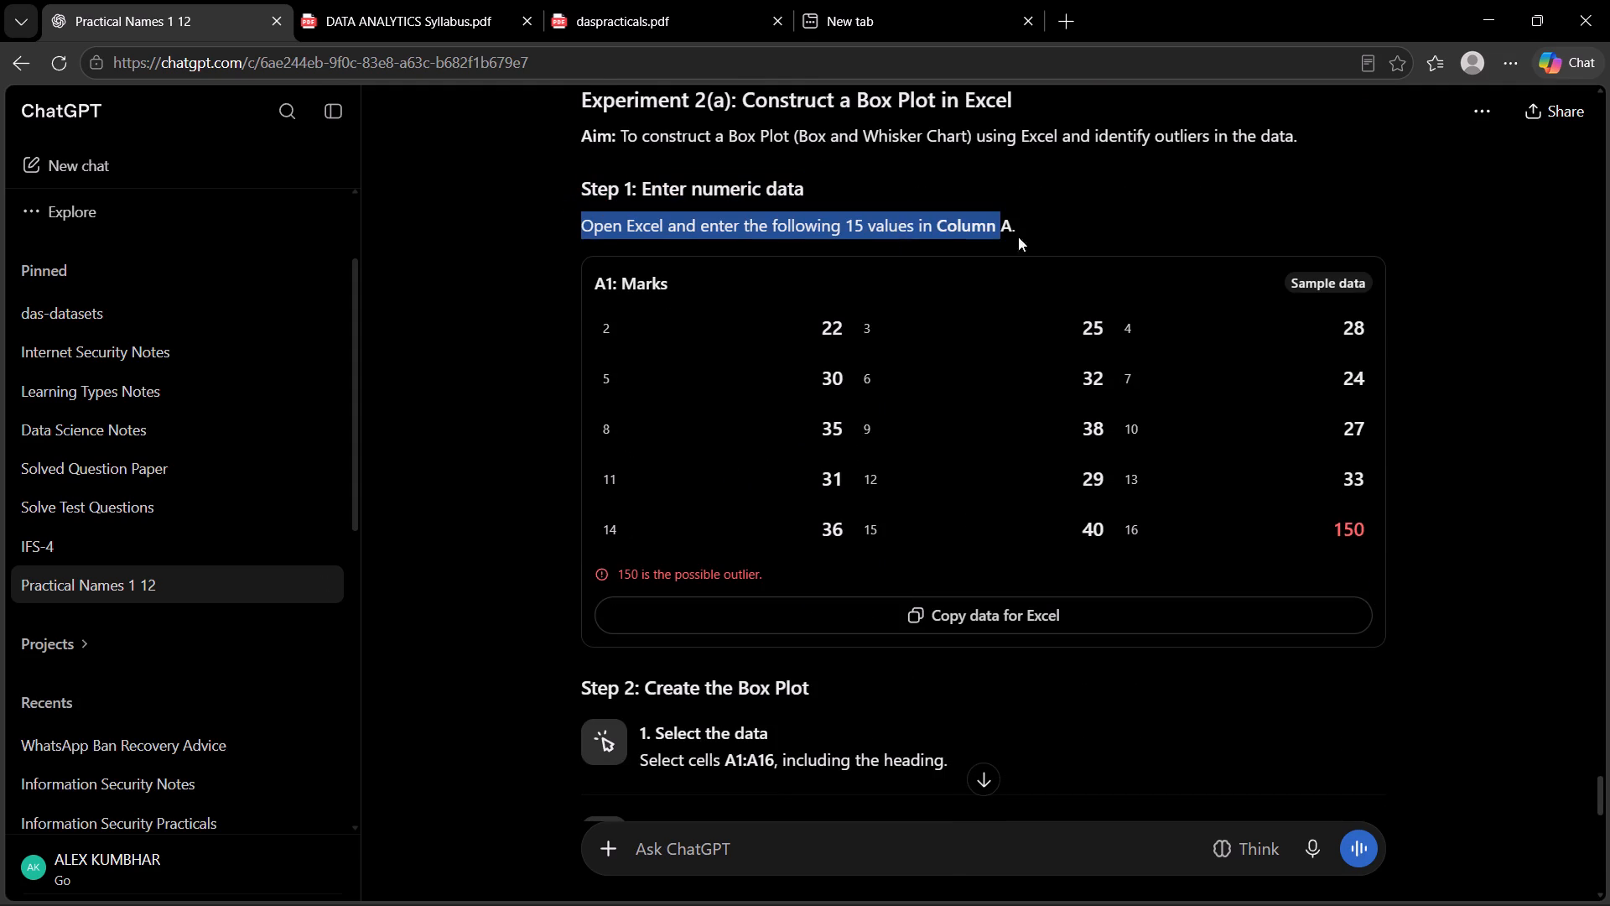
drag(1018, 237, 1031, 234)
click(1031, 234)
drag(1029, 219, 577, 237)
click(577, 237)
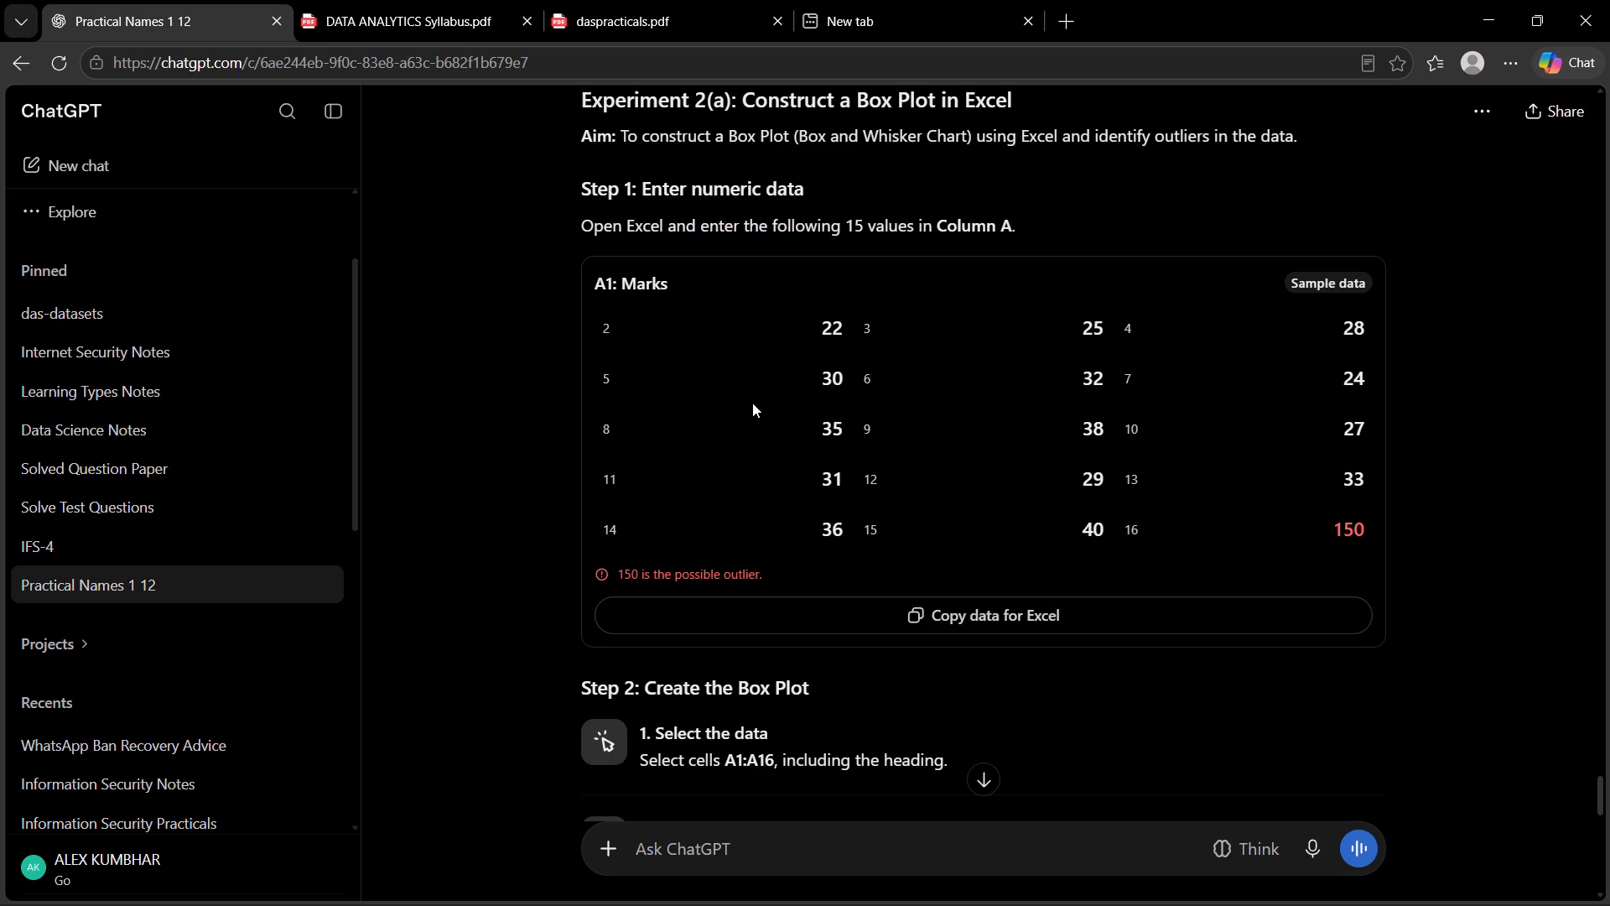
scroll(753, 403, down, 1)
scroll(766, 409, up, 2)
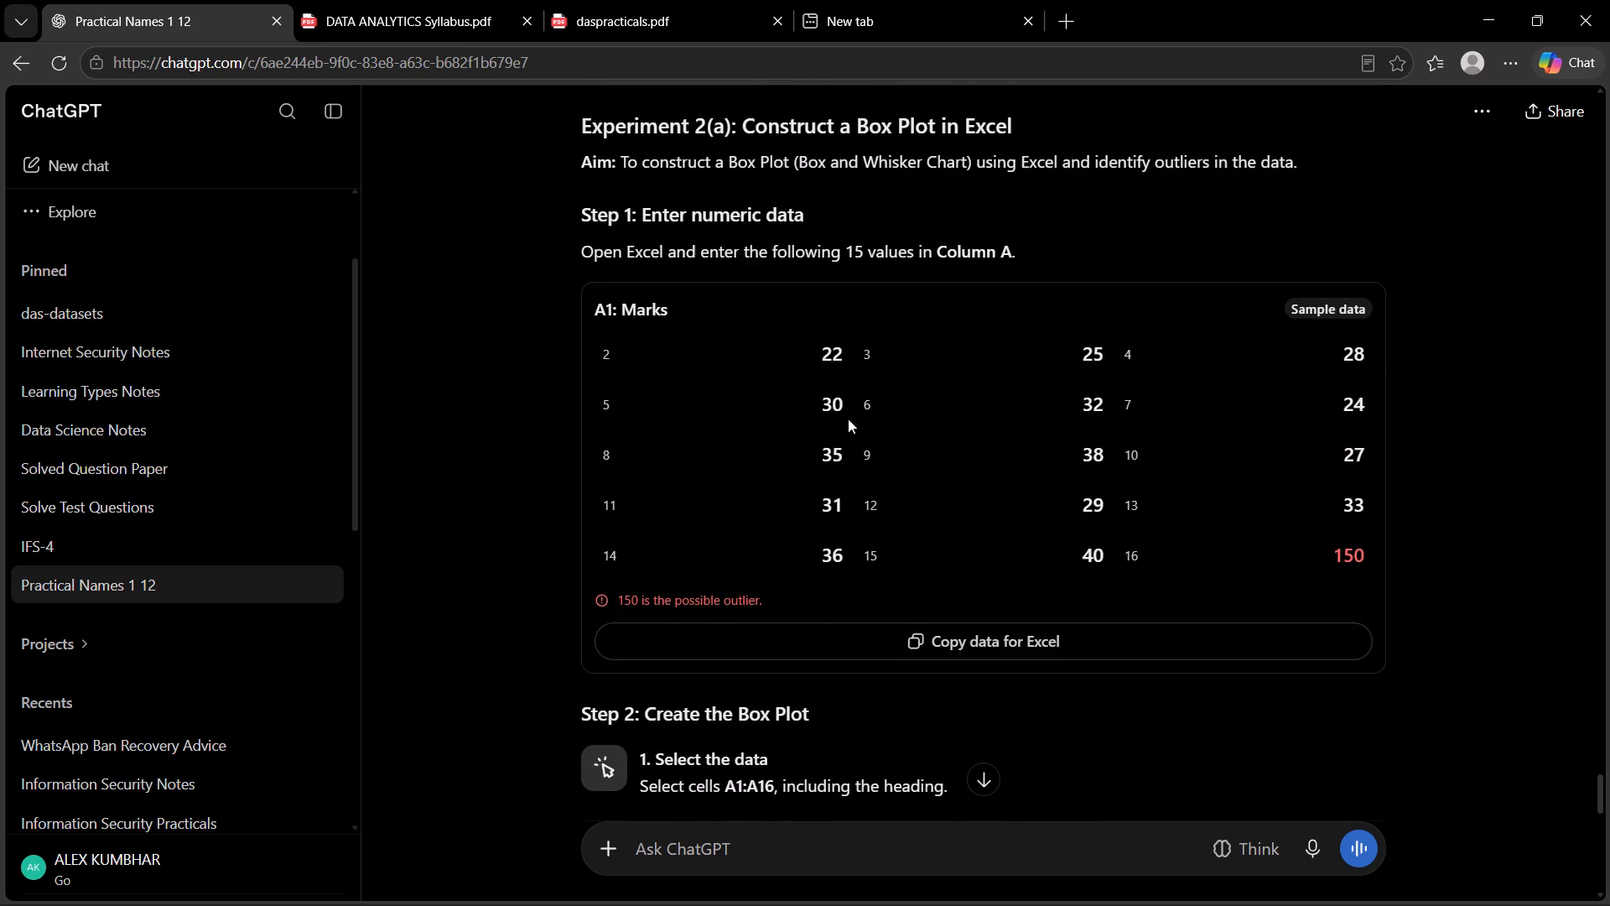
Copy the answer's sample Marks data for Excel and switch to the exp1 workbook in Excel.
click(1045, 722)
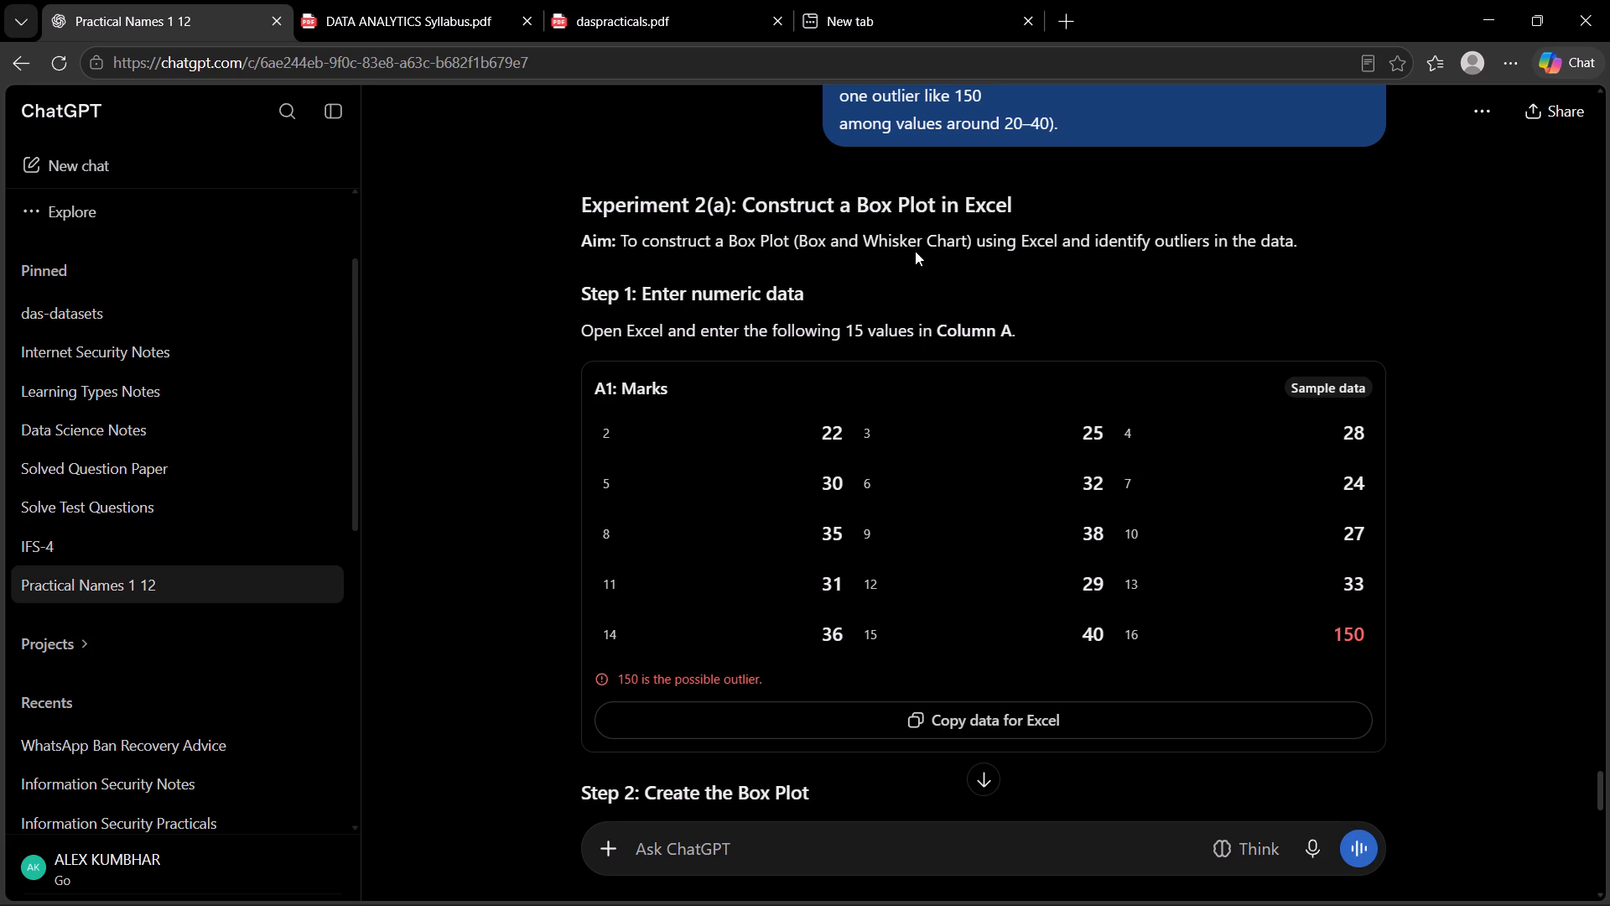
click(1198, 876)
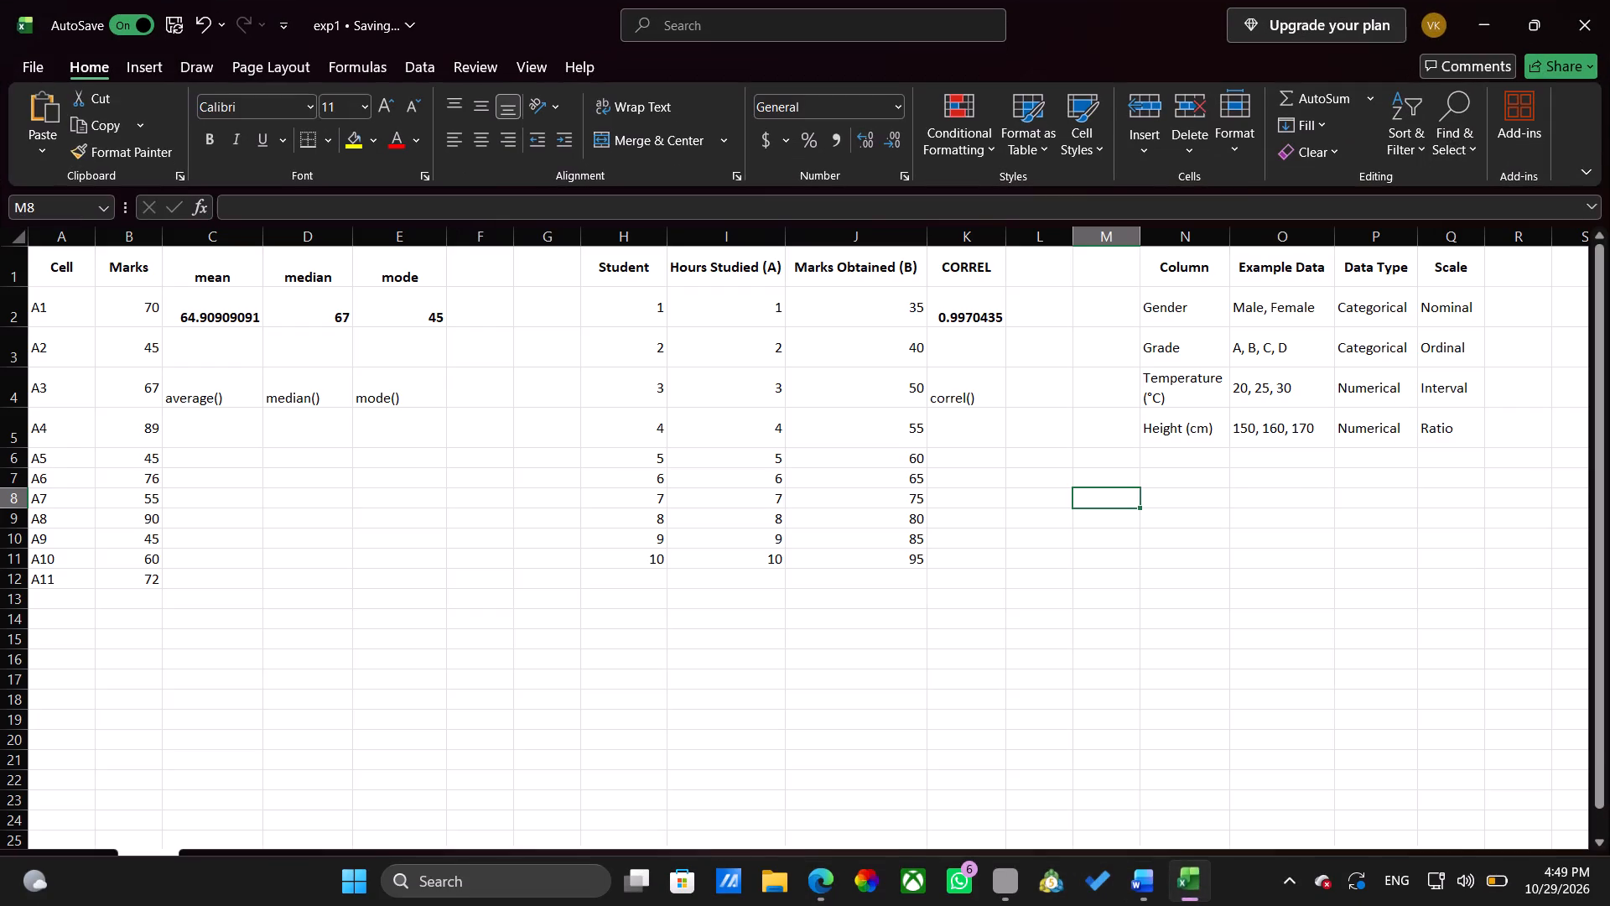
Minimise the open windows and launch Kuro from the desktop.
double_click(1468, 0)
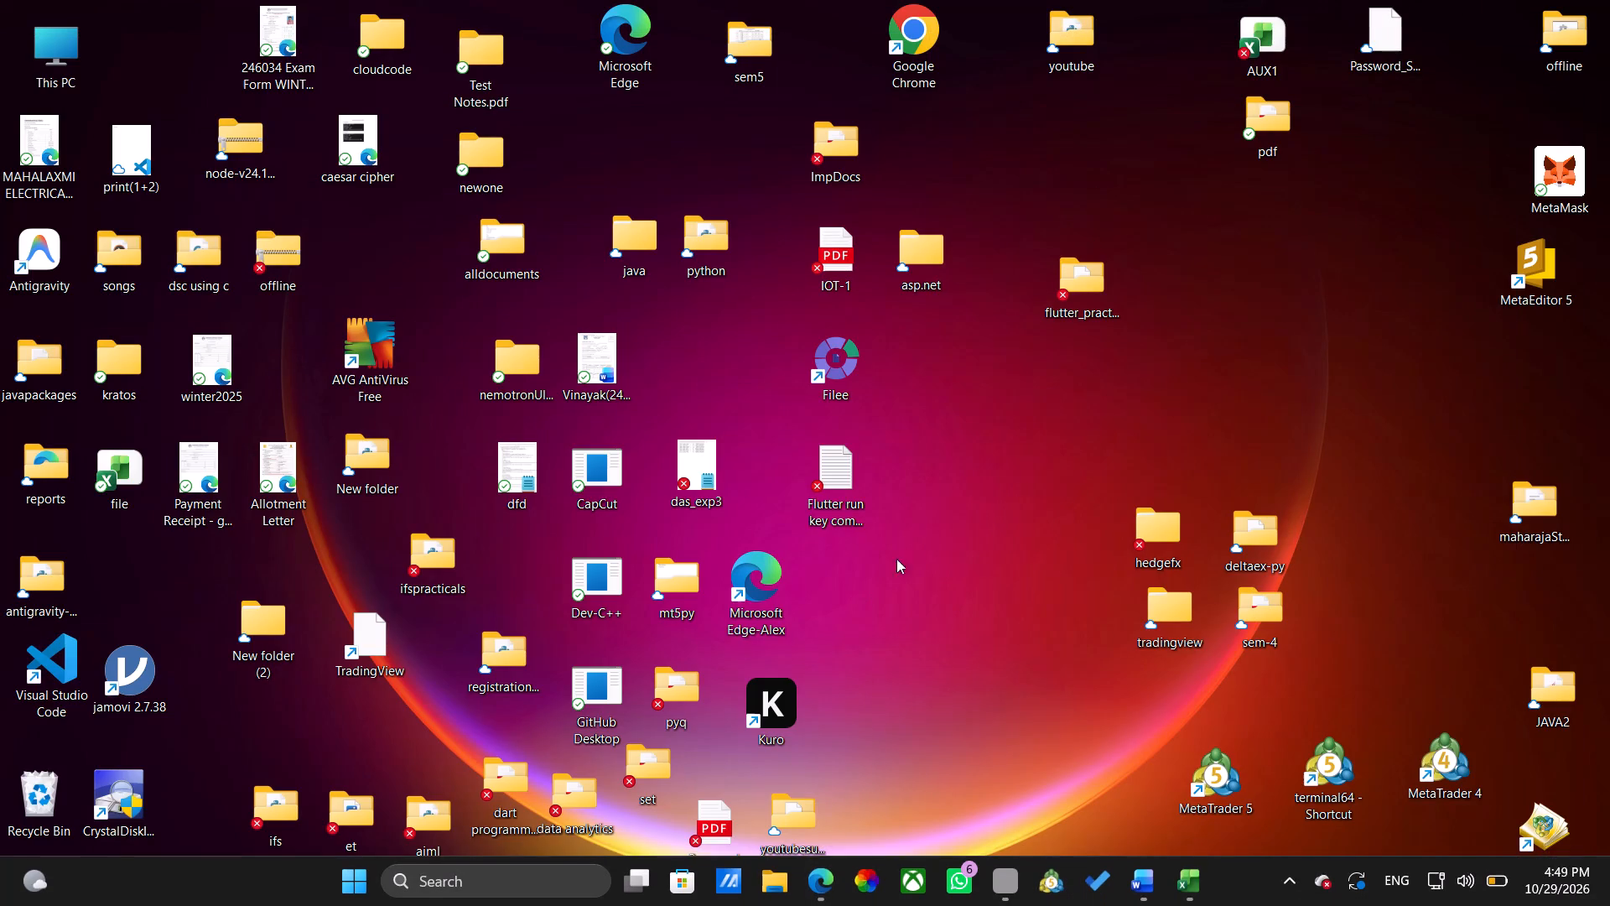
double_click(792, 724)
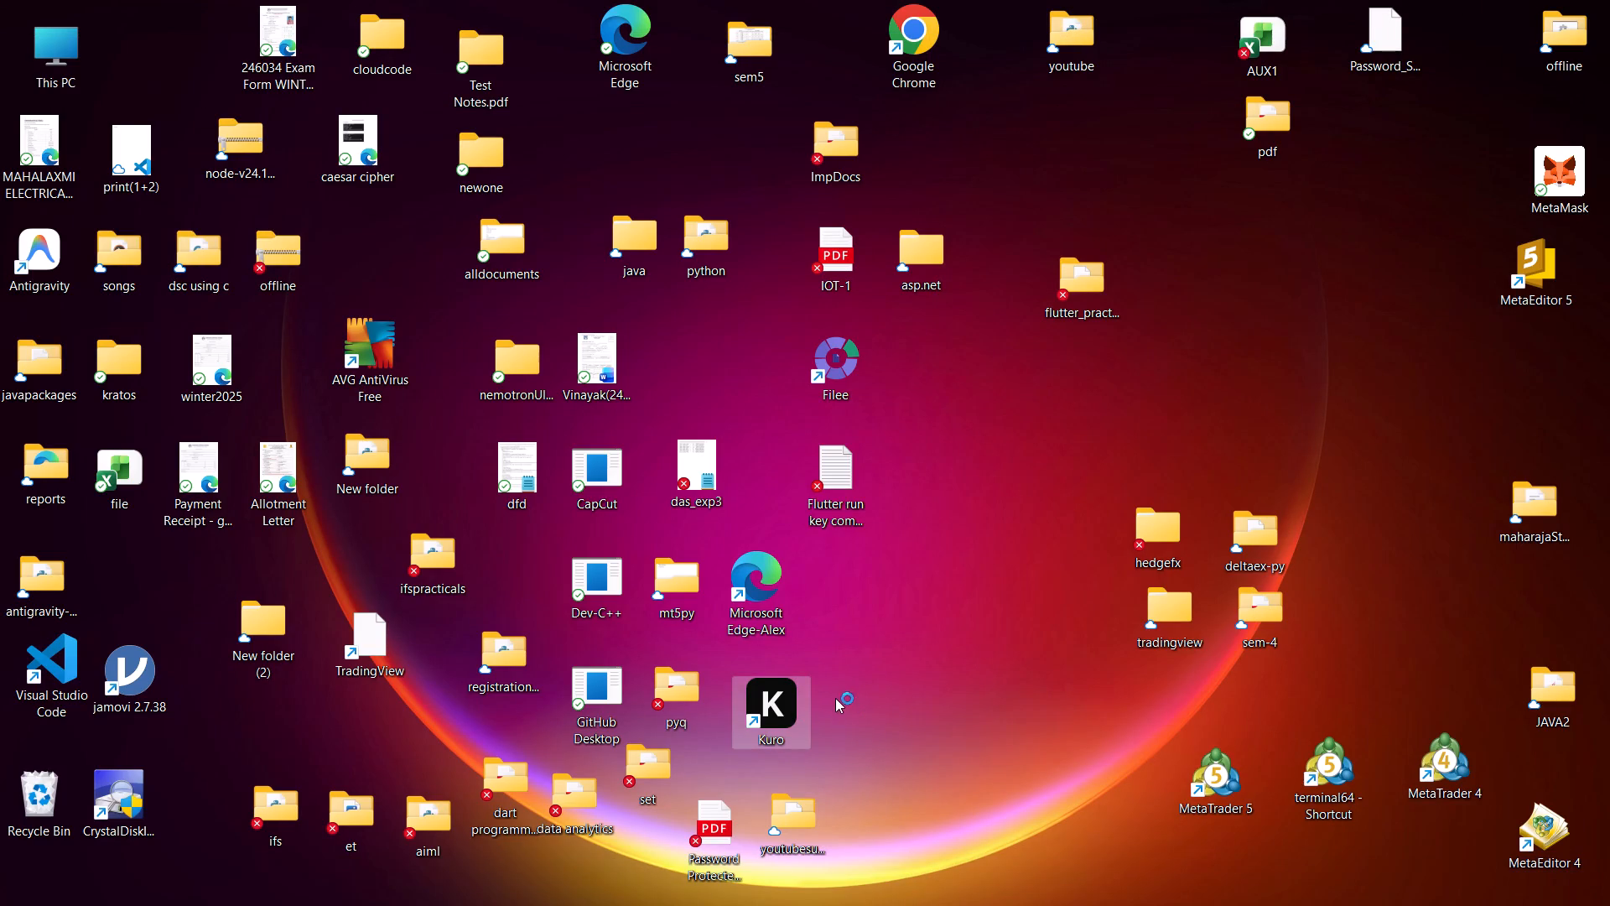
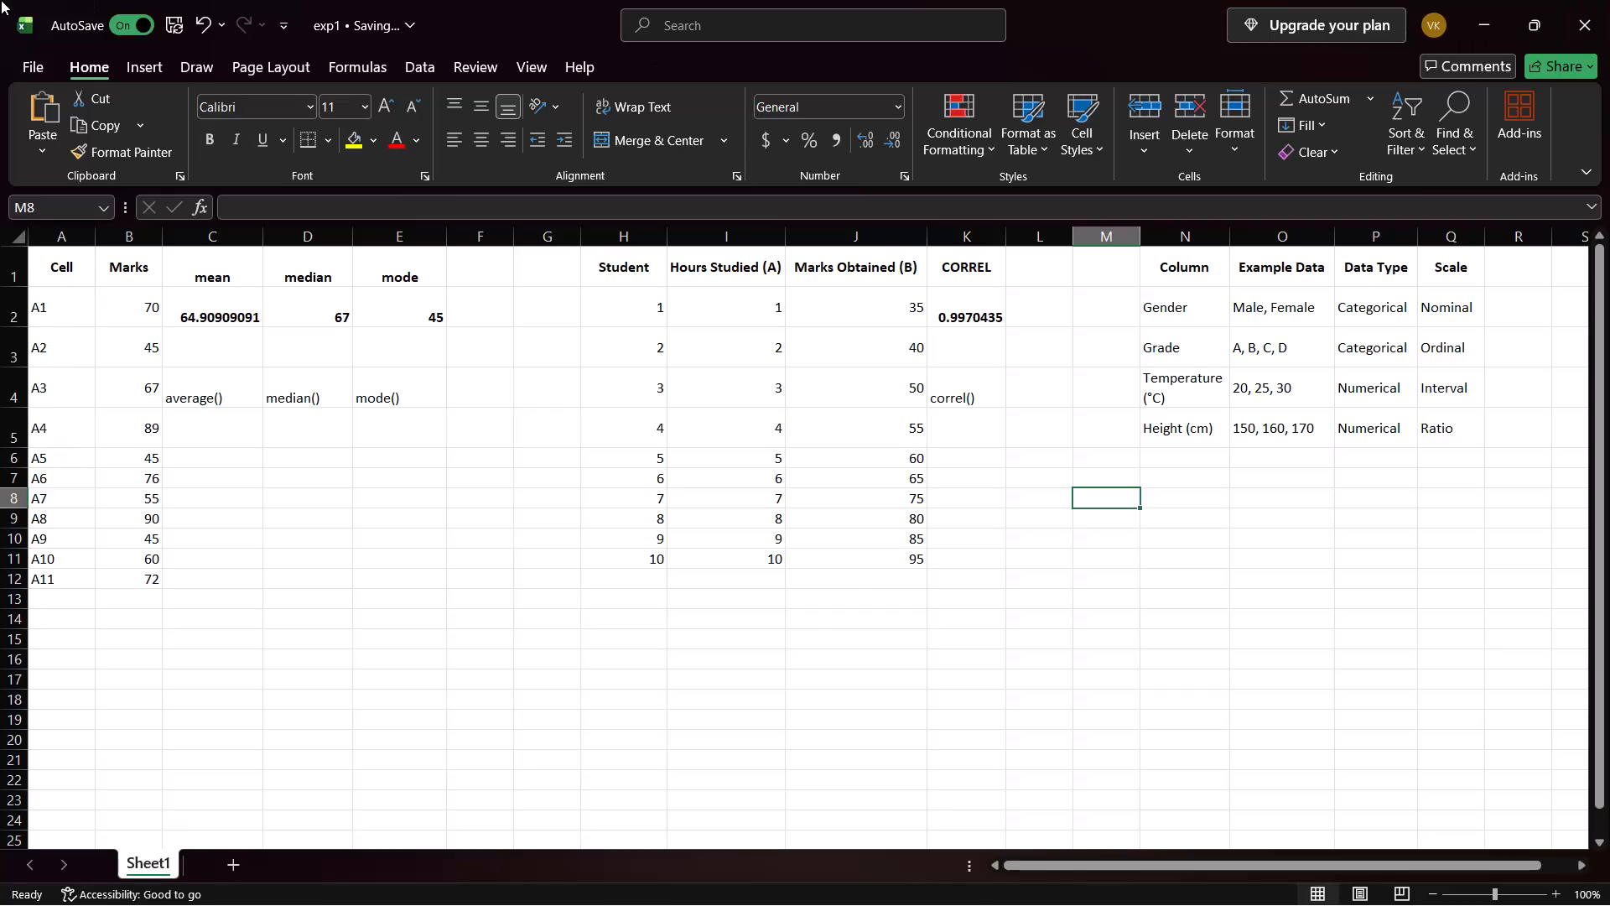
Create a new blank workbook and paste the copied Marks data into column A, starting at A1.
click(39, 72)
click(241, 133)
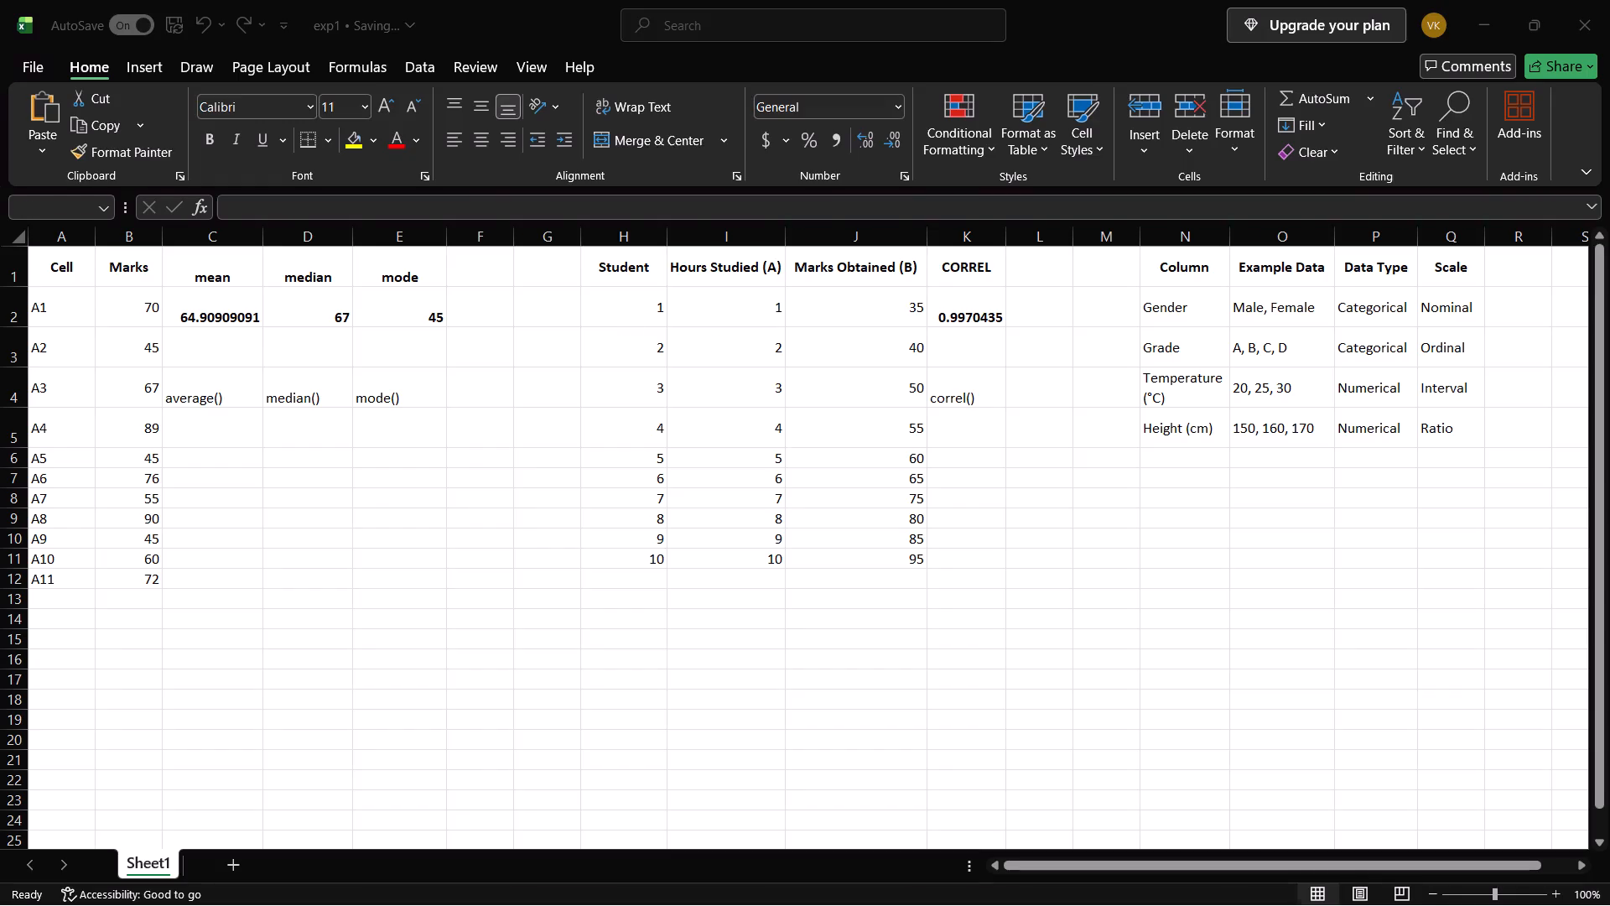
key(ctrl+v)
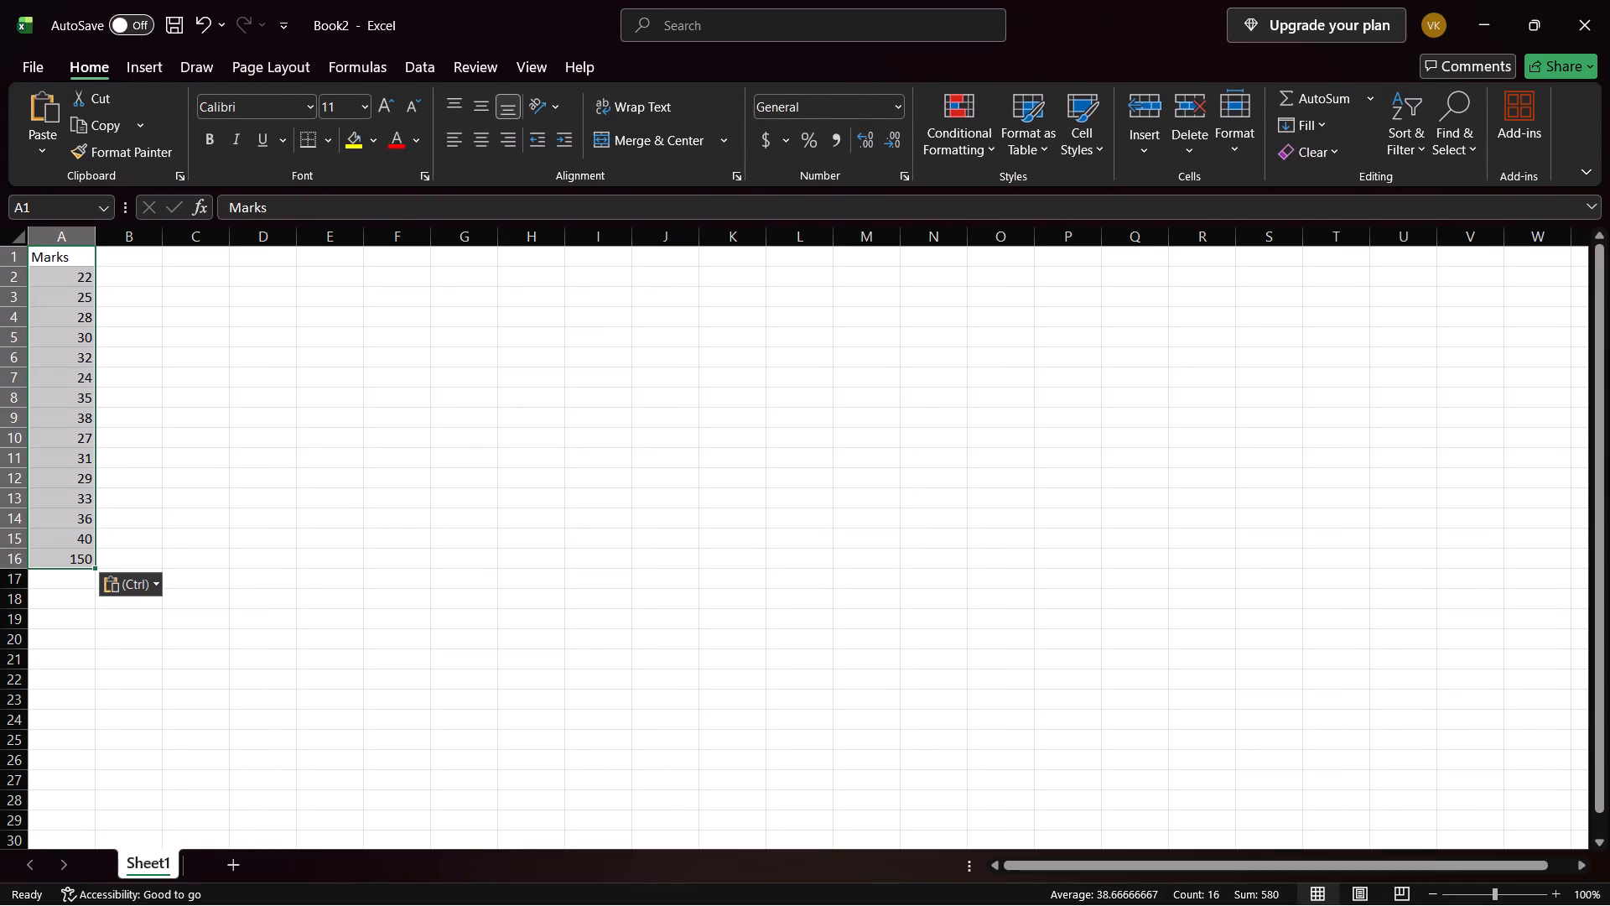
Widen column A, and make the Marks heading in A1 bold and centred.
drag(93, 238, 128, 241)
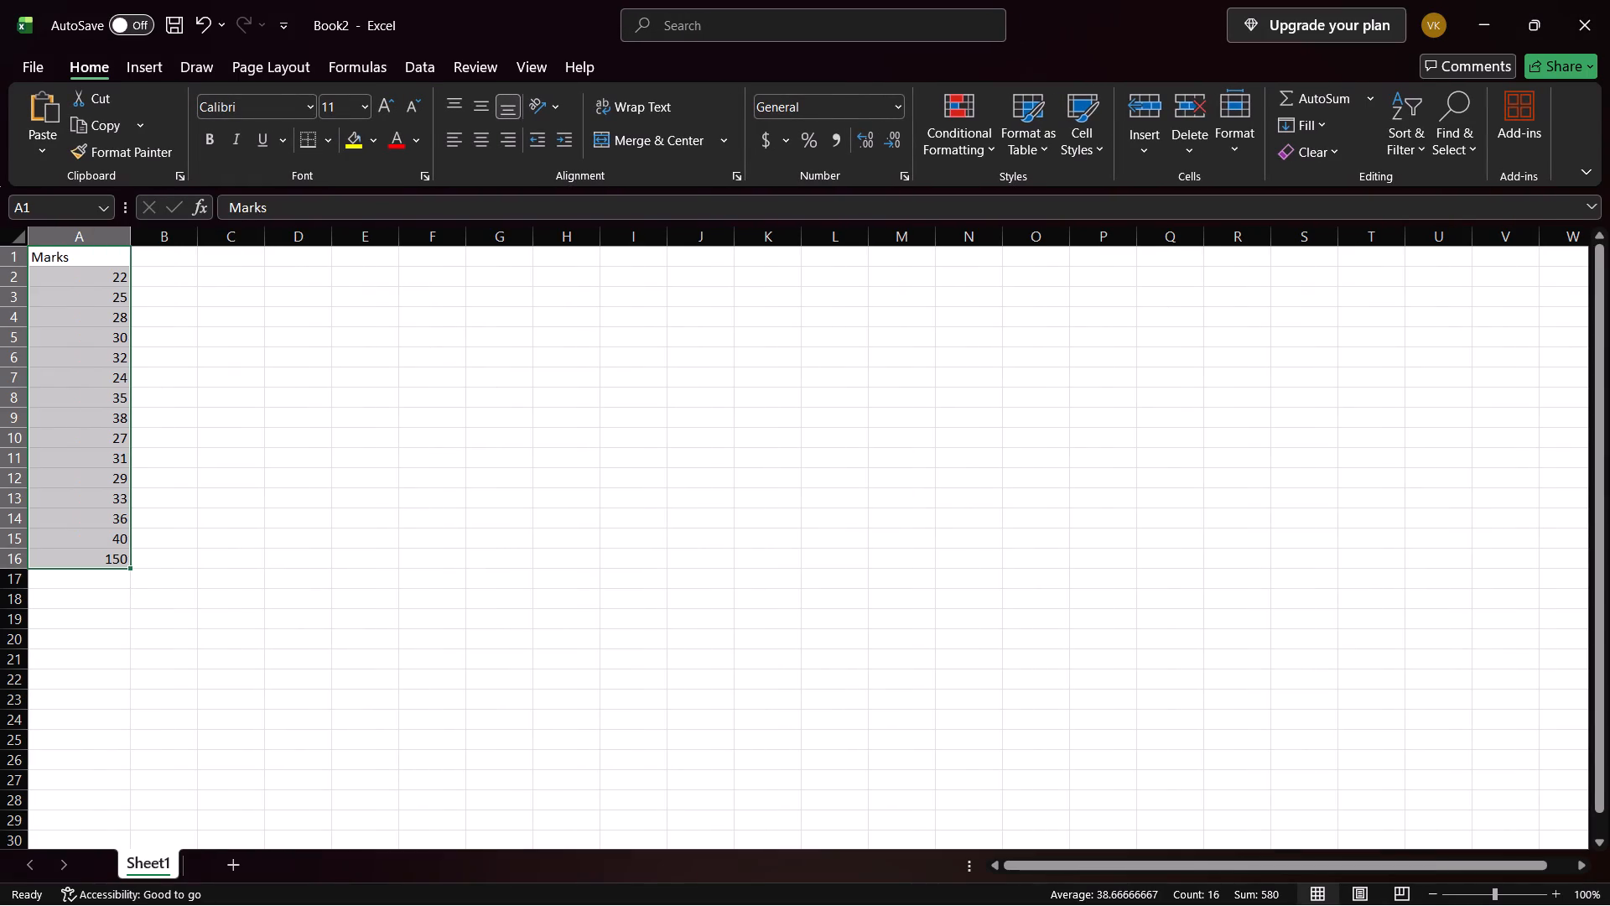
click(85, 250)
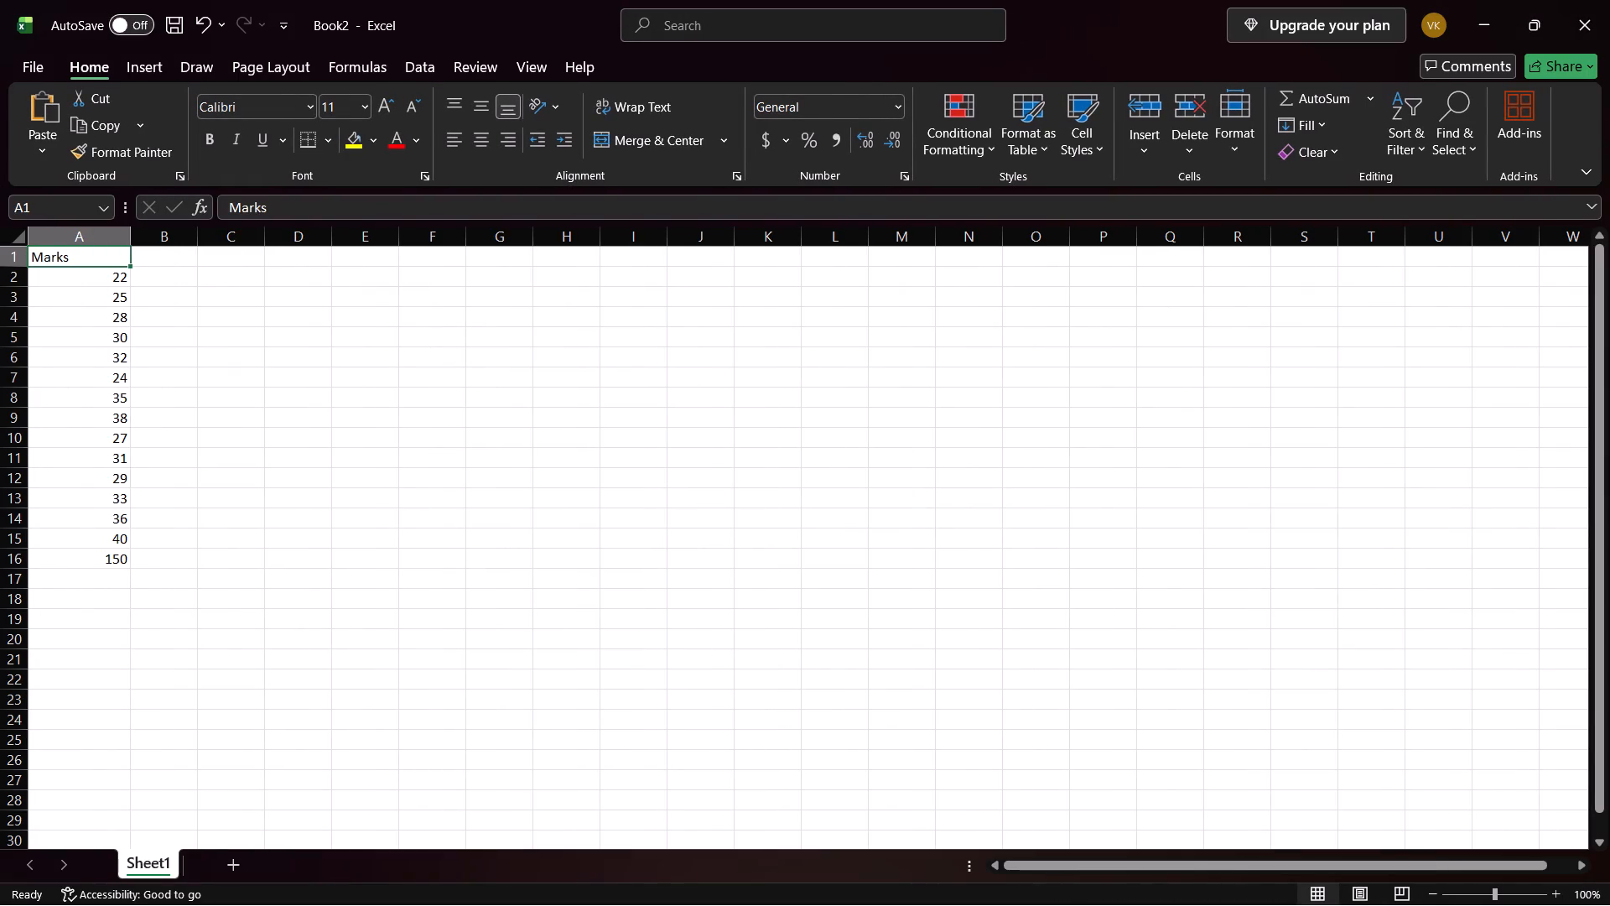
click(218, 135)
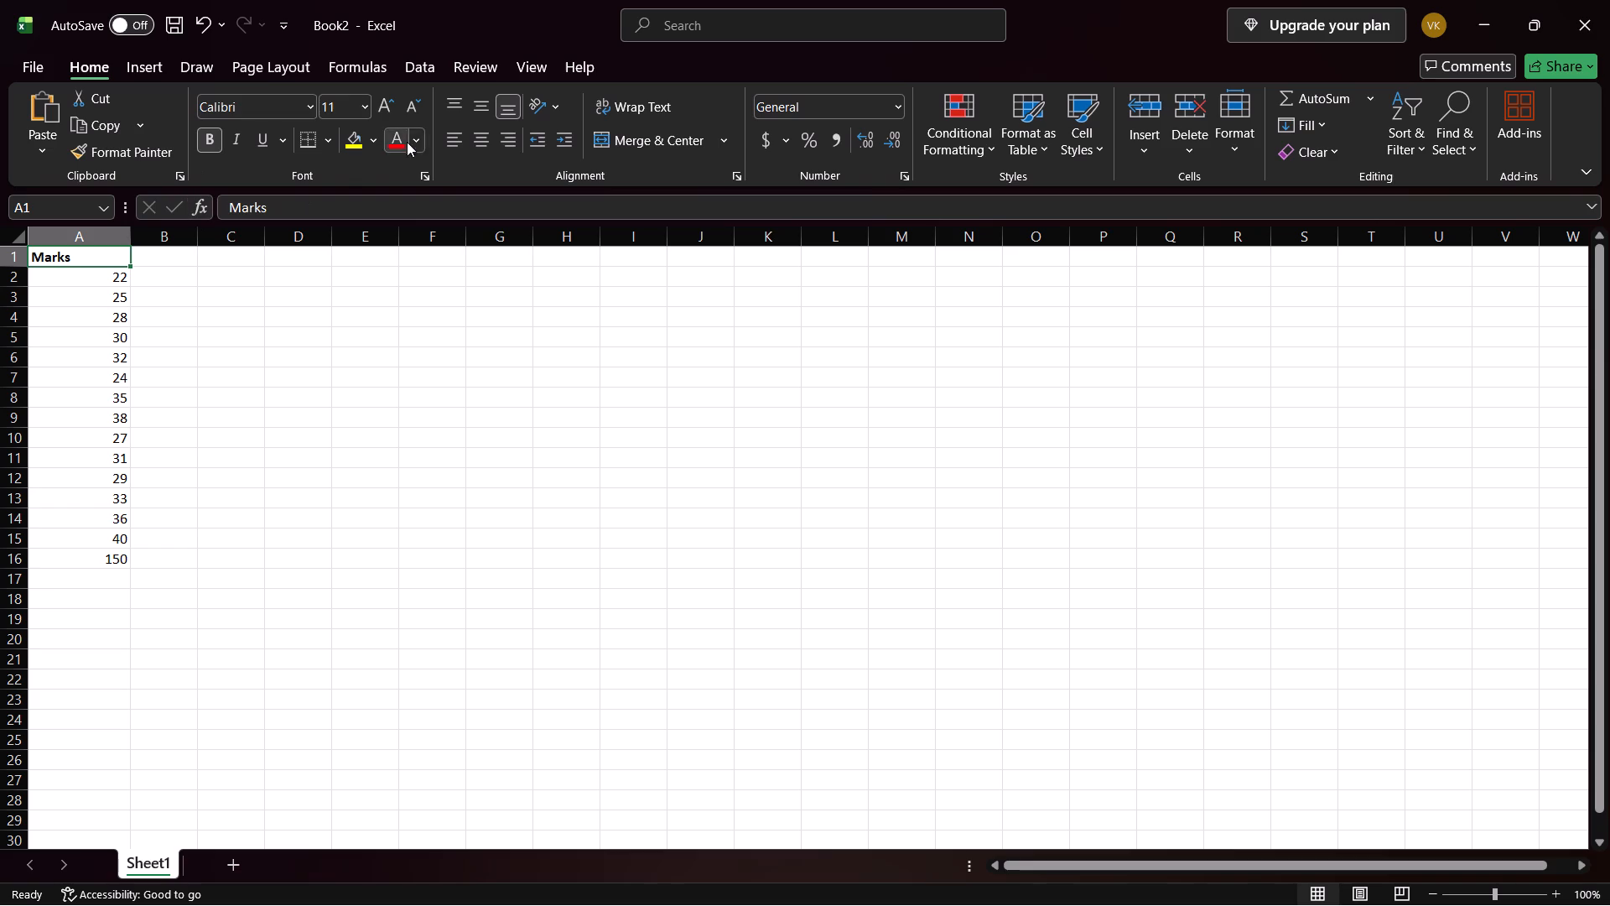
click(485, 140)
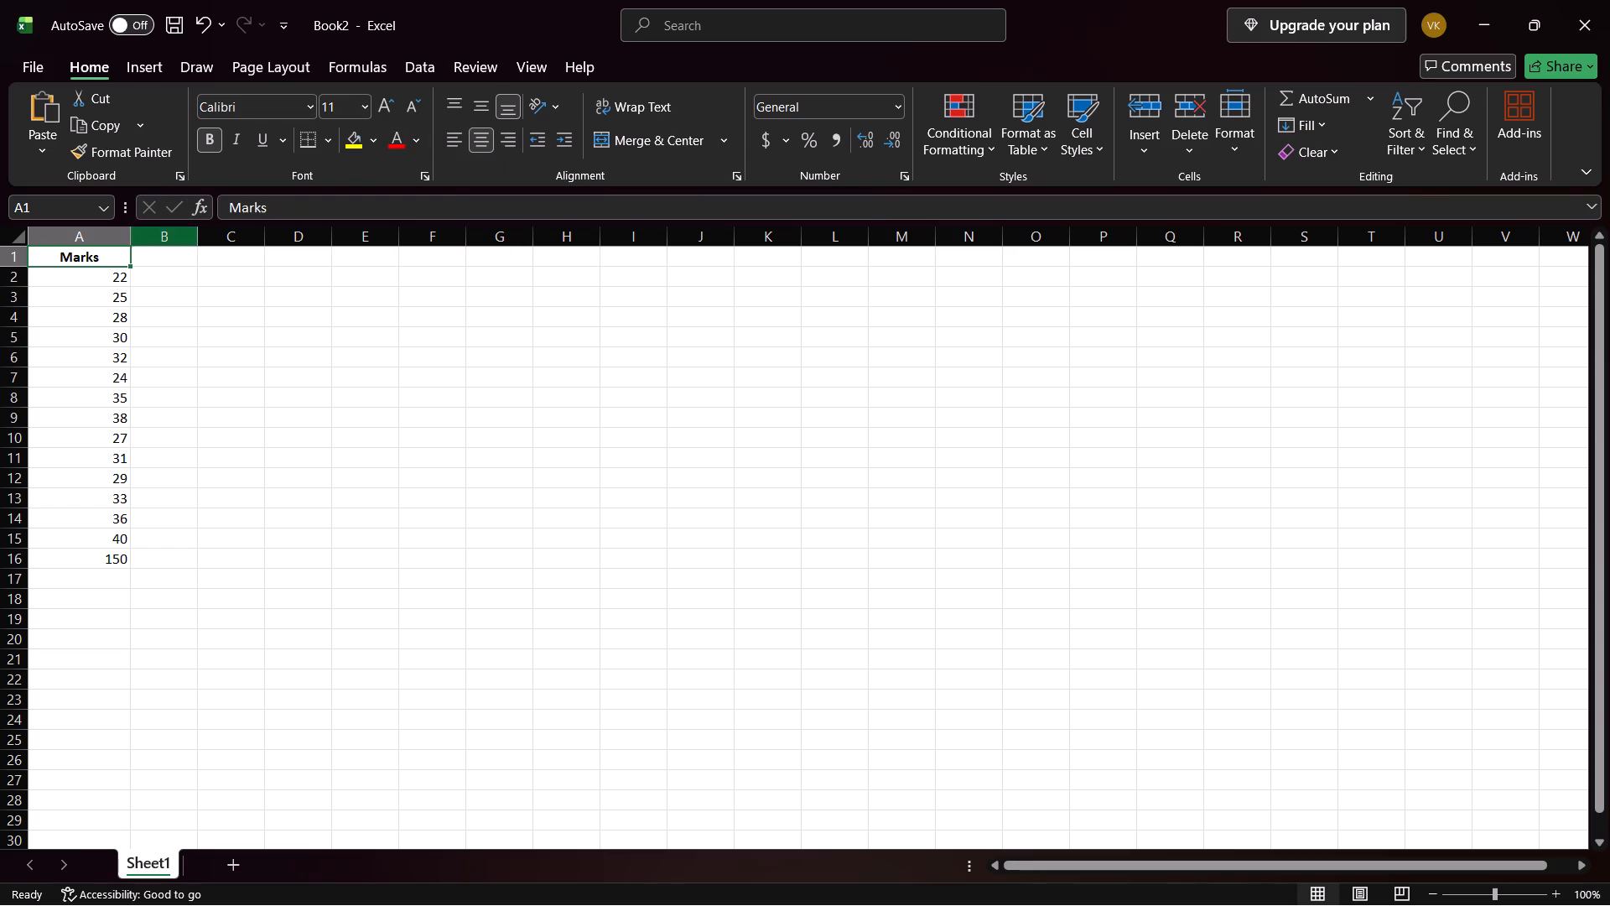
Look over the pasted marks in column A, from A2 down to the last value in A16.
click(118, 274)
click(112, 301)
click(113, 322)
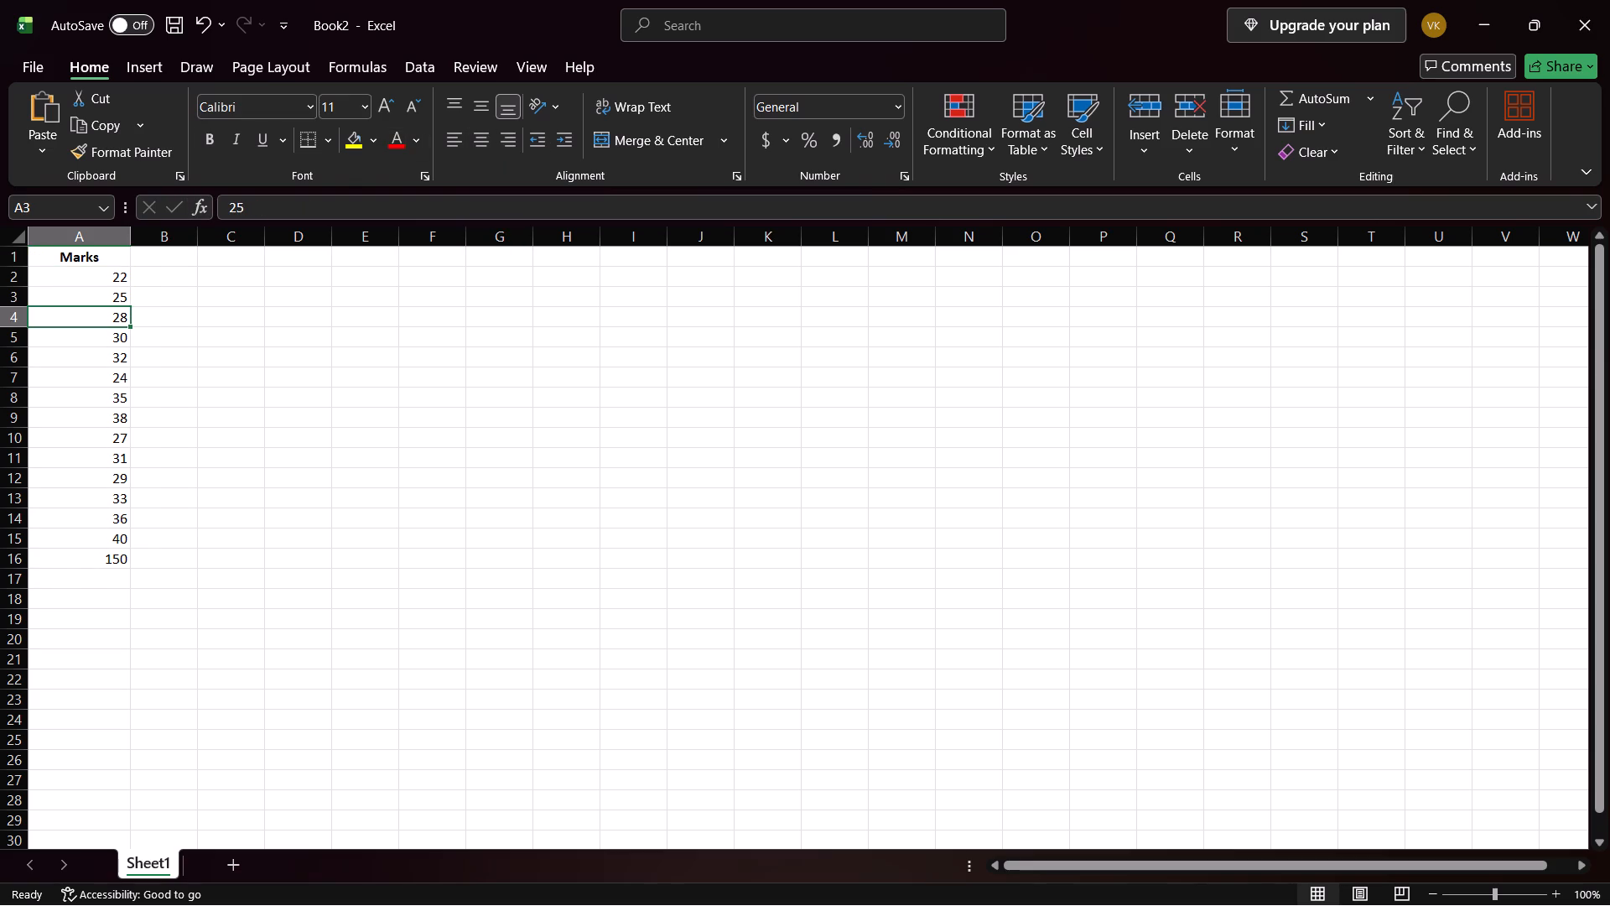
click(109, 357)
click(106, 392)
click(107, 451)
click(111, 517)
click(111, 523)
click(109, 544)
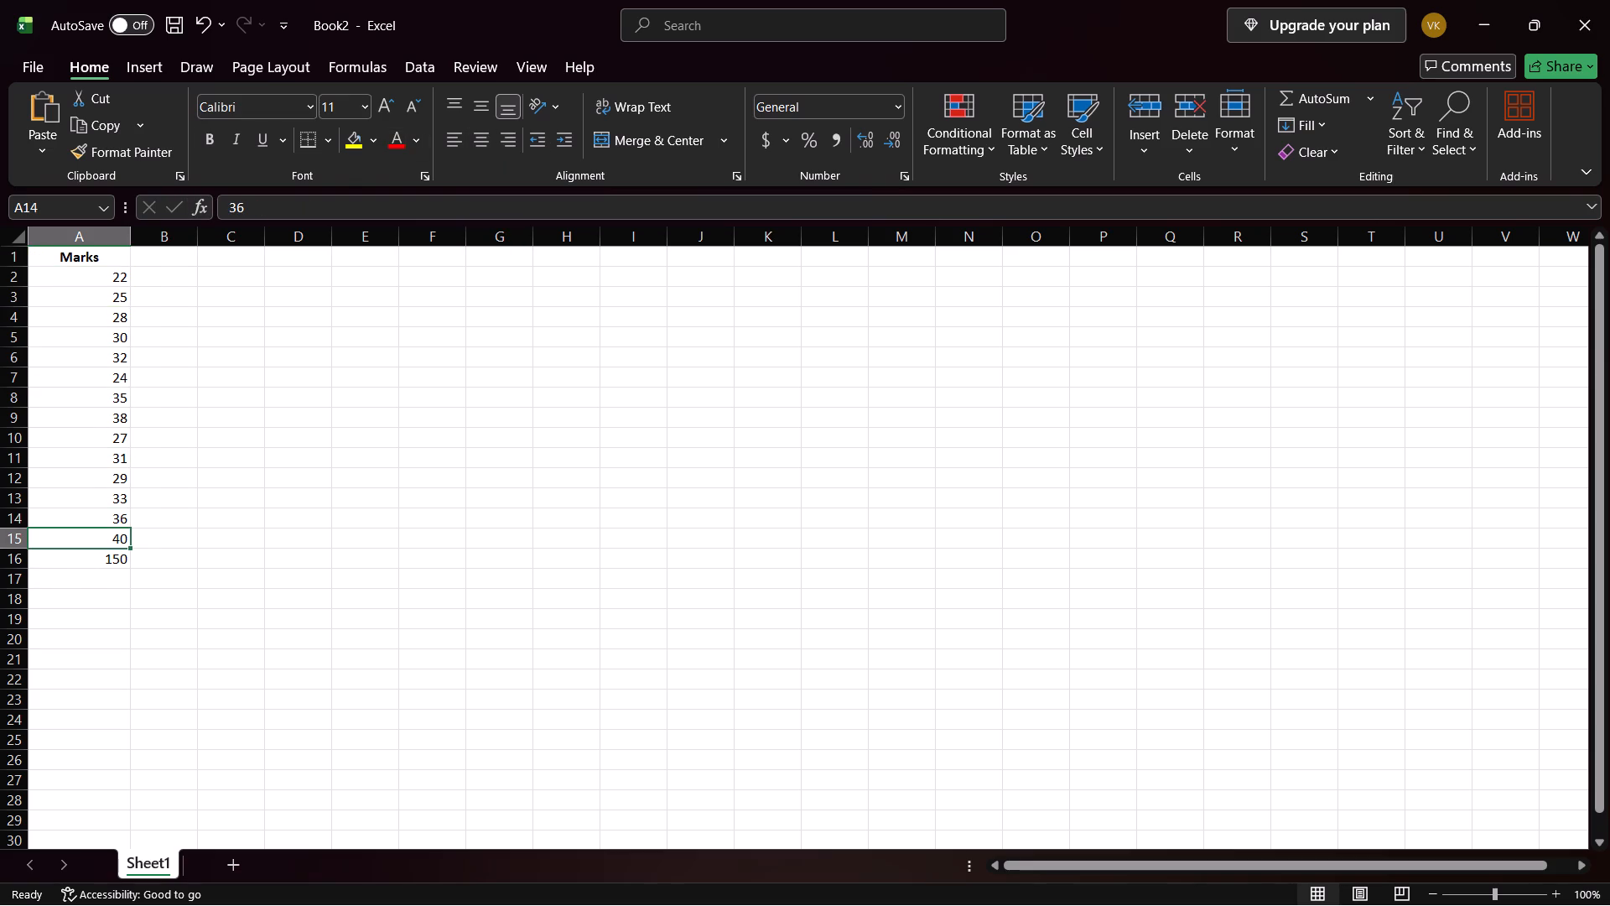
click(102, 578)
click(104, 572)
click(105, 556)
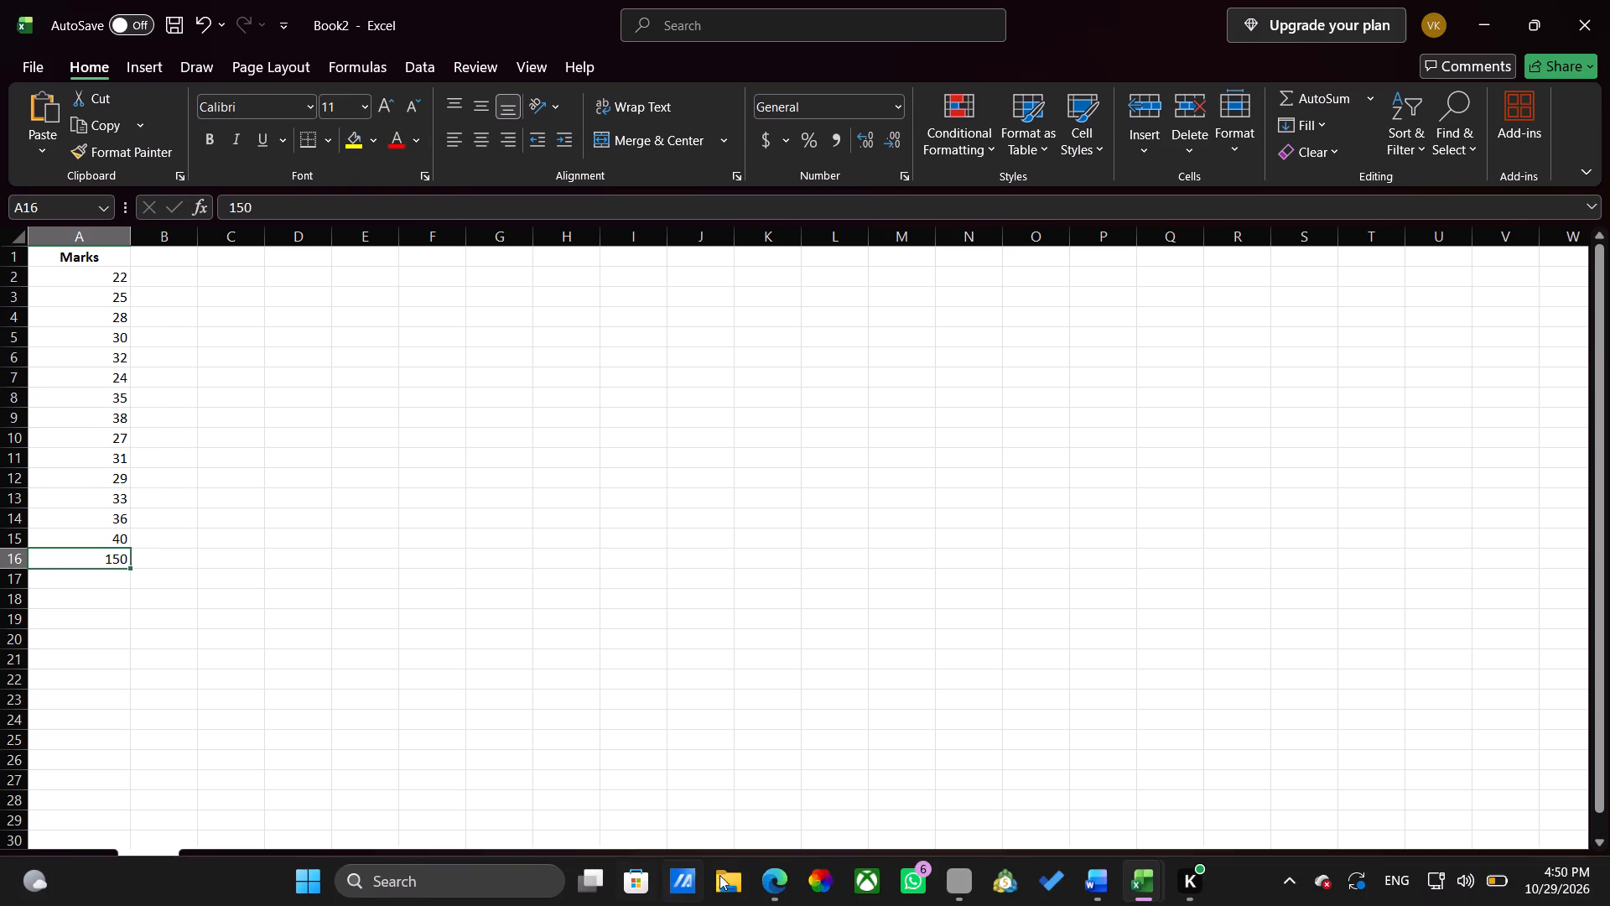
Check Step 2 of the 2(a) box plot instructions in ChatGPT's answer and daspracticals.pdf in Edge, and return to Excel.
click(774, 877)
scroll(794, 507, down, 2)
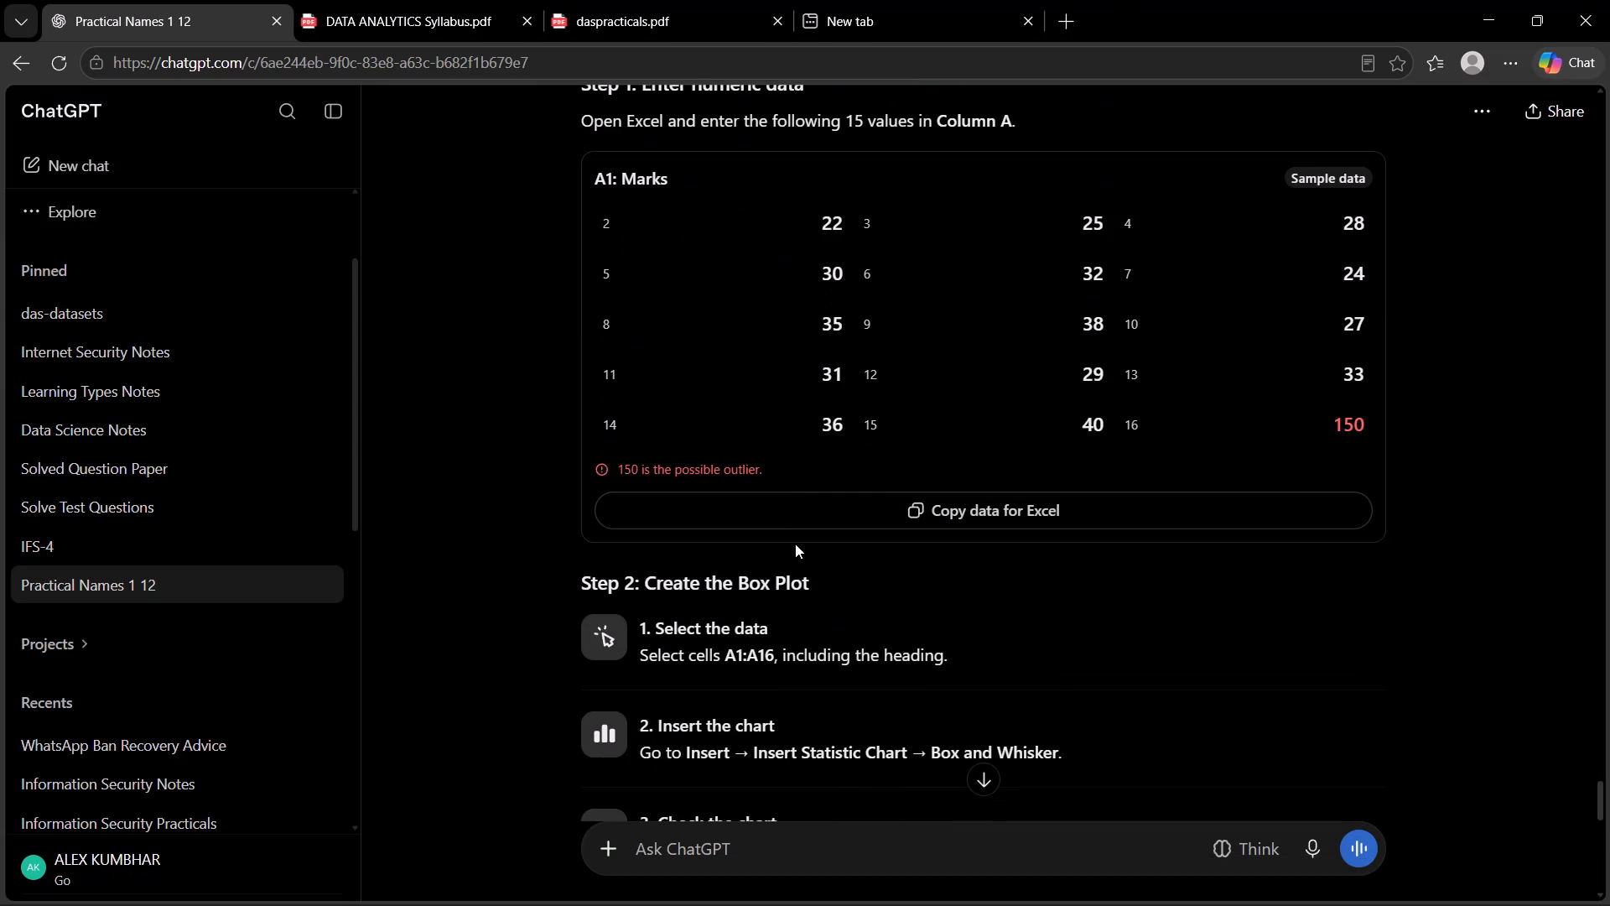
click(645, 0)
click(615, 454)
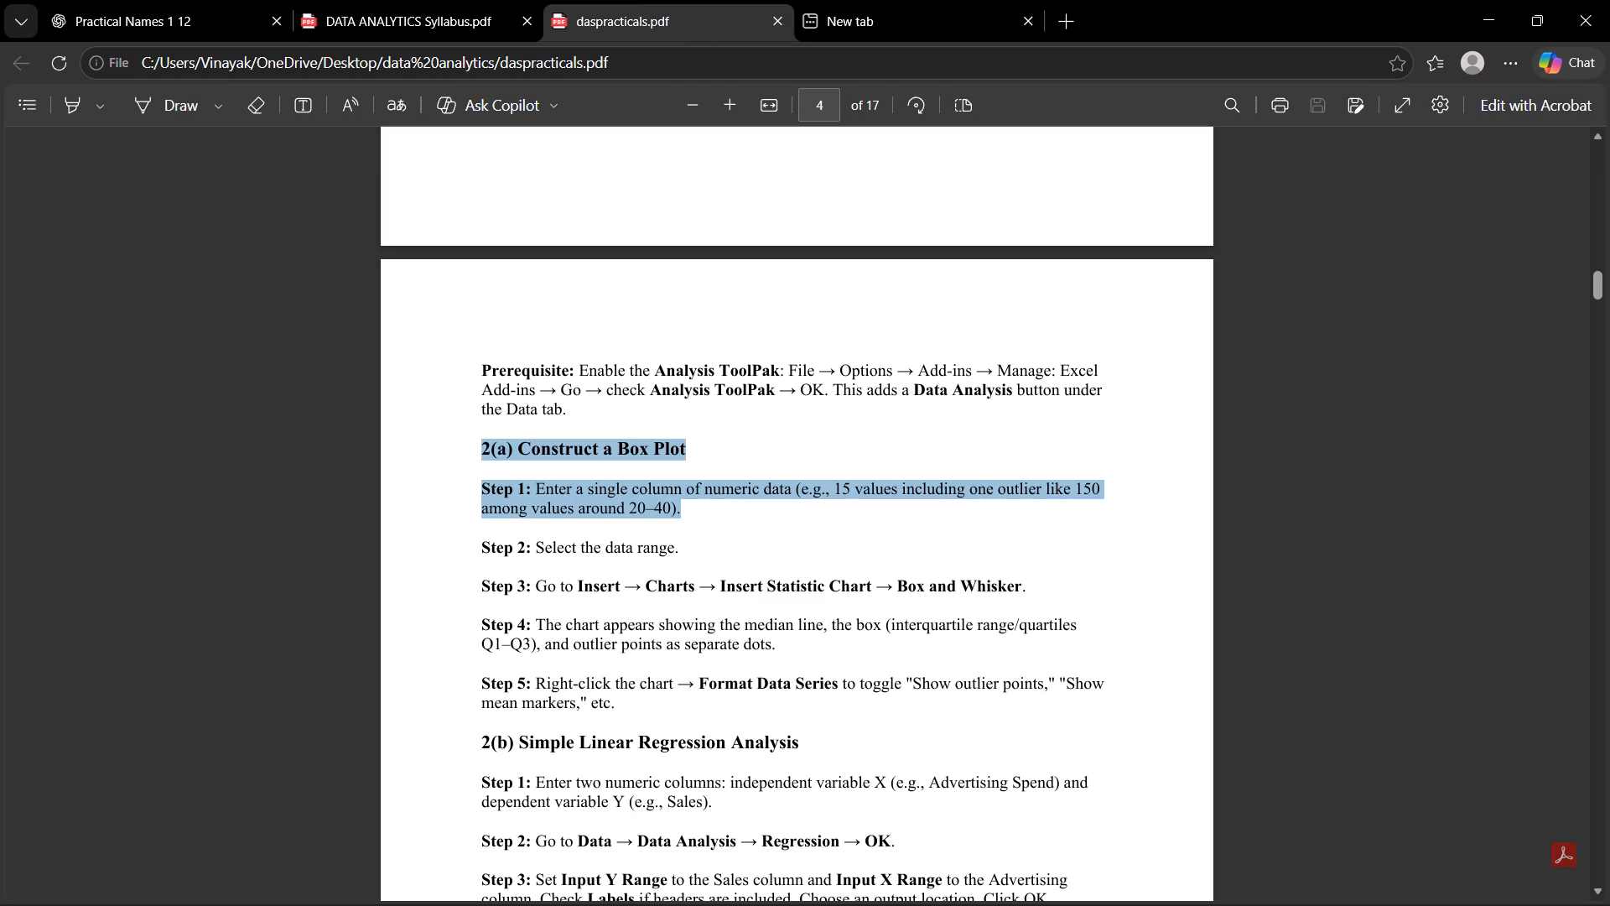
drag(679, 543, 495, 553)
click(495, 553)
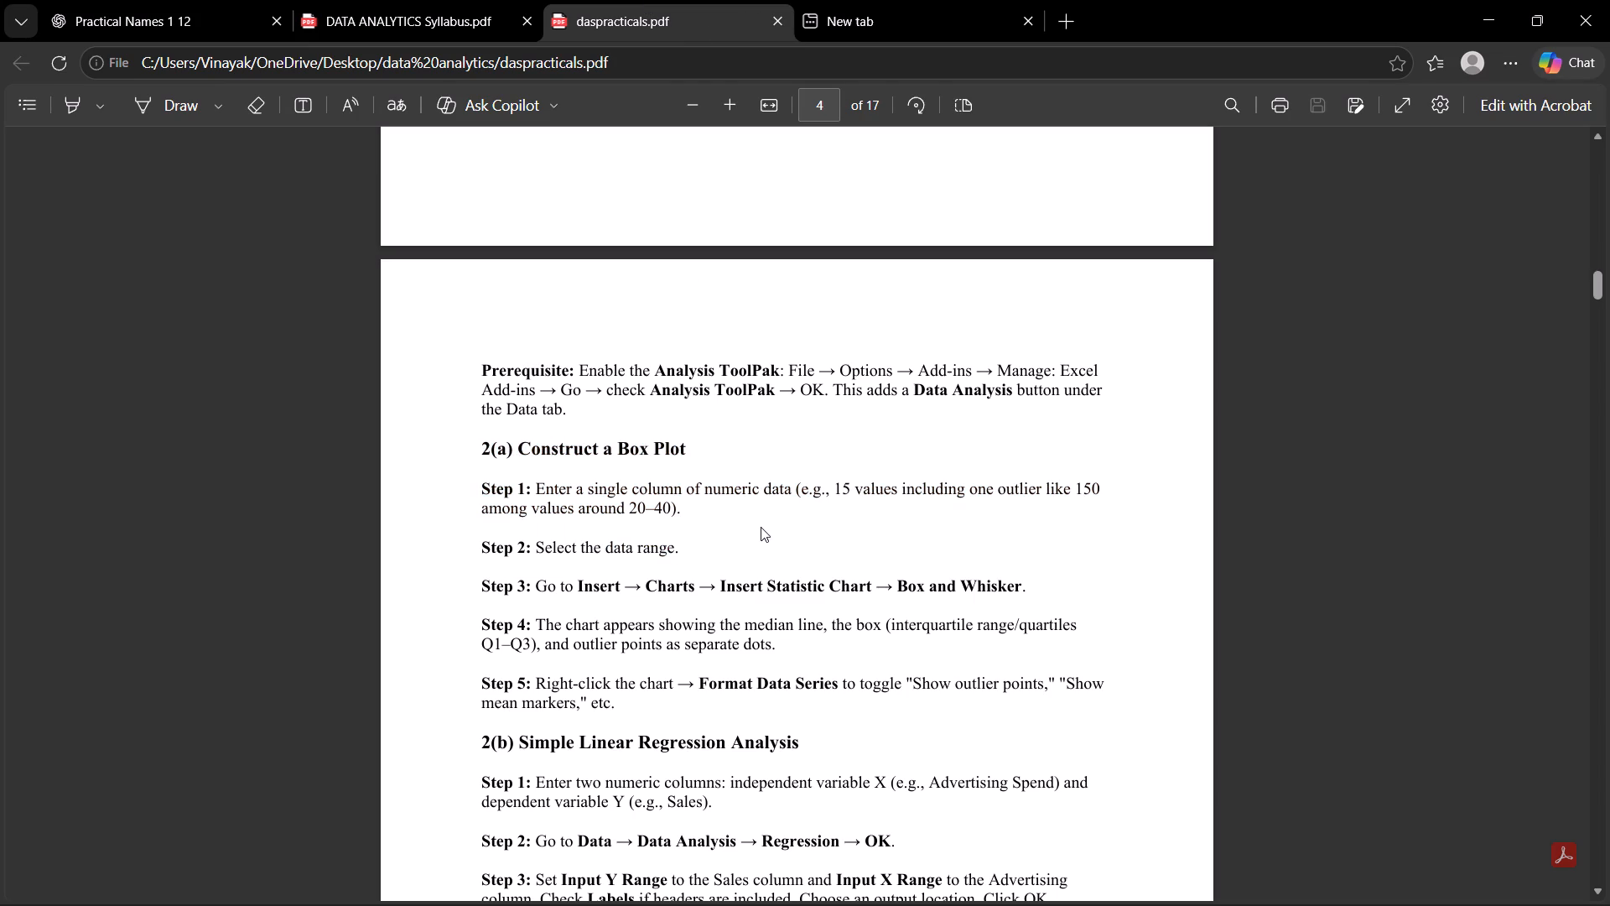
click(1467, 0)
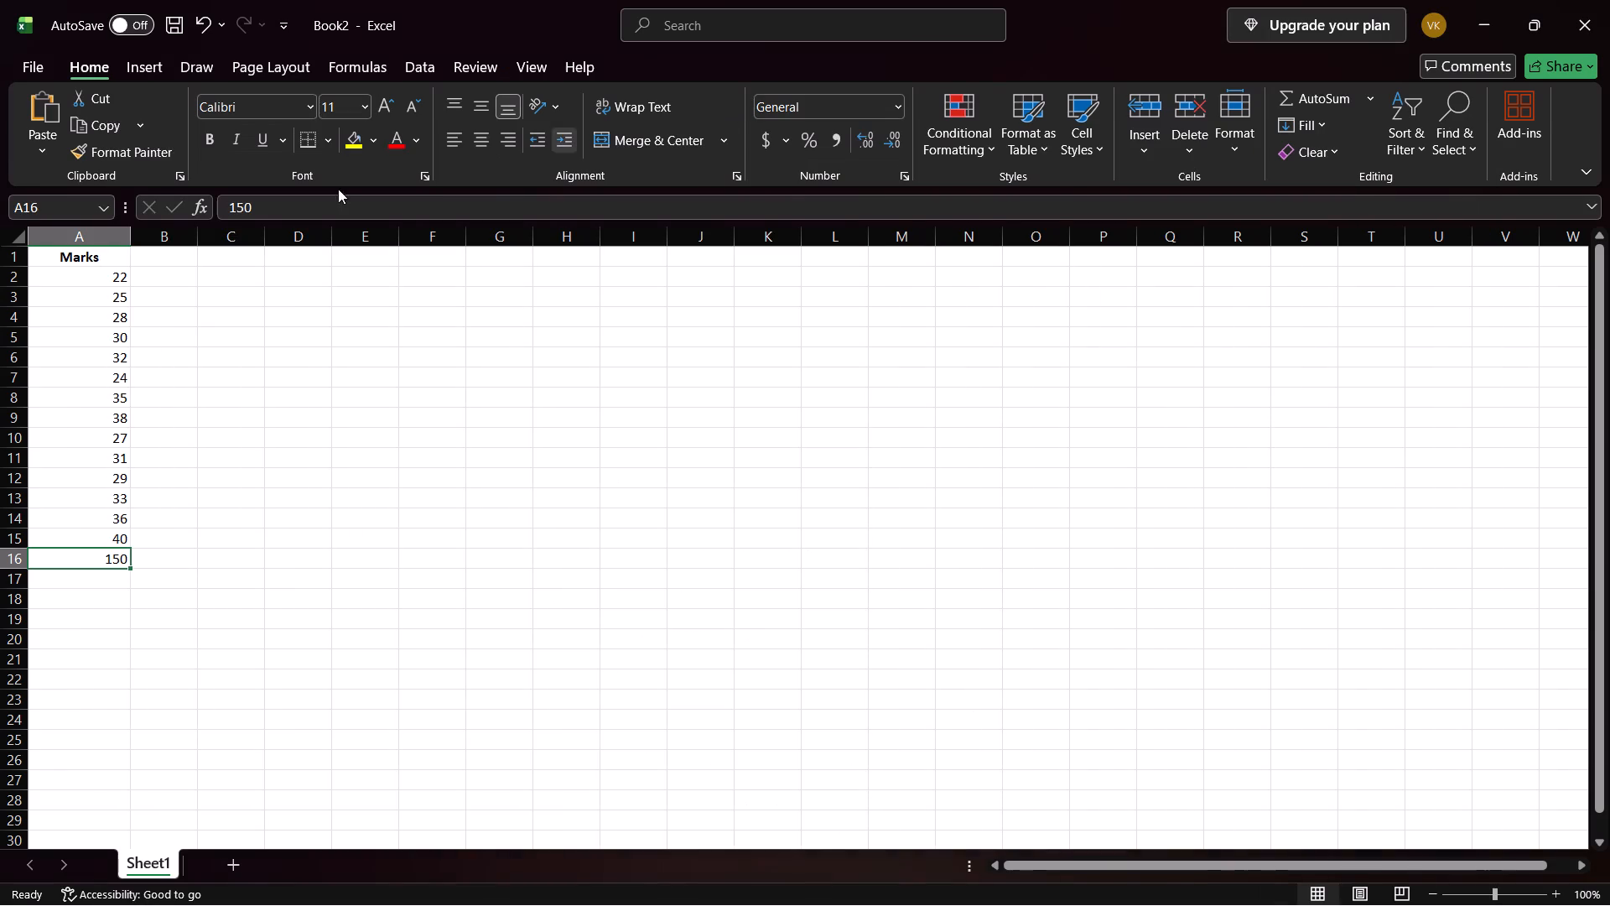
Select the marks in A2:A16, without the heading, as the source data for inserting a chart.
drag(61, 275, 80, 557)
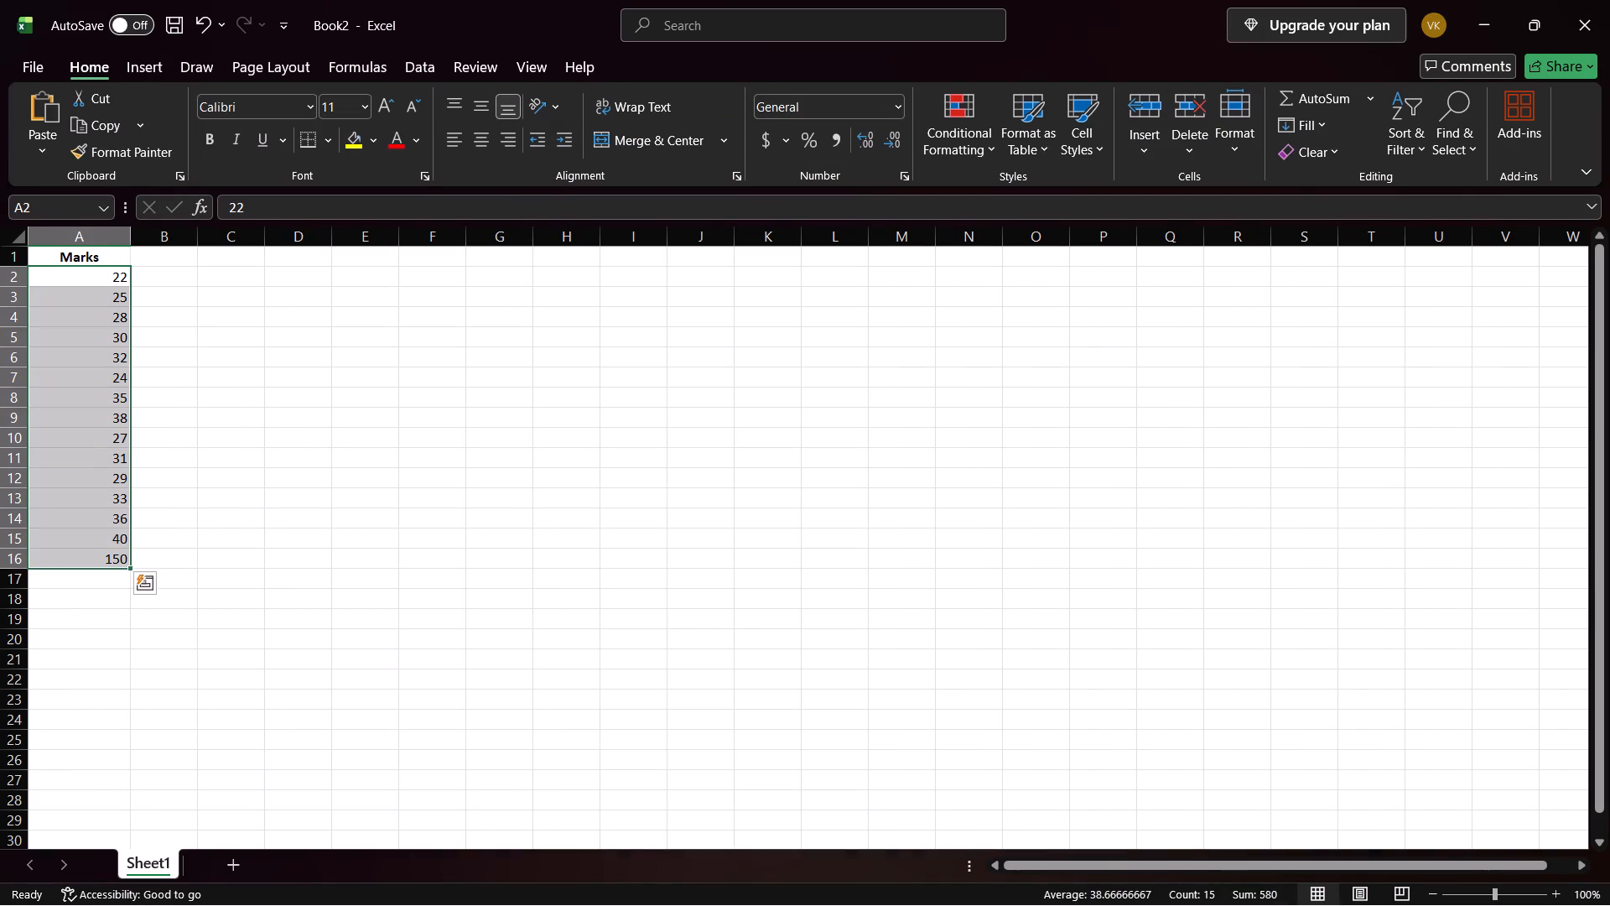
click(153, 75)
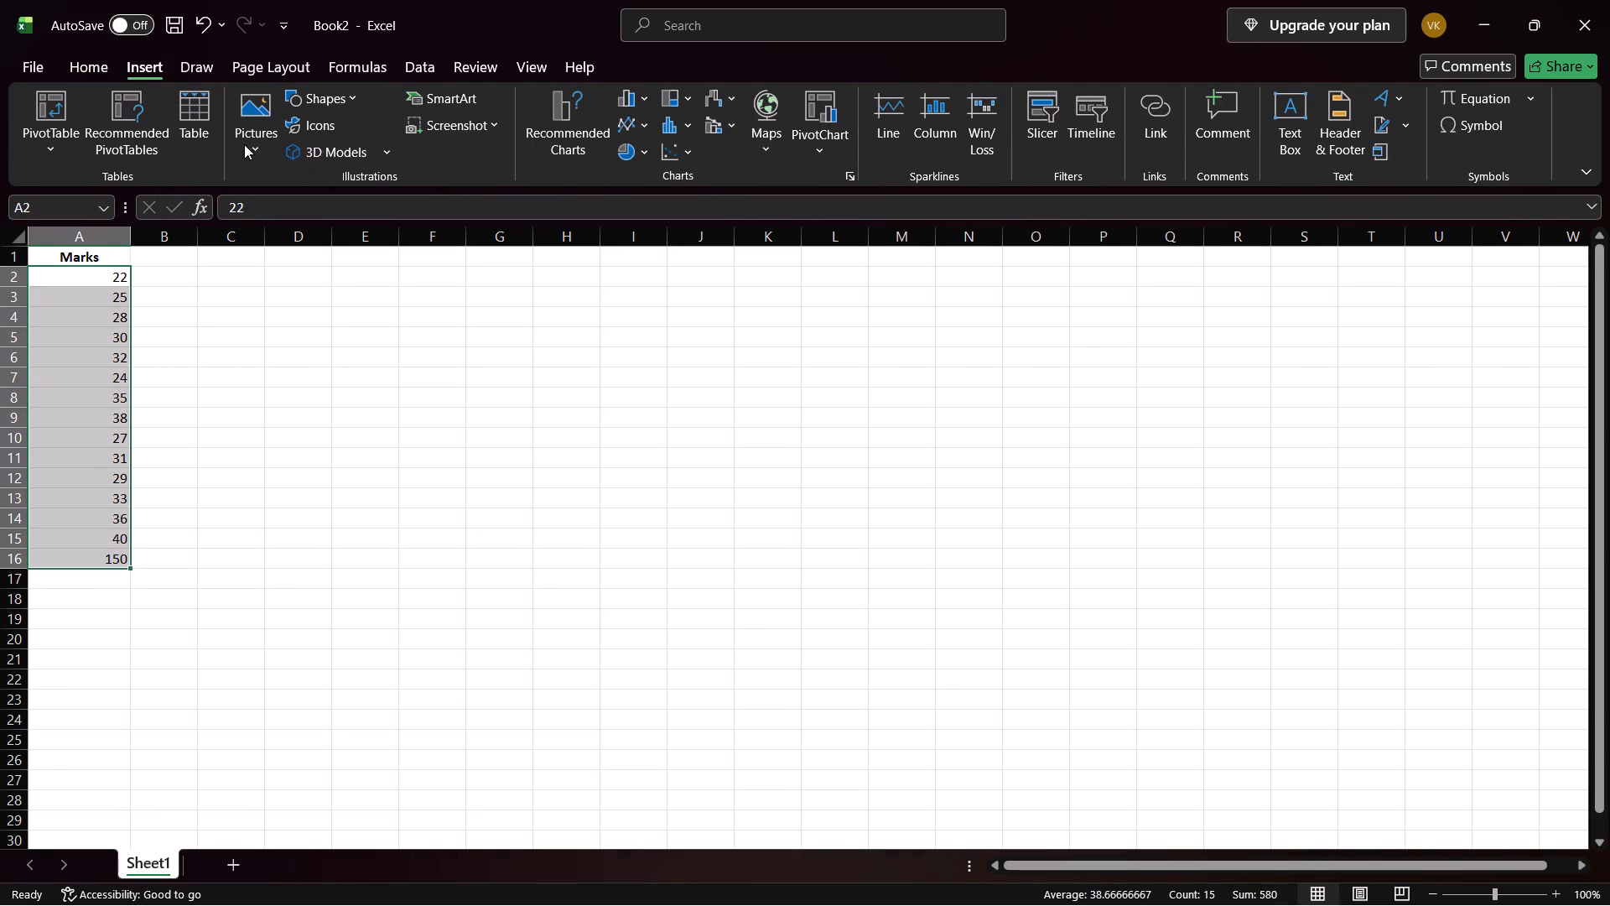
Reread the Experiment 2 prerequisite and the 2(a) box plot steps in daspracticals.pdf, and return to the workbook.
key(alt+Tab)
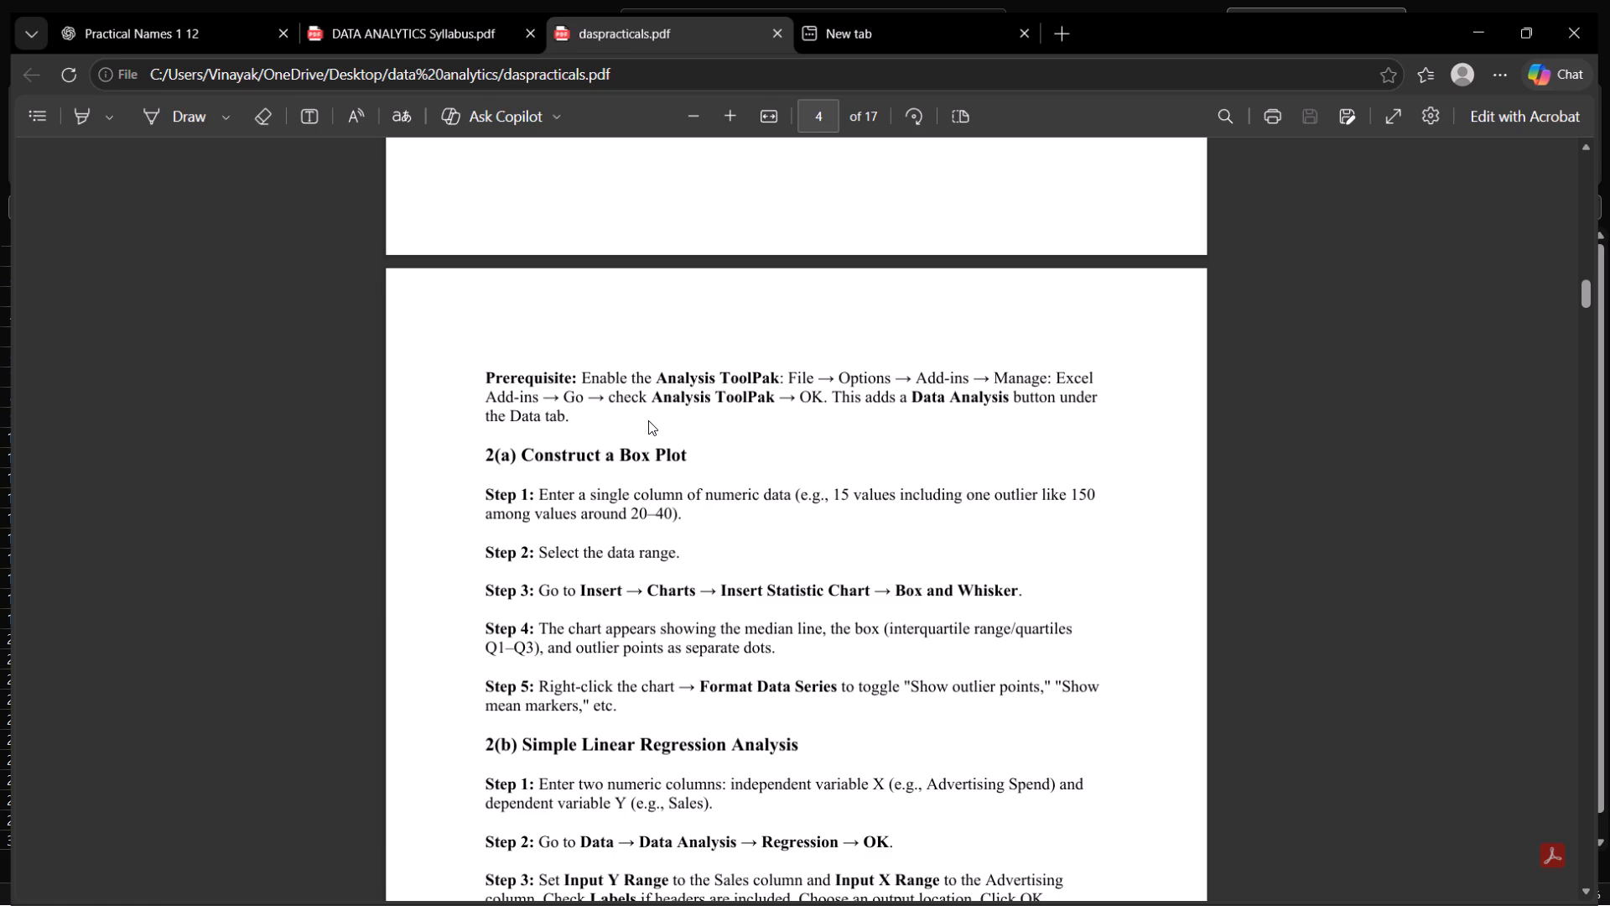
scroll(648, 420, up, 1)
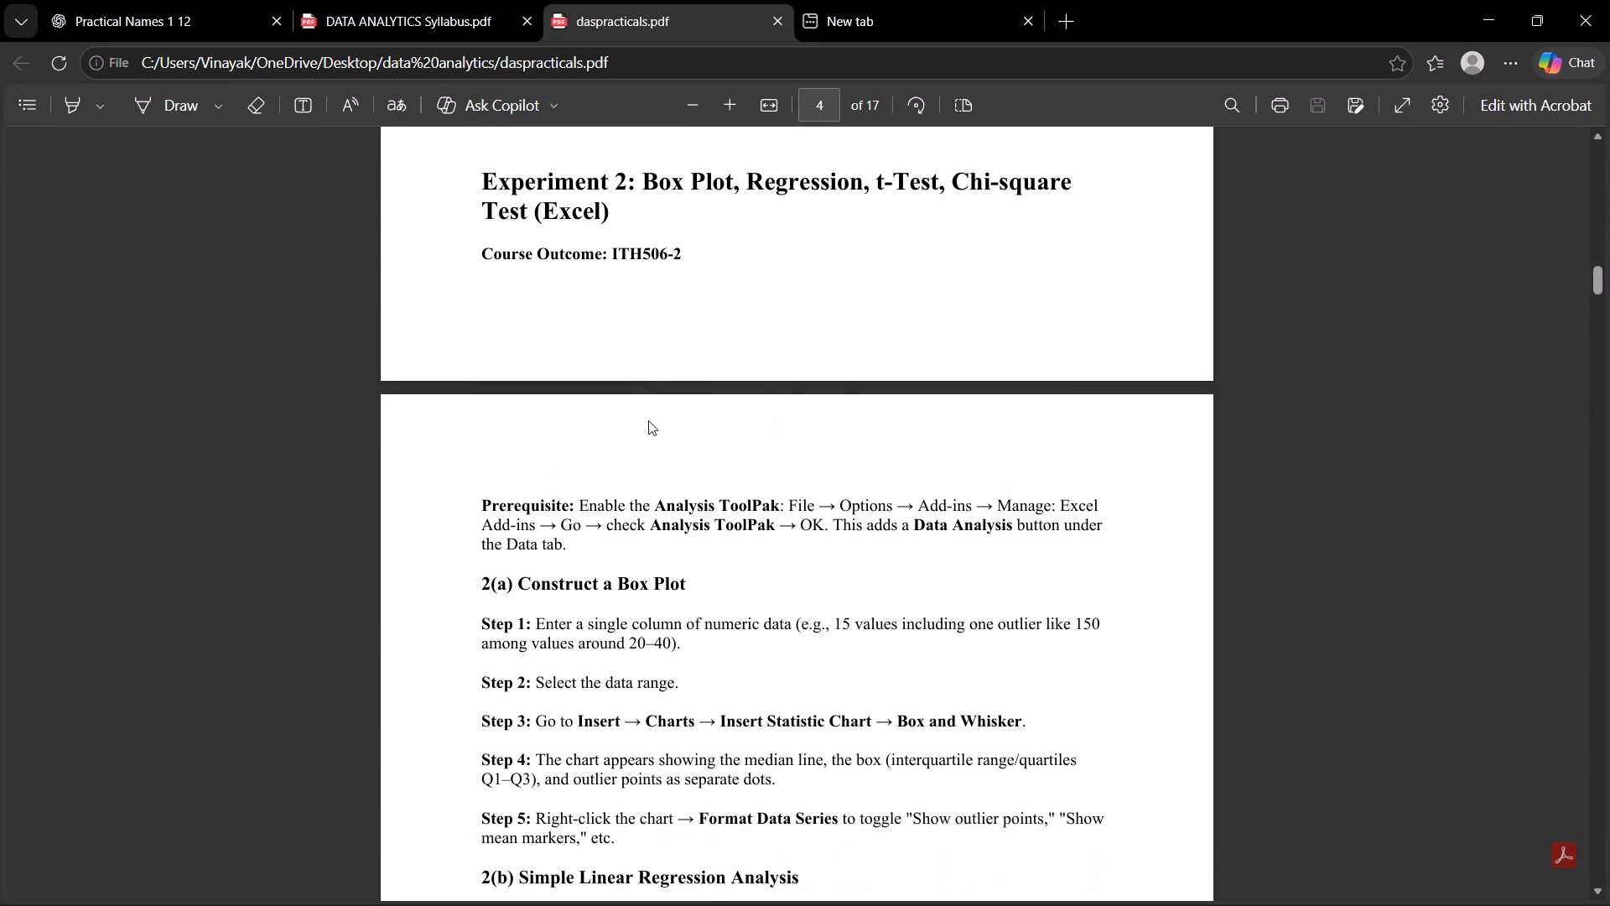
scroll(648, 420, up, 1)
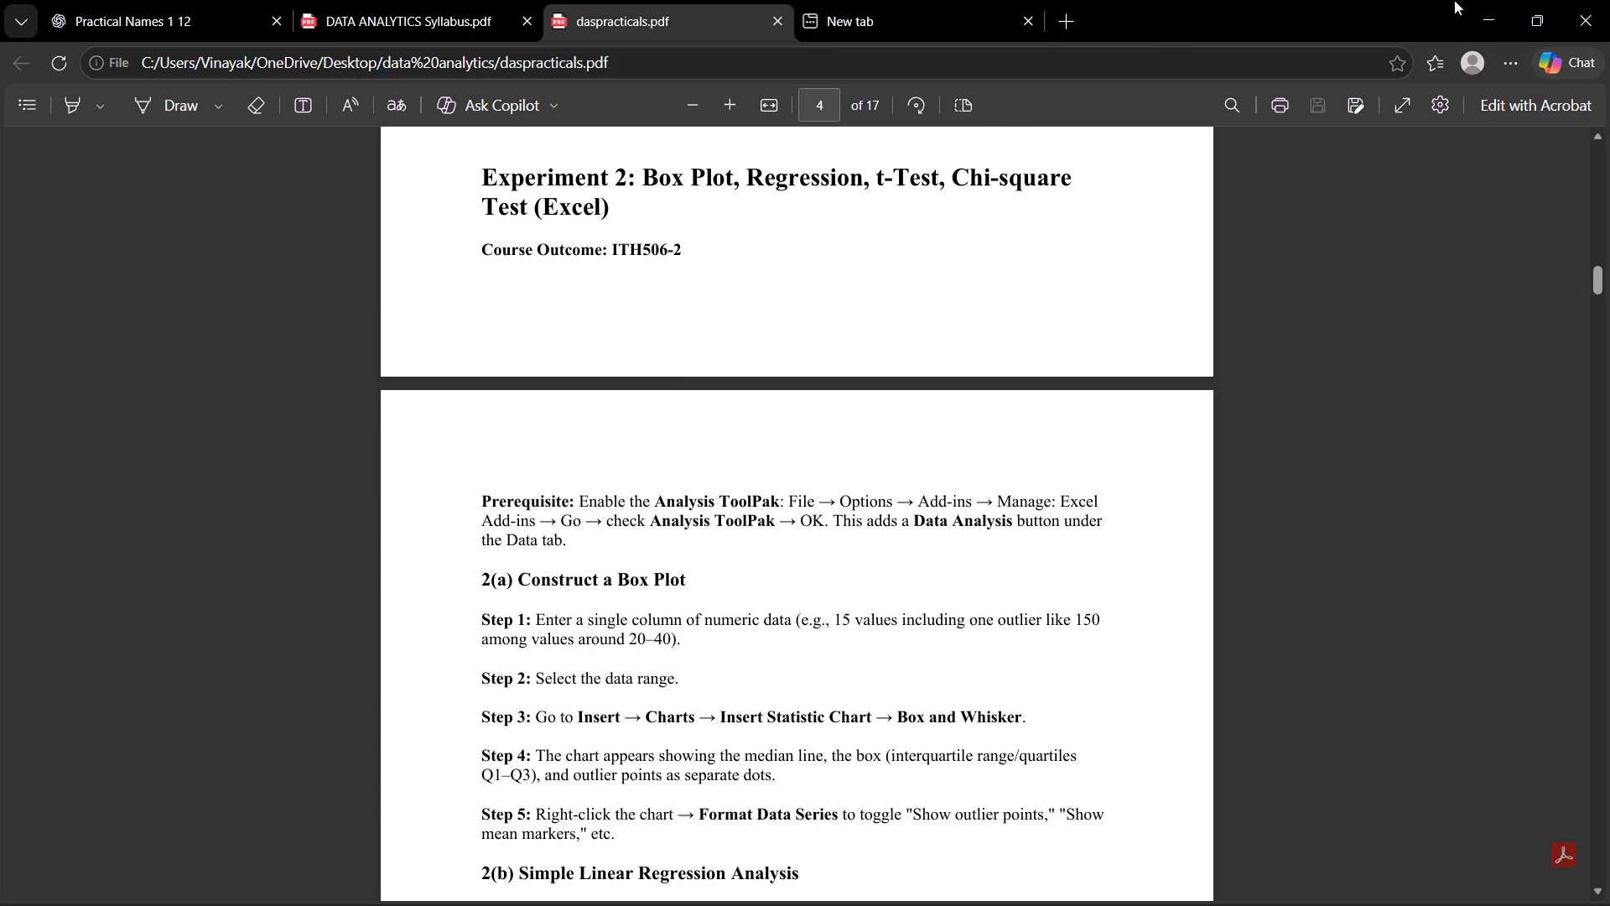
click(1476, 0)
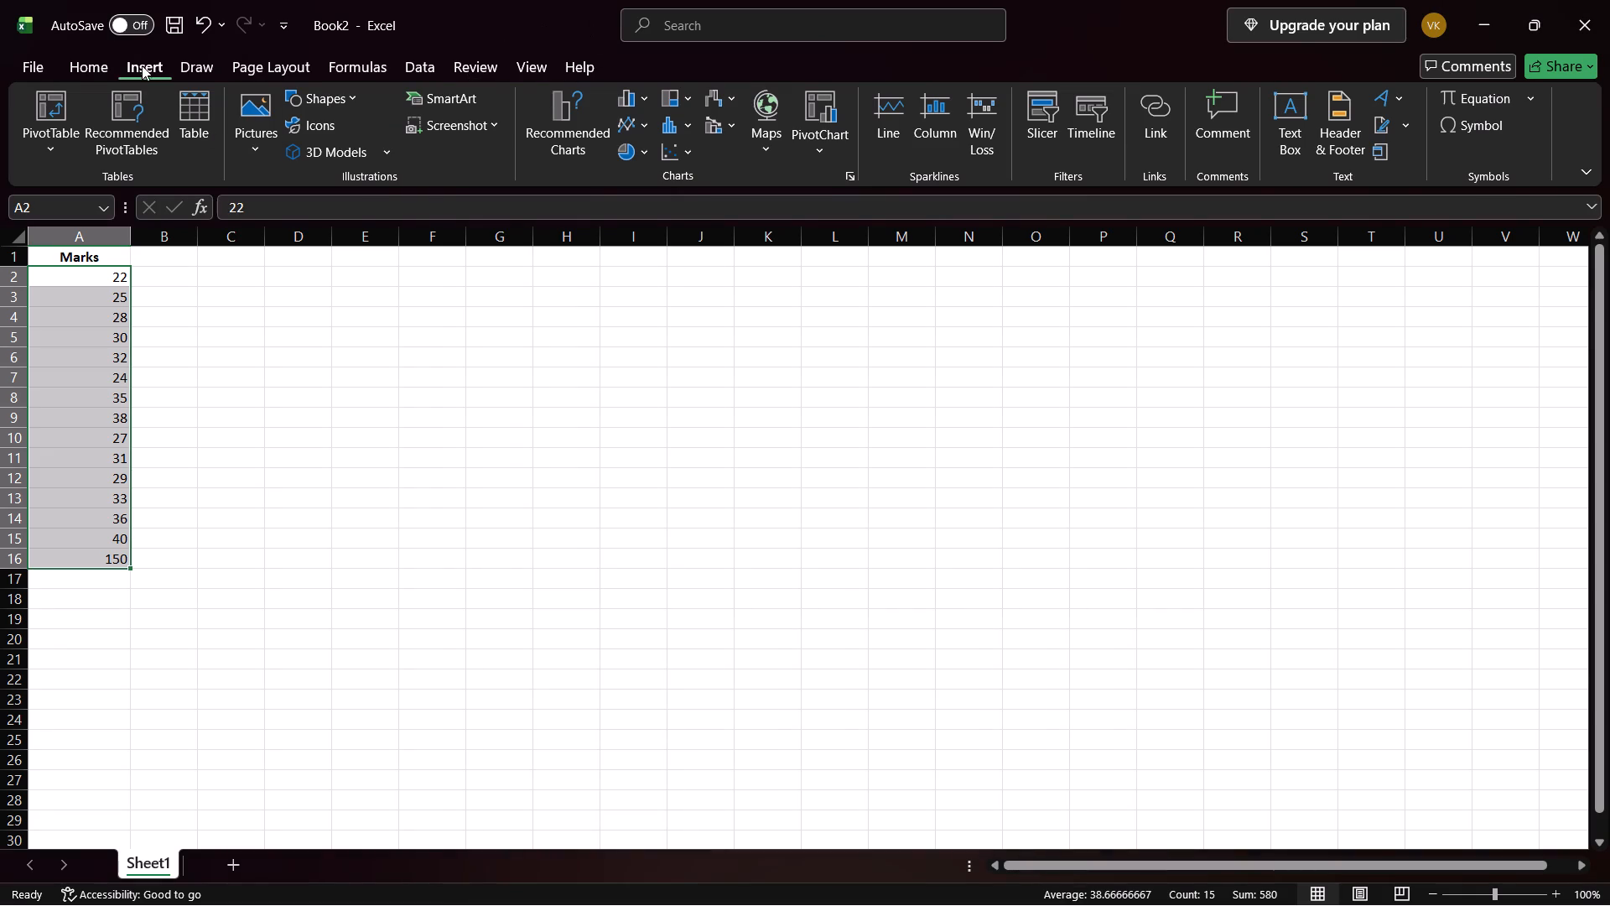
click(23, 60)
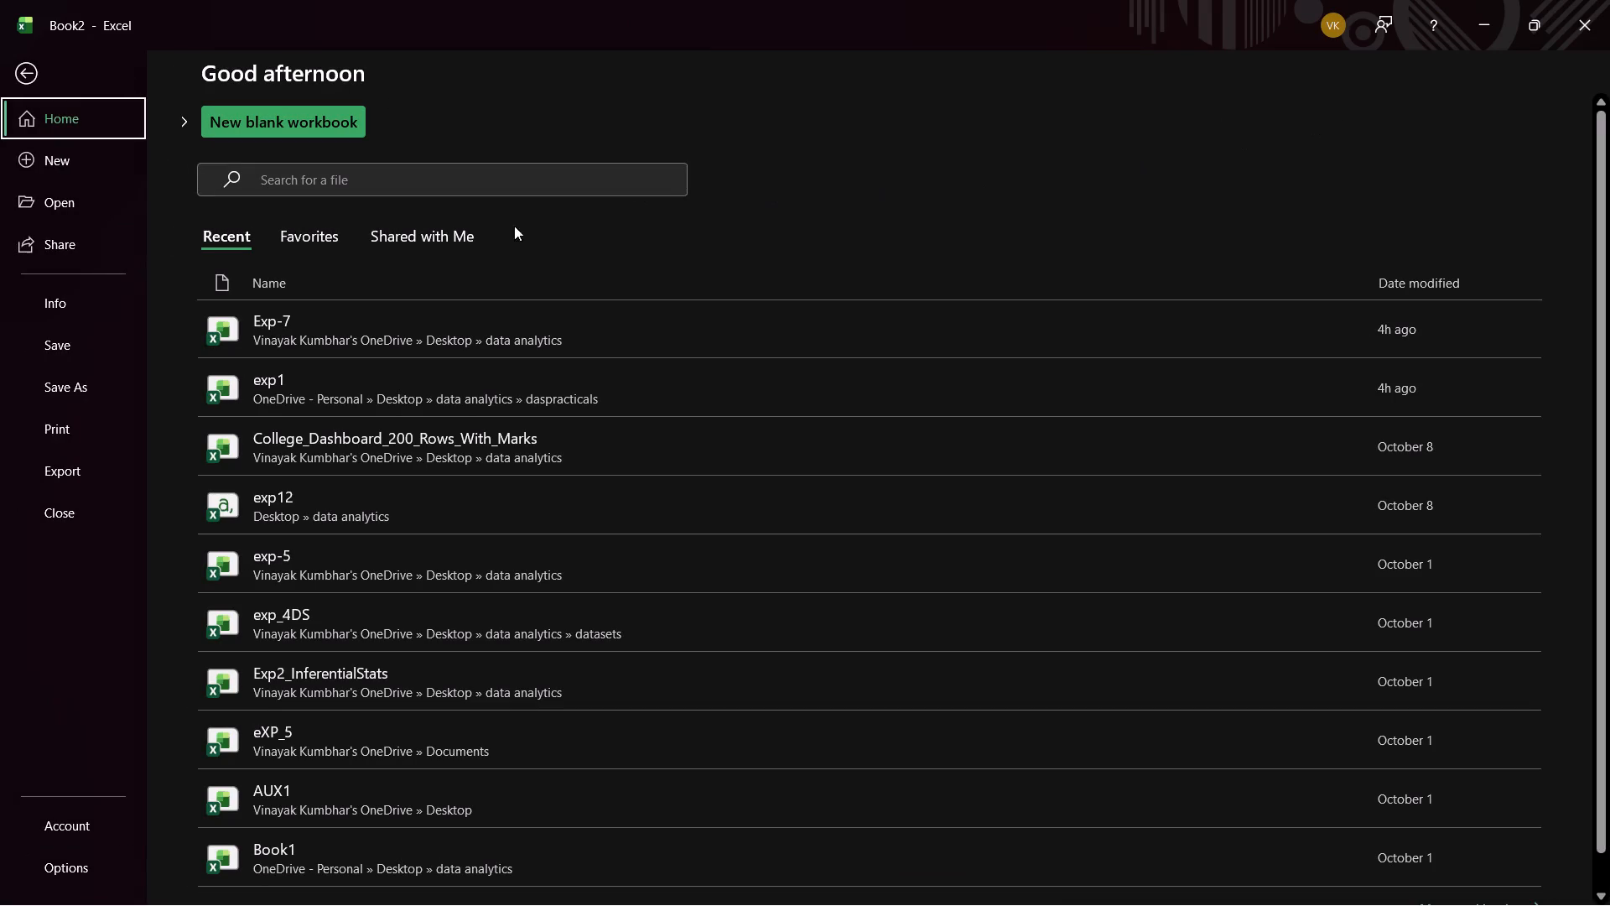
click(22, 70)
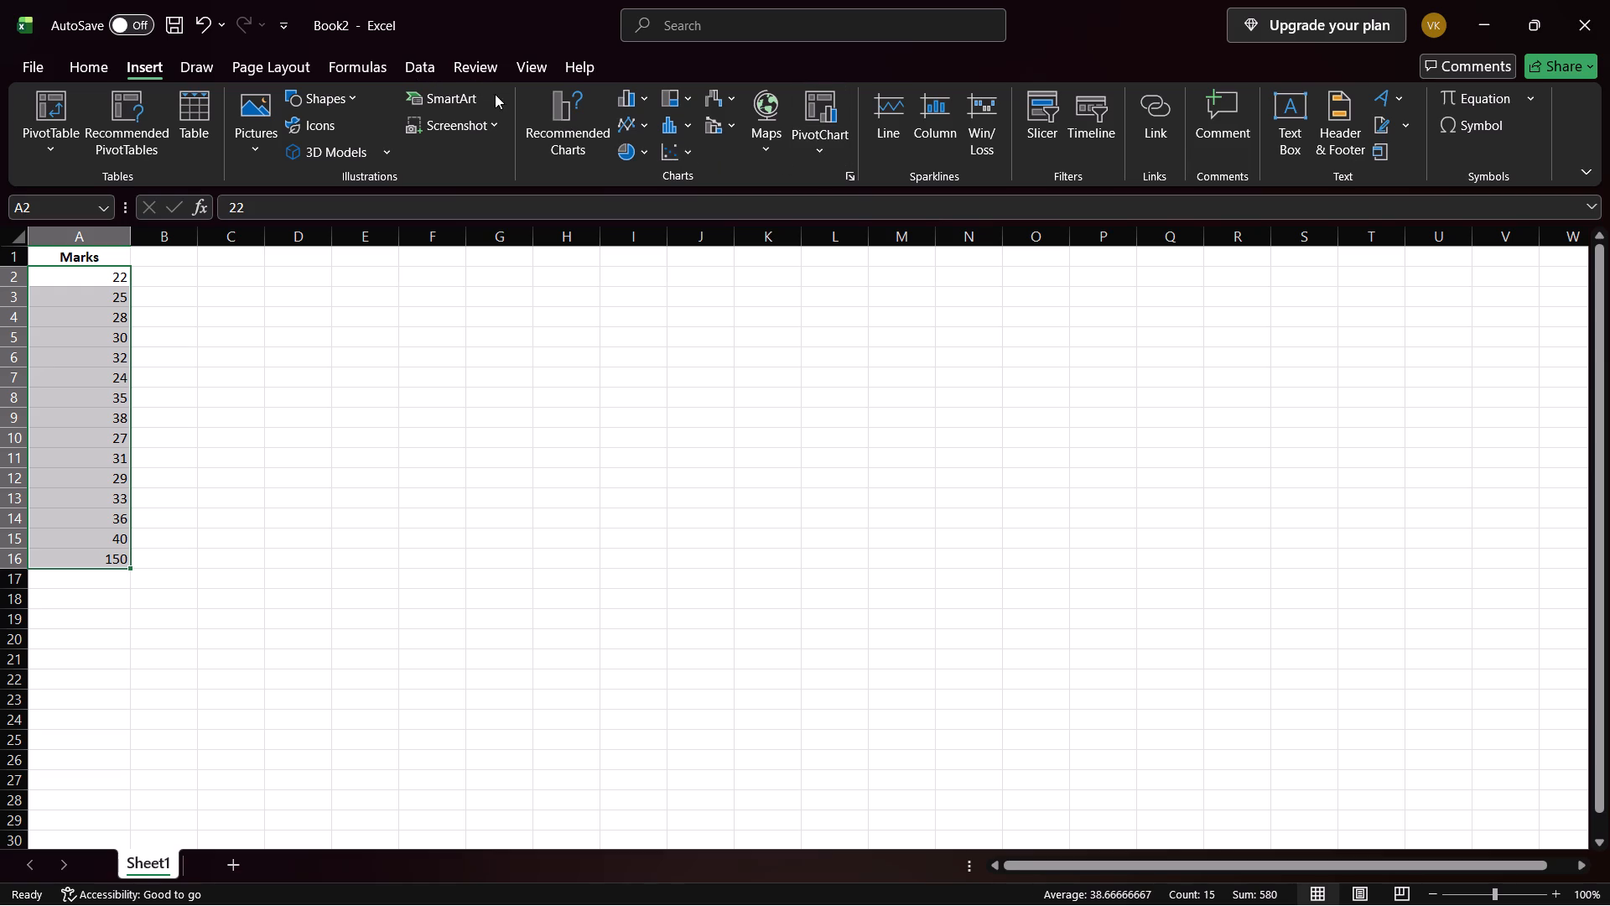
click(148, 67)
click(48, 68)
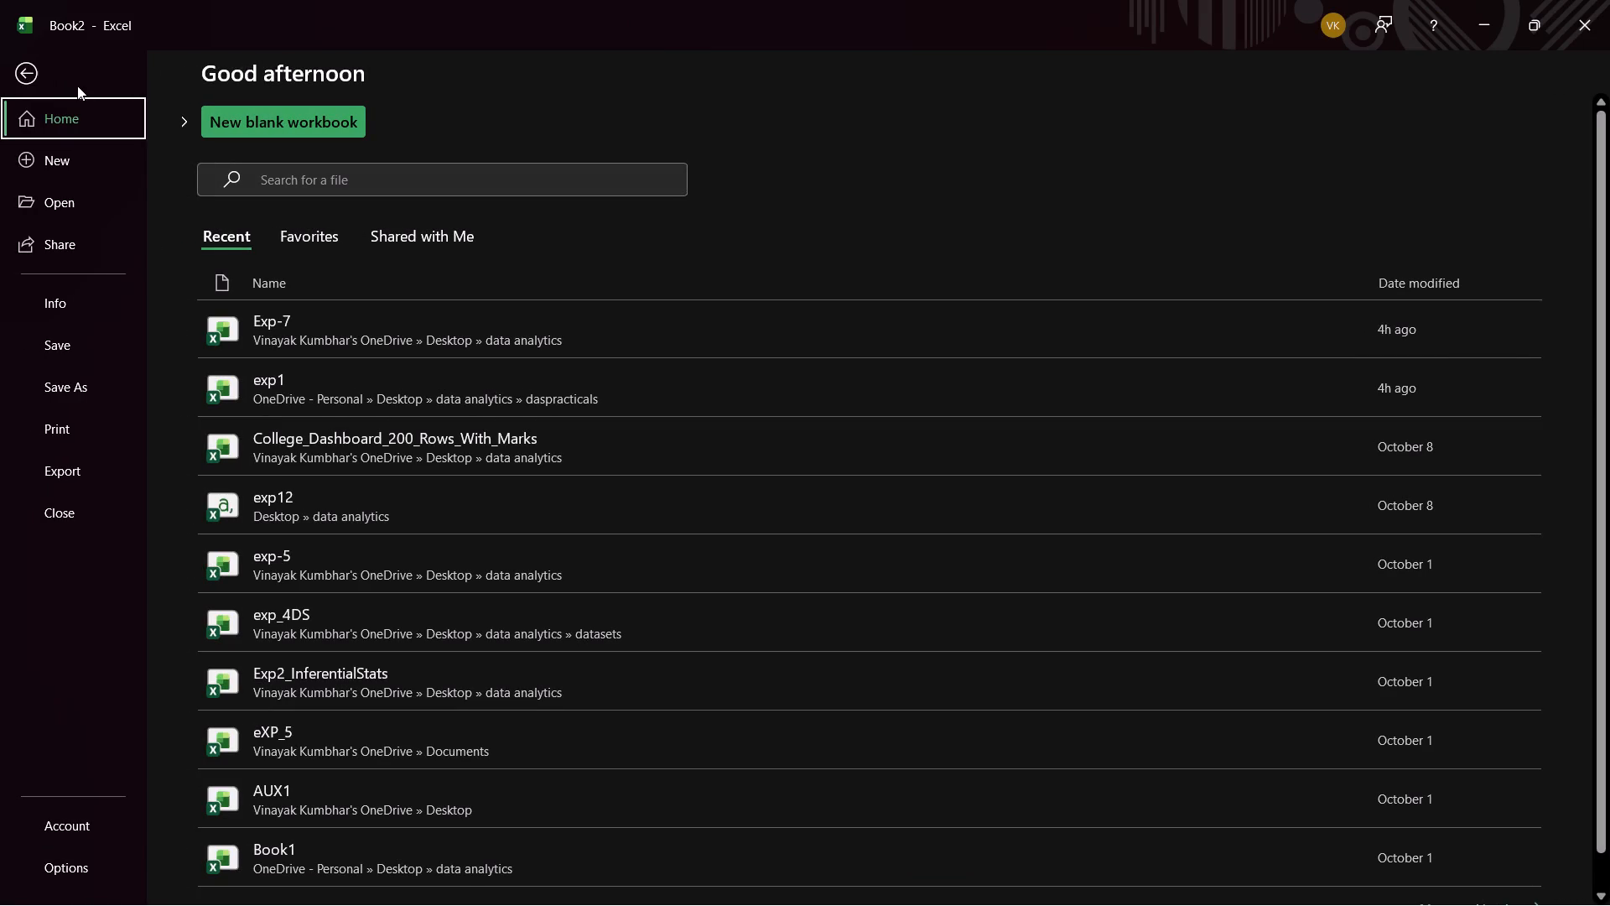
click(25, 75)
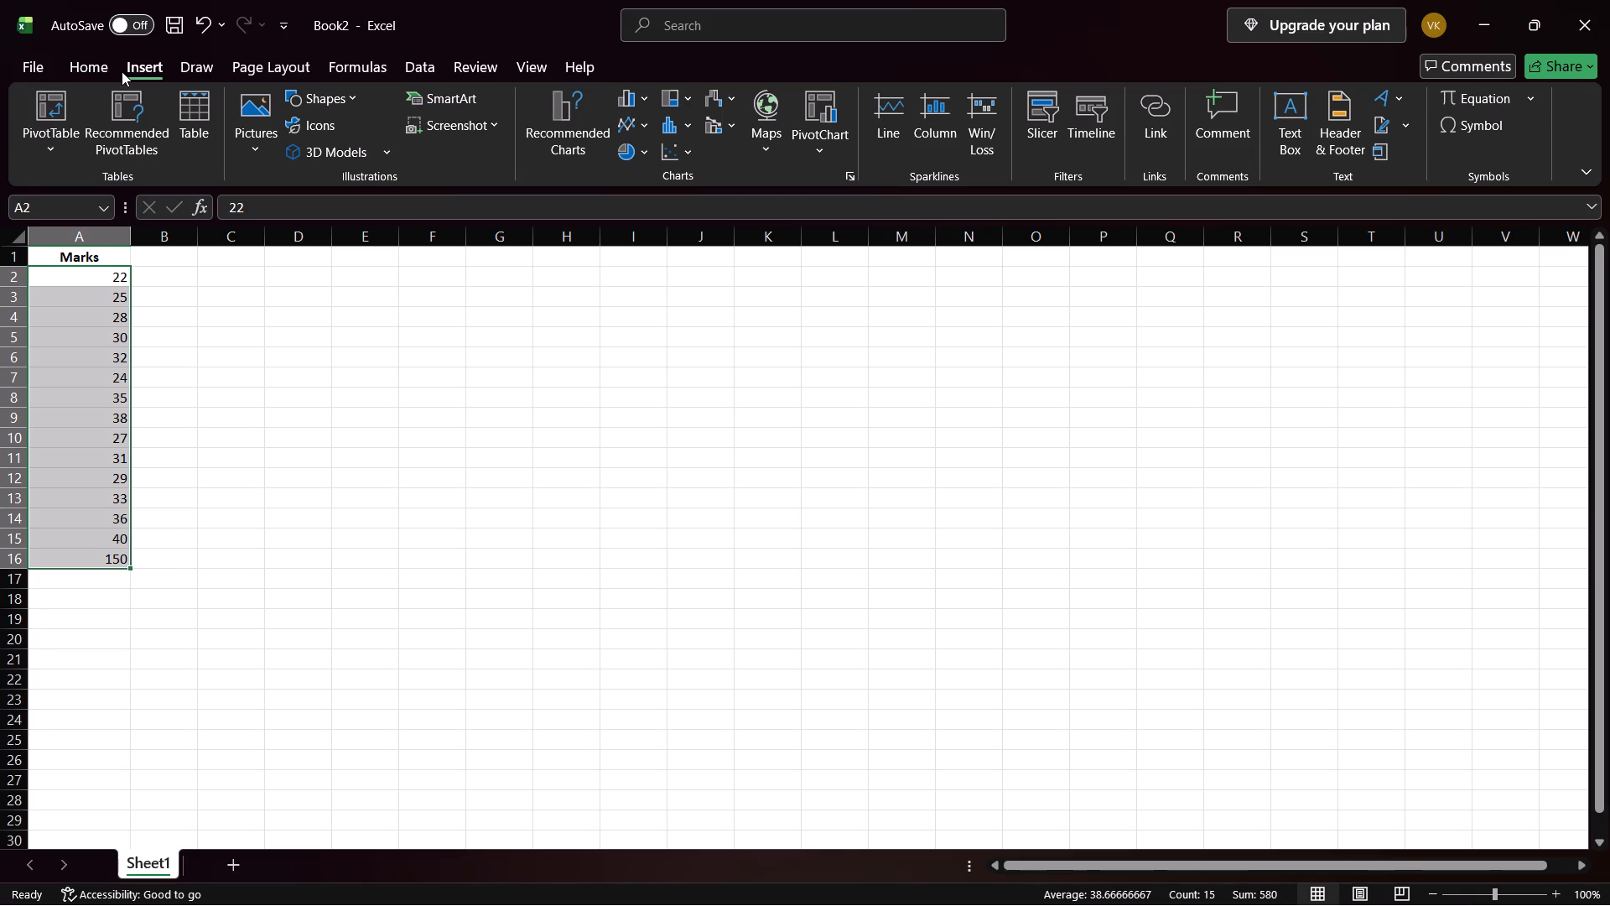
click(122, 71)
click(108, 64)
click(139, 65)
Look up the Insert Statistic Chart instruction in Step 3 of 2(a) in daspracticals.pdf, and return to the workbook.
key(alt+Tab)
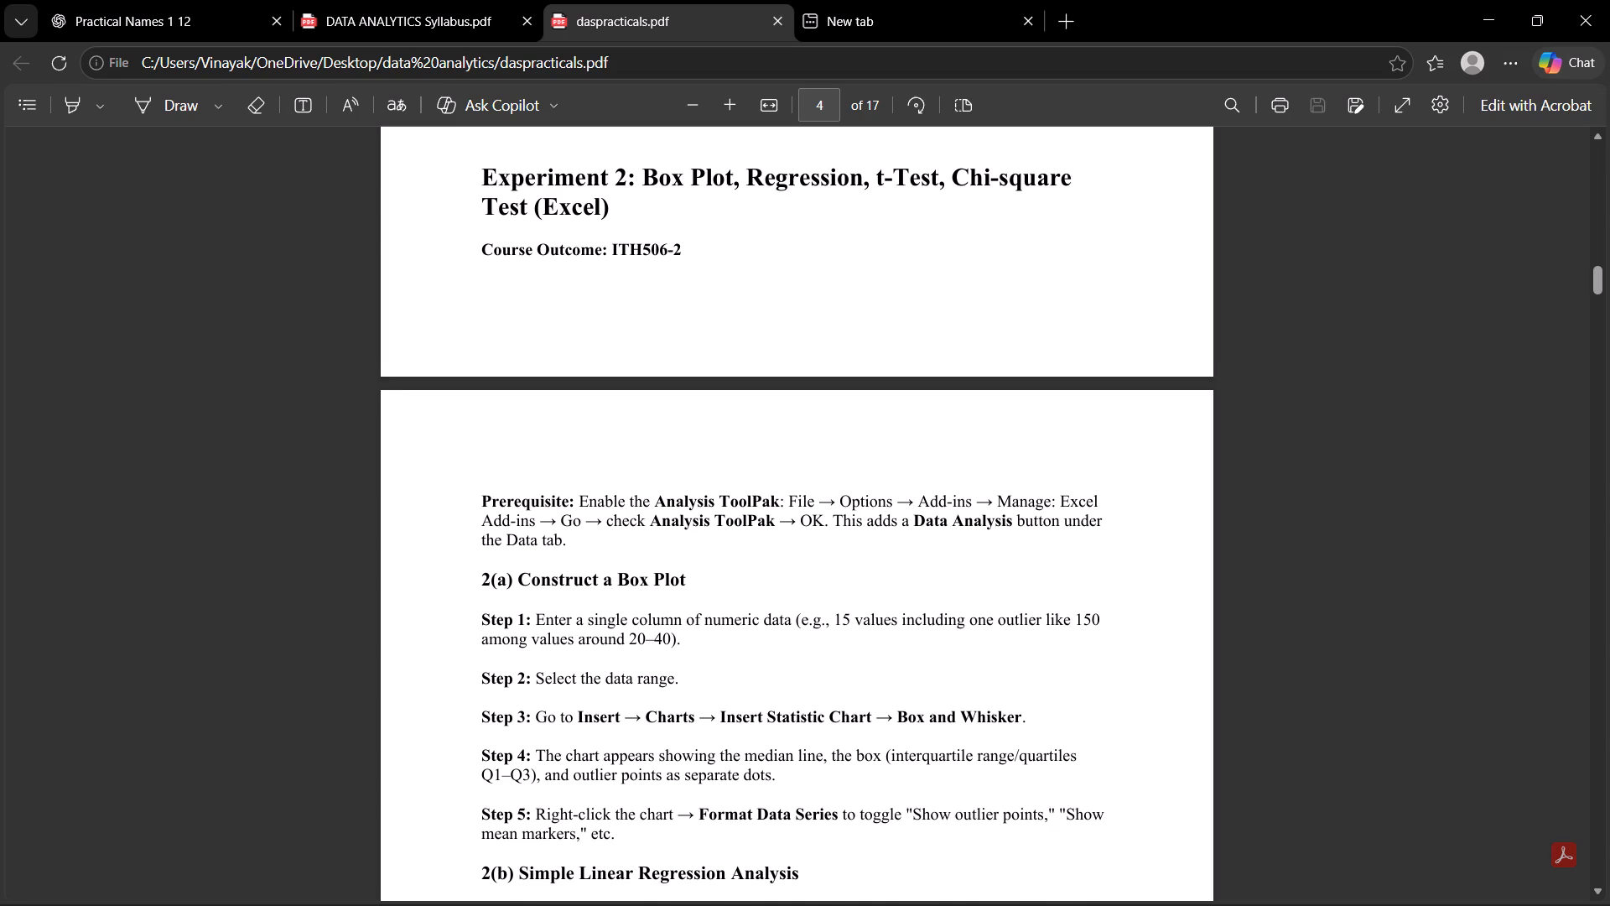
scroll(605, 586, down, 3)
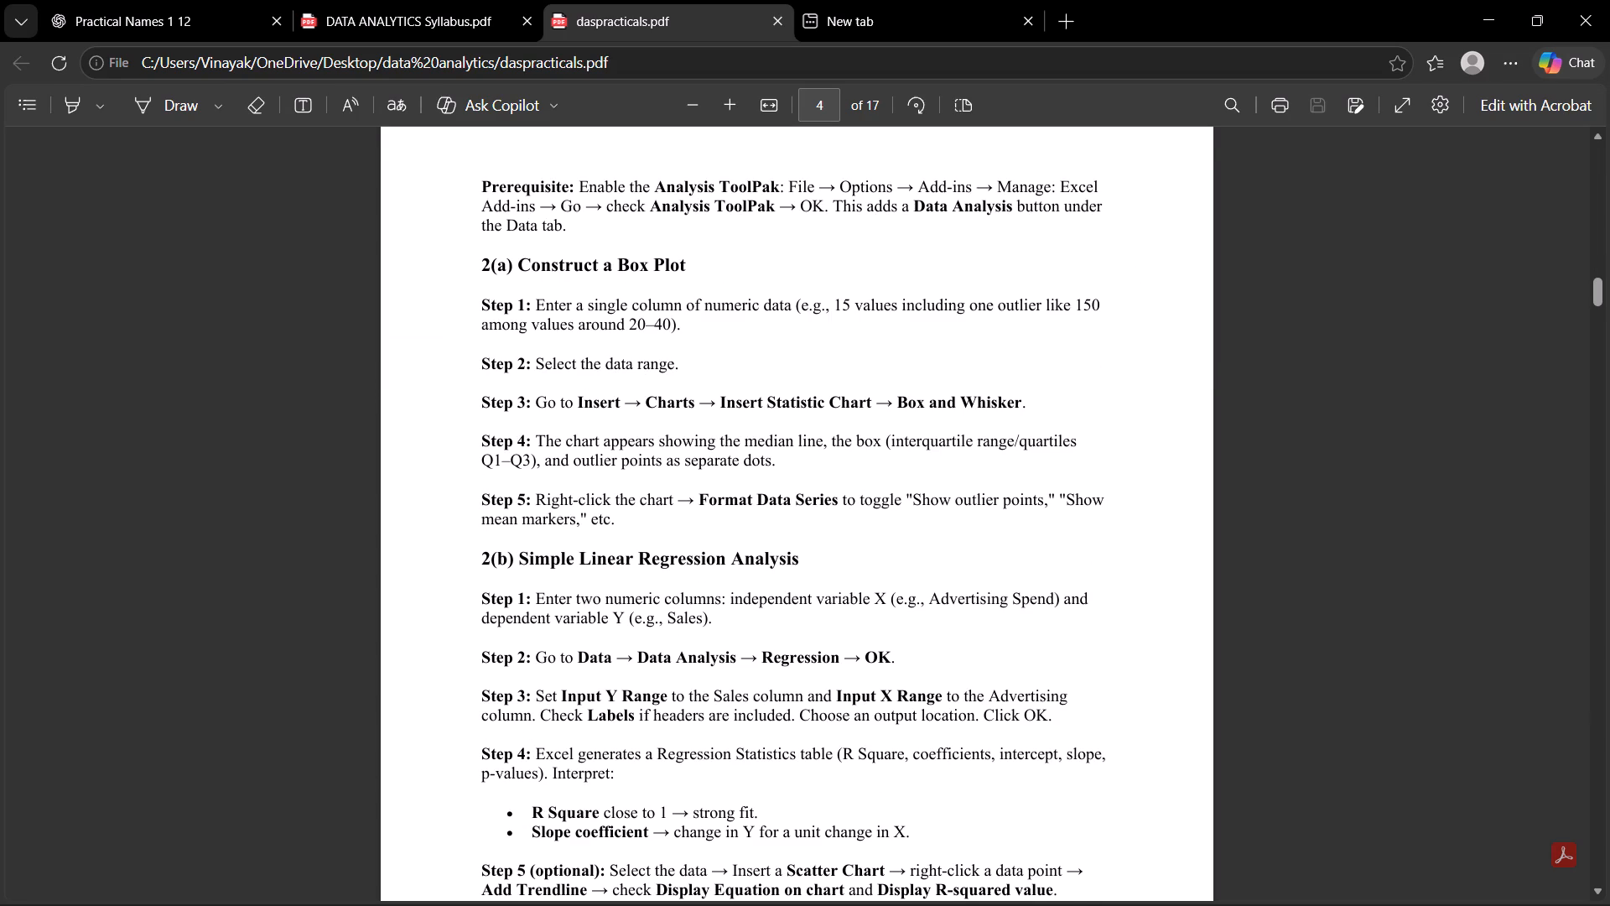
drag(716, 398, 881, 395)
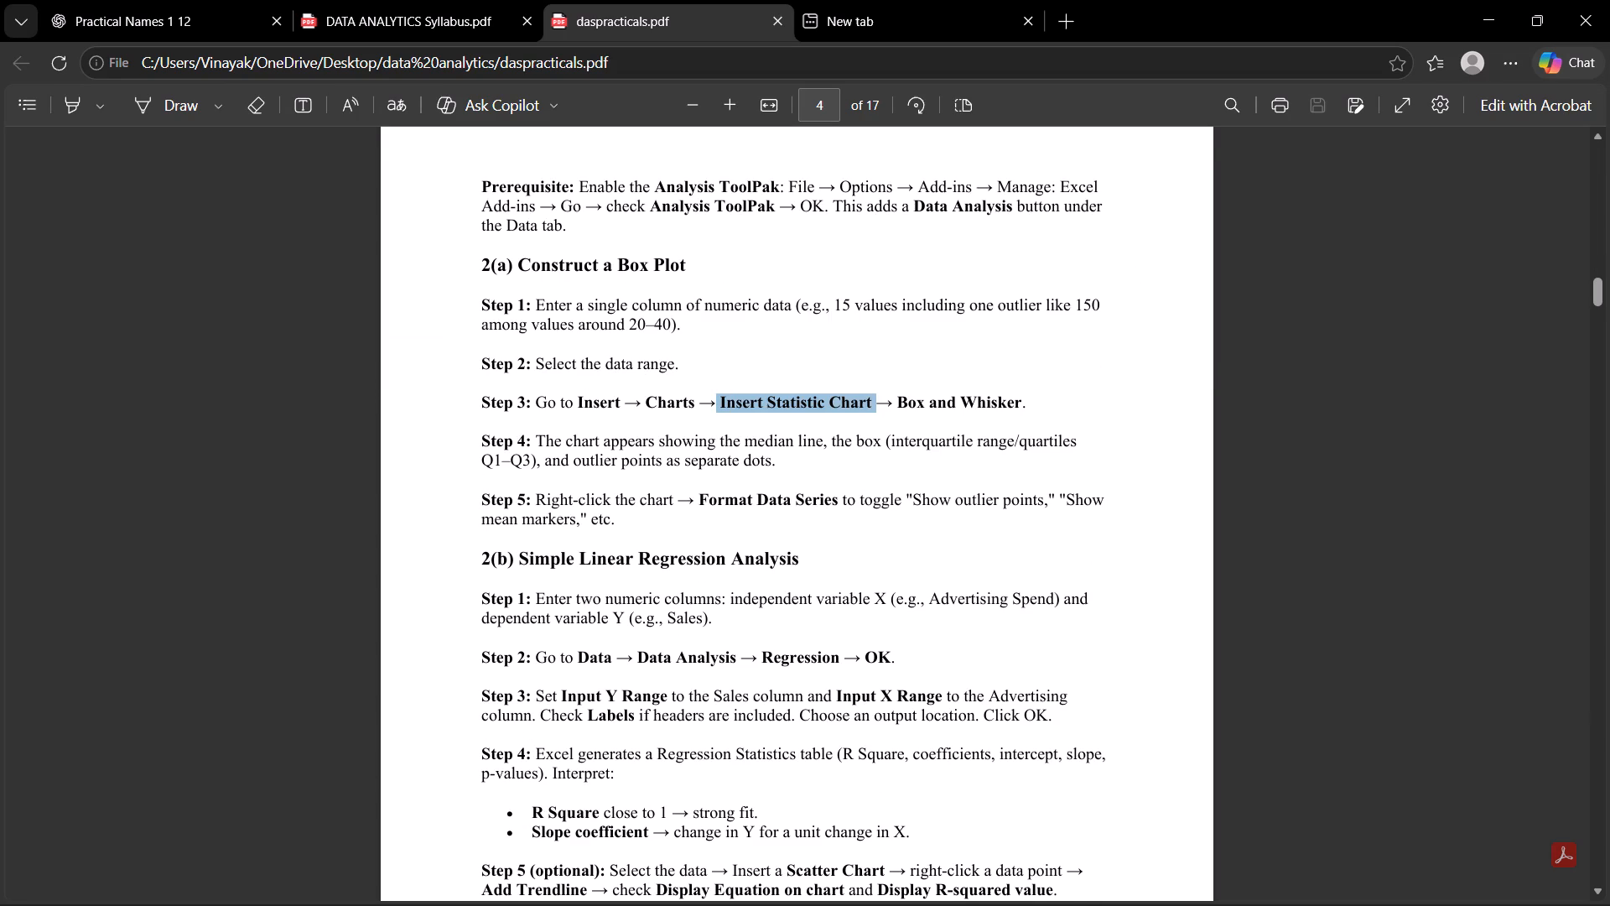
drag(881, 395, 882, 394)
key(alt+Tab)
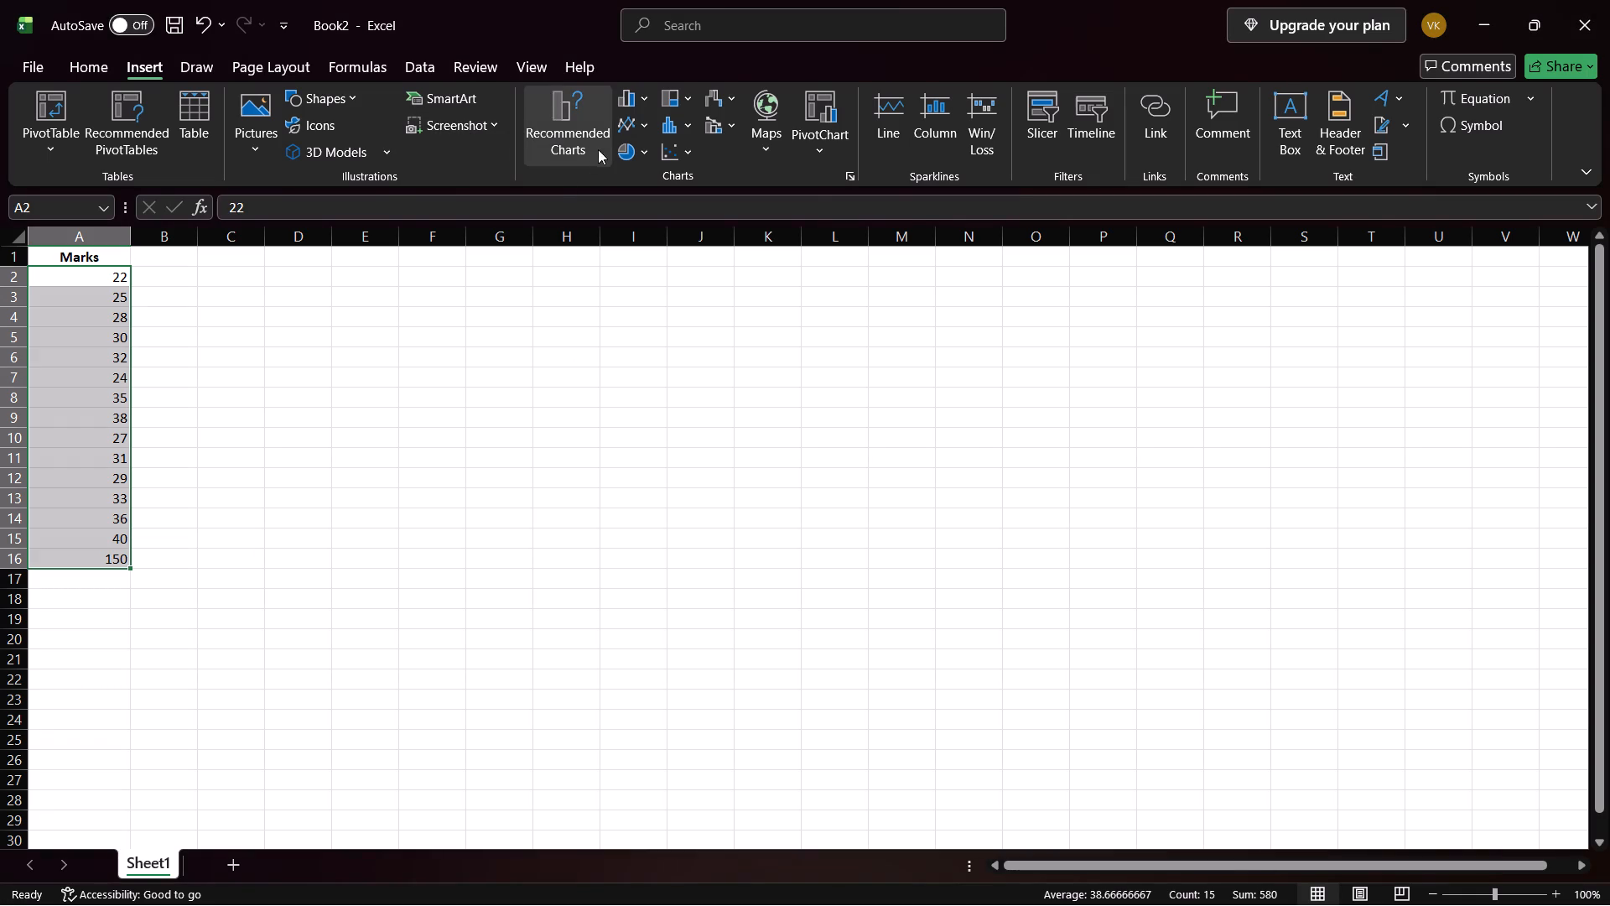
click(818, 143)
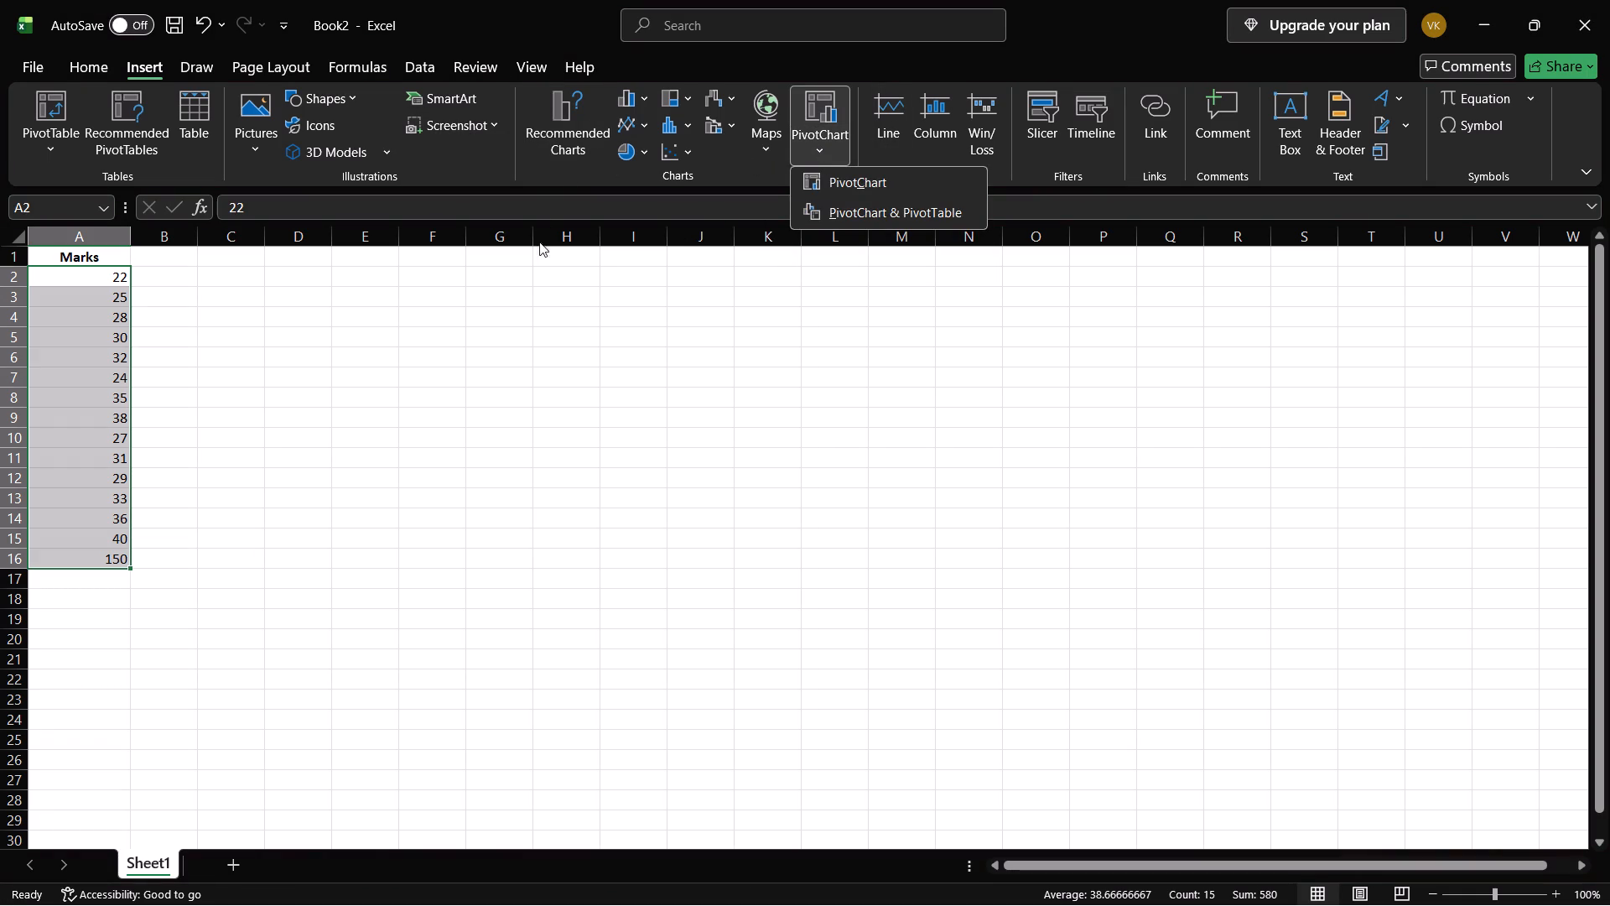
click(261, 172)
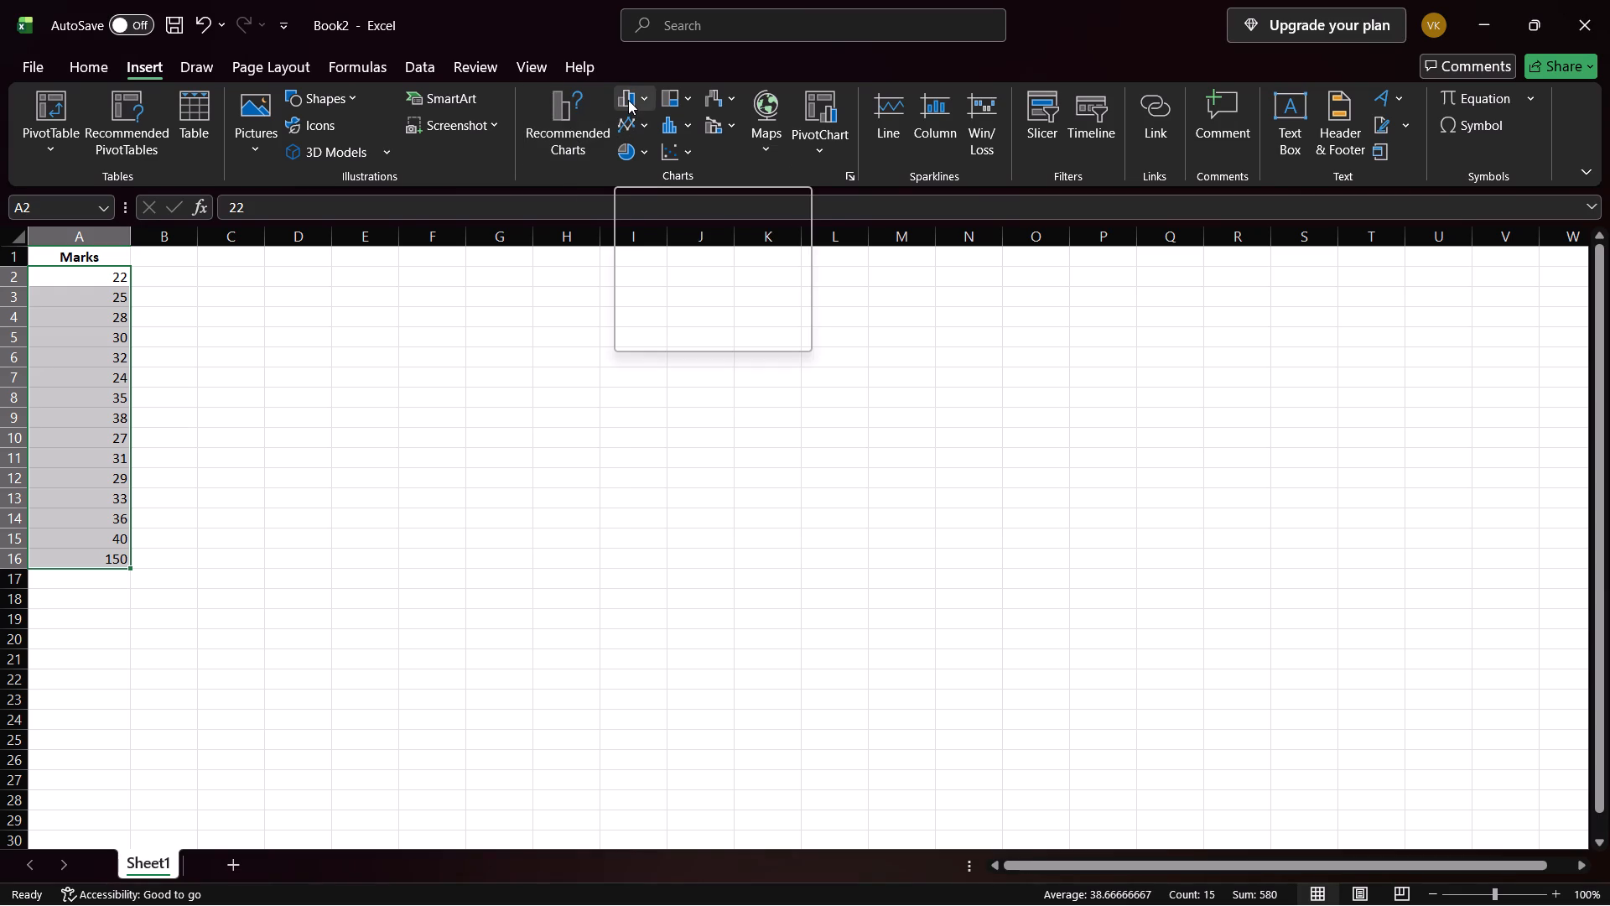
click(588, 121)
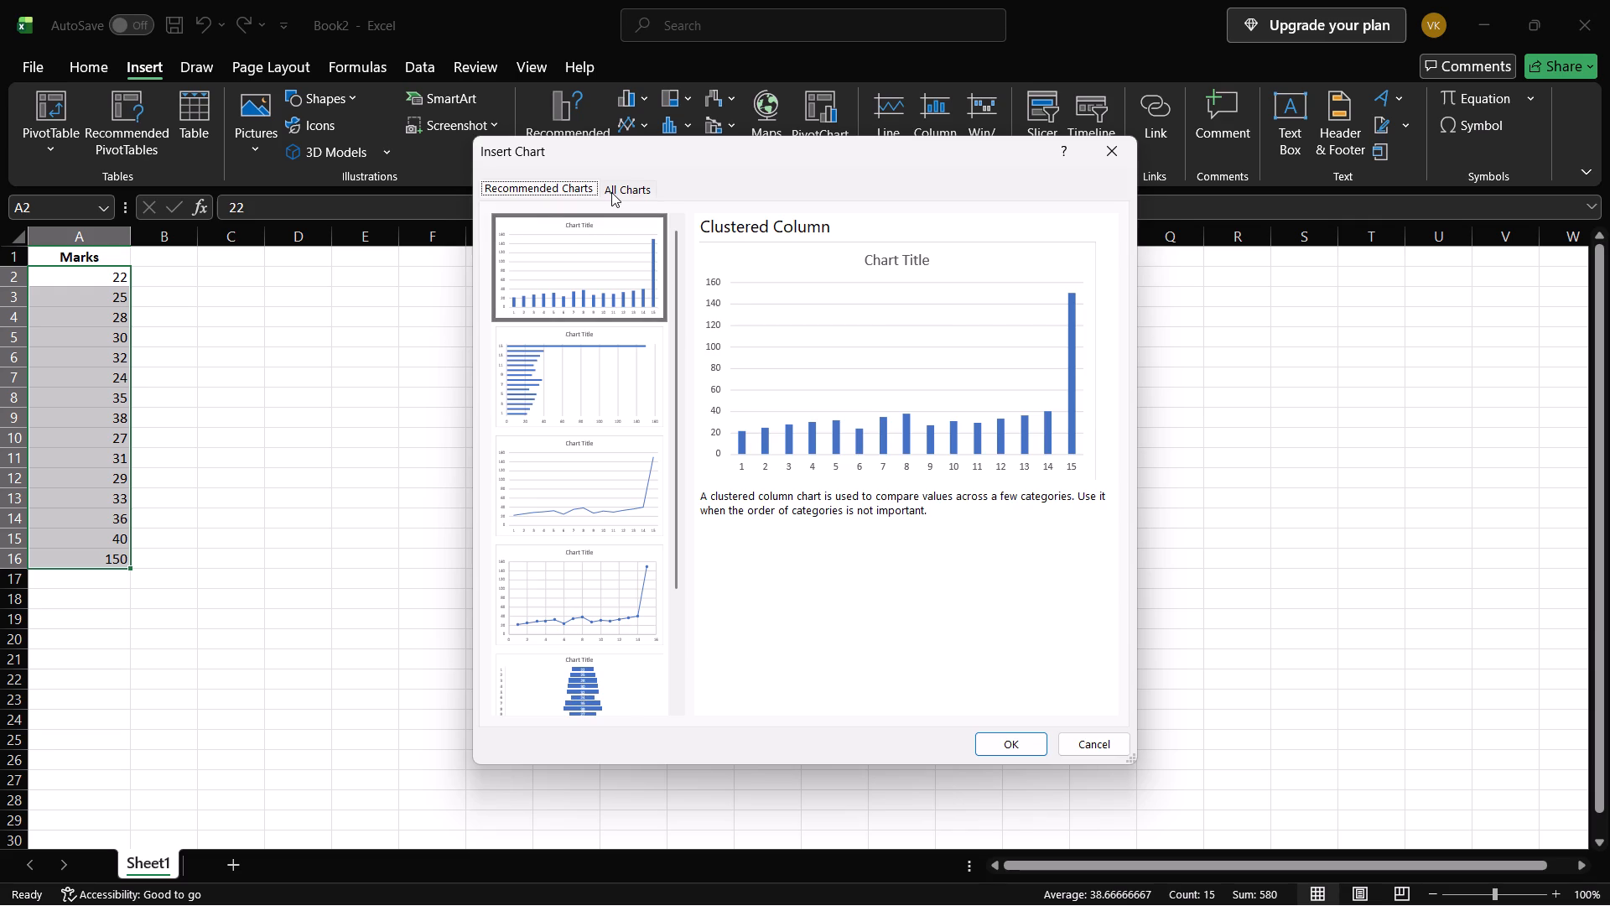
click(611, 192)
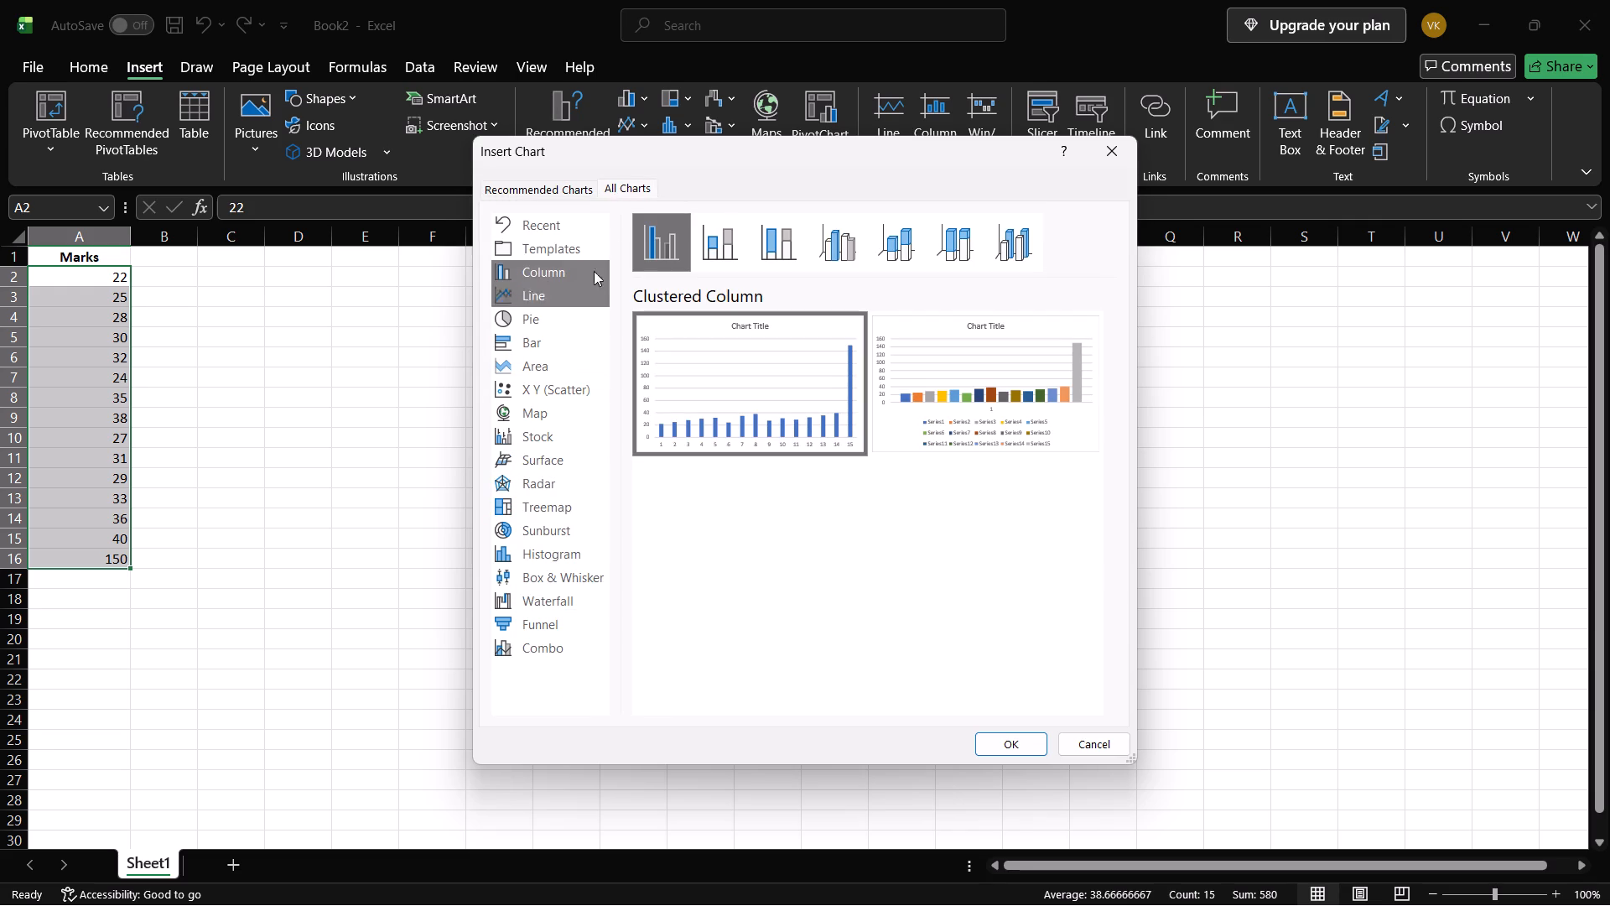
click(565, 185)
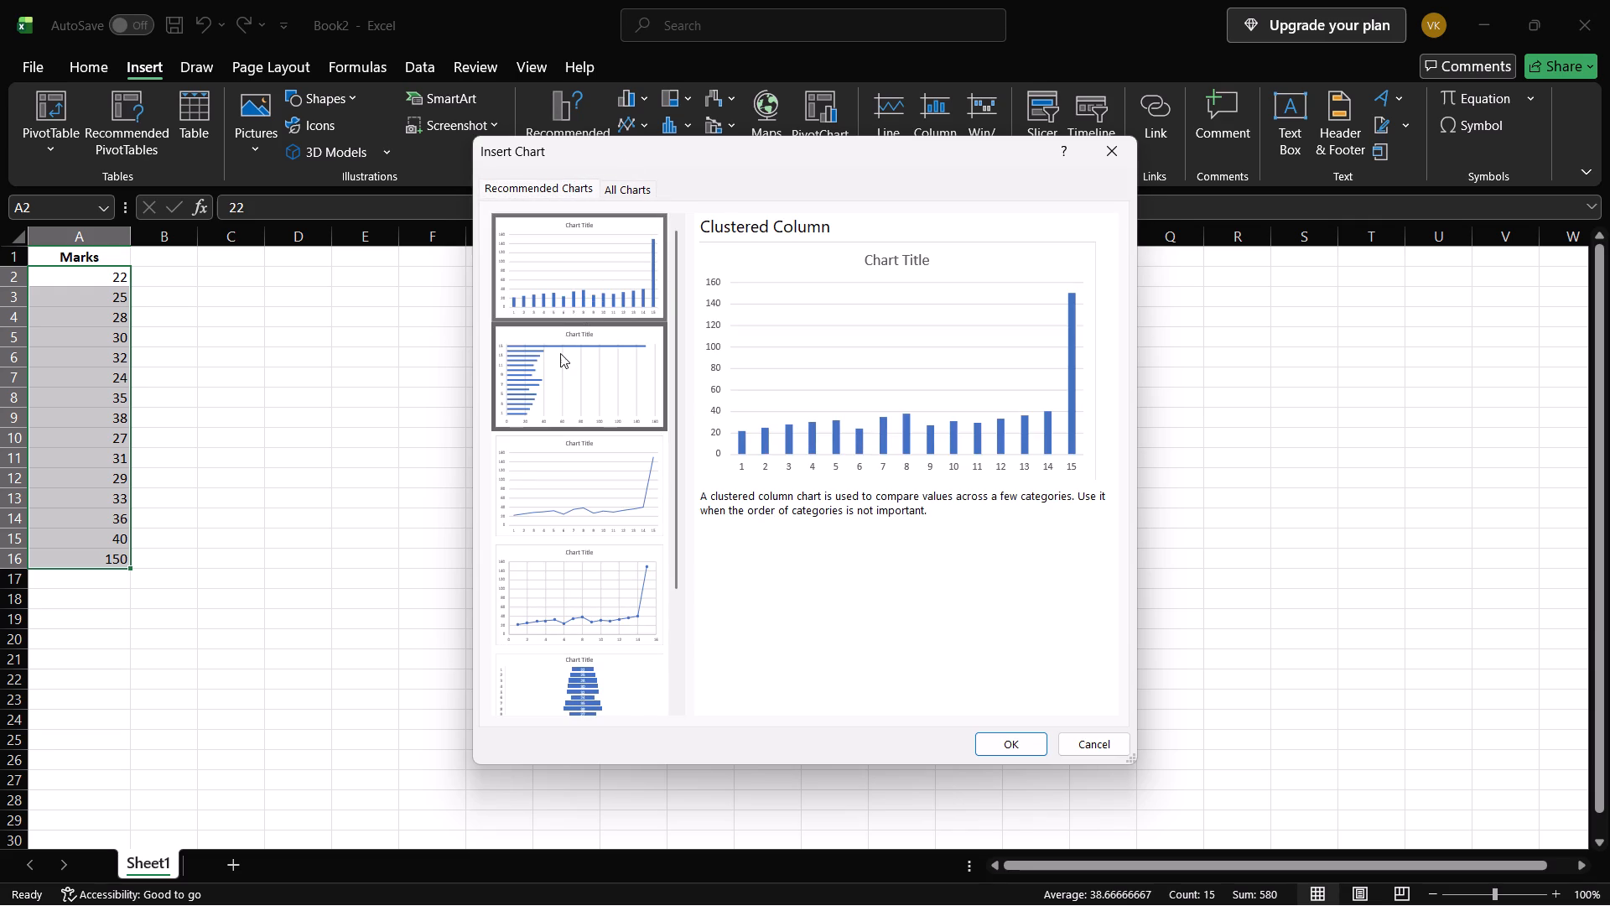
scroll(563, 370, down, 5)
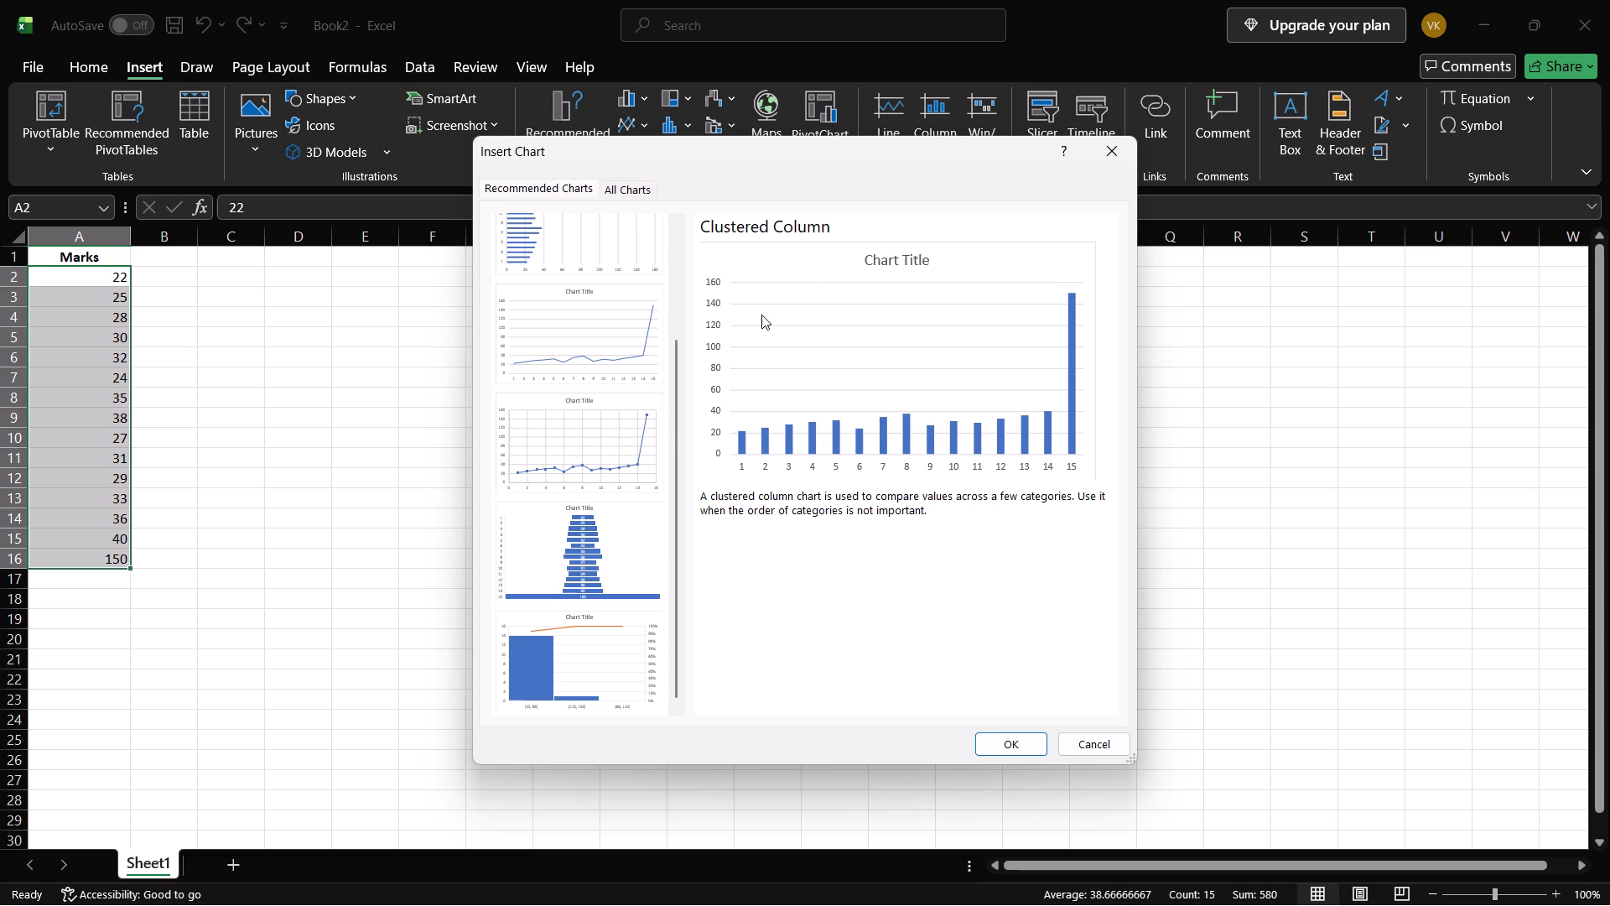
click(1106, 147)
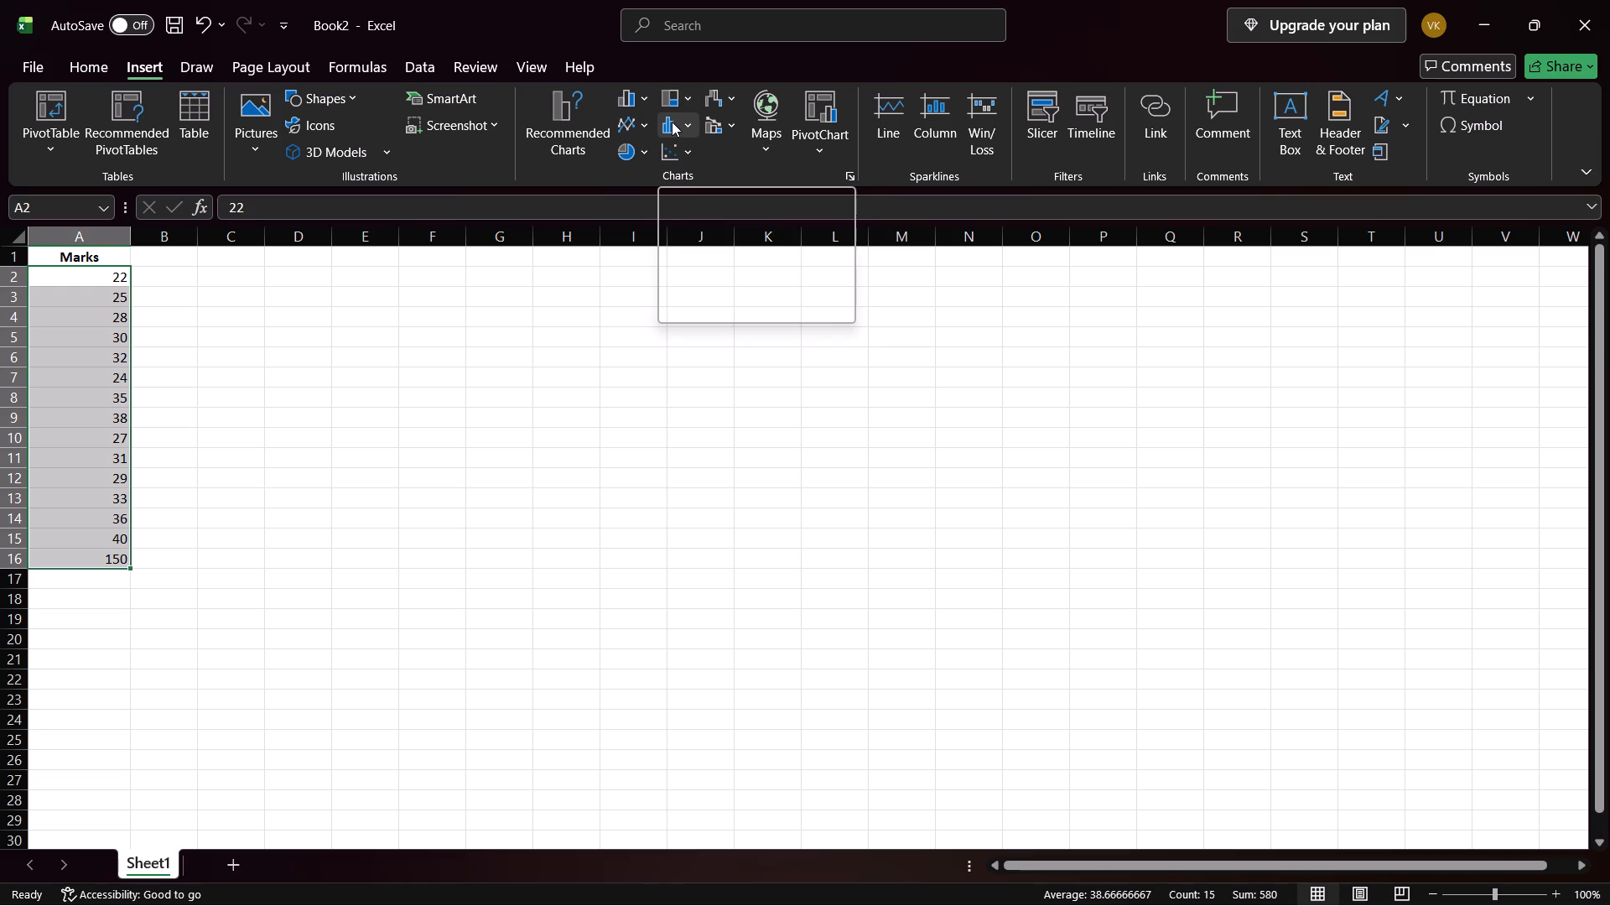
Insert a Box and Whisker statistic chart from the selected marks in A2:A16.
click(672, 122)
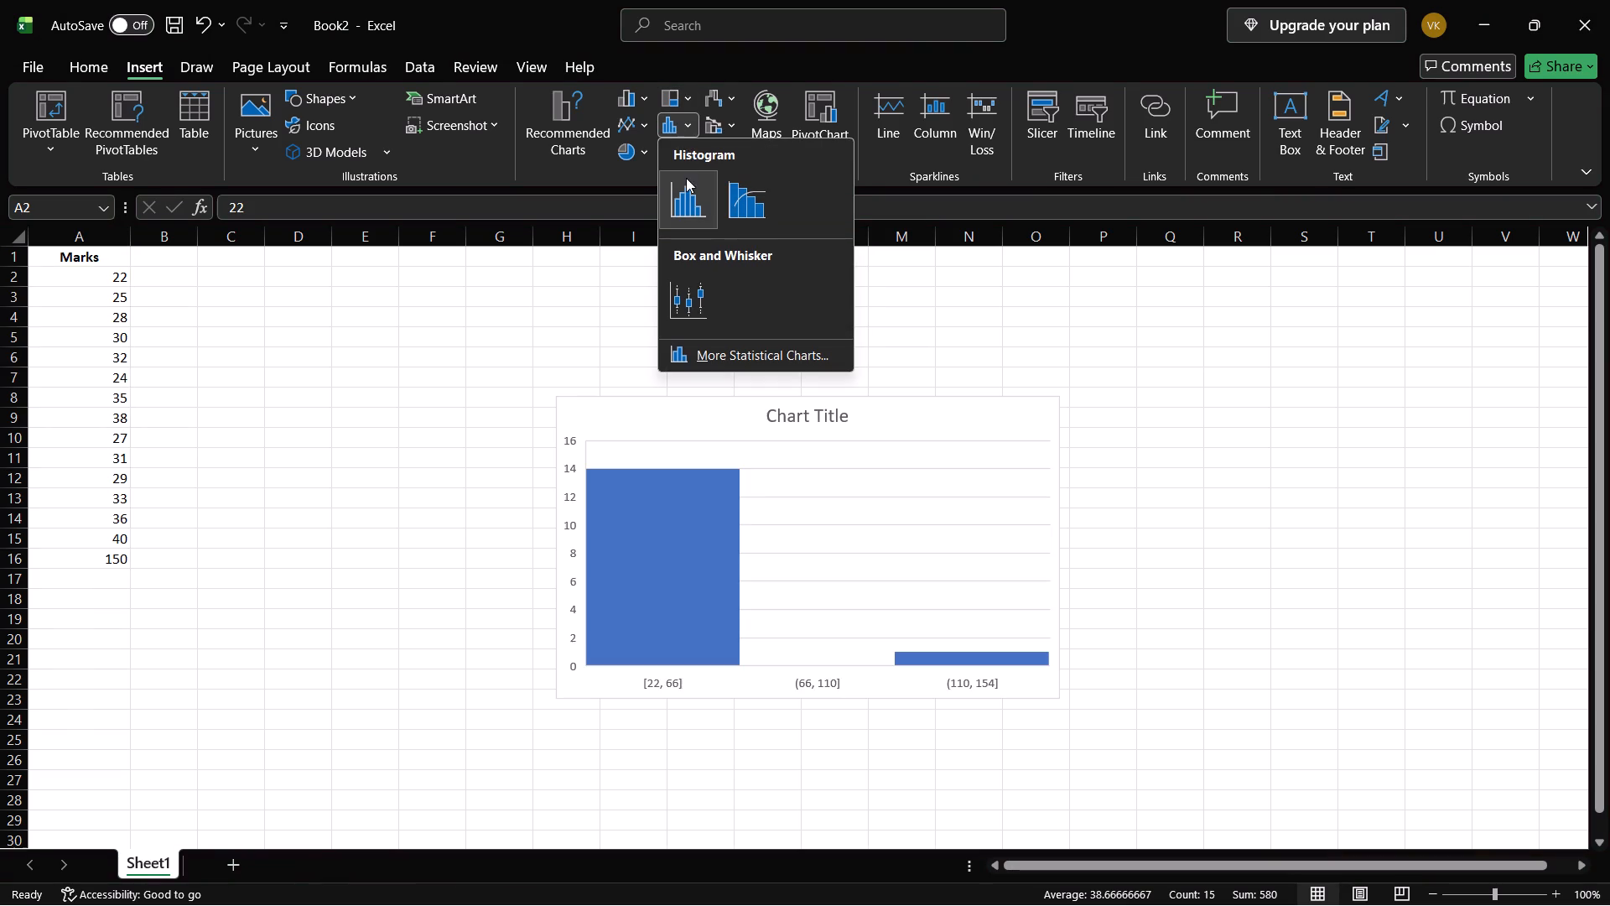
click(677, 305)
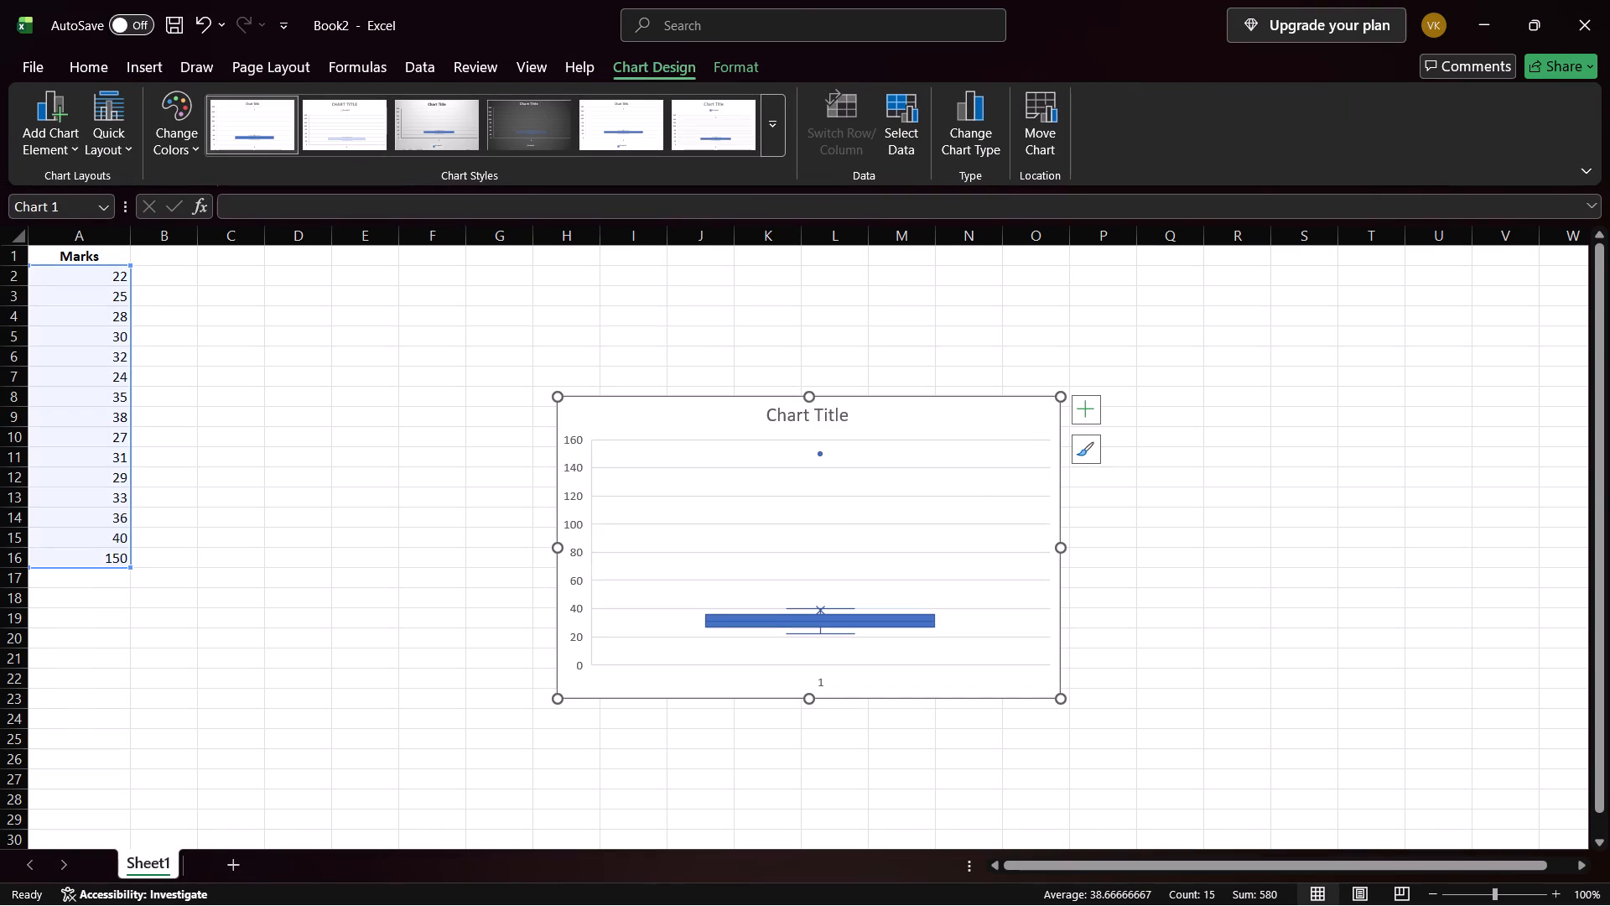
Check the 2(a) box plot steps that follow the chart insertion in daspracticals.pdf in Edge, and return to the Excel workbook.
key(alt+Tab)
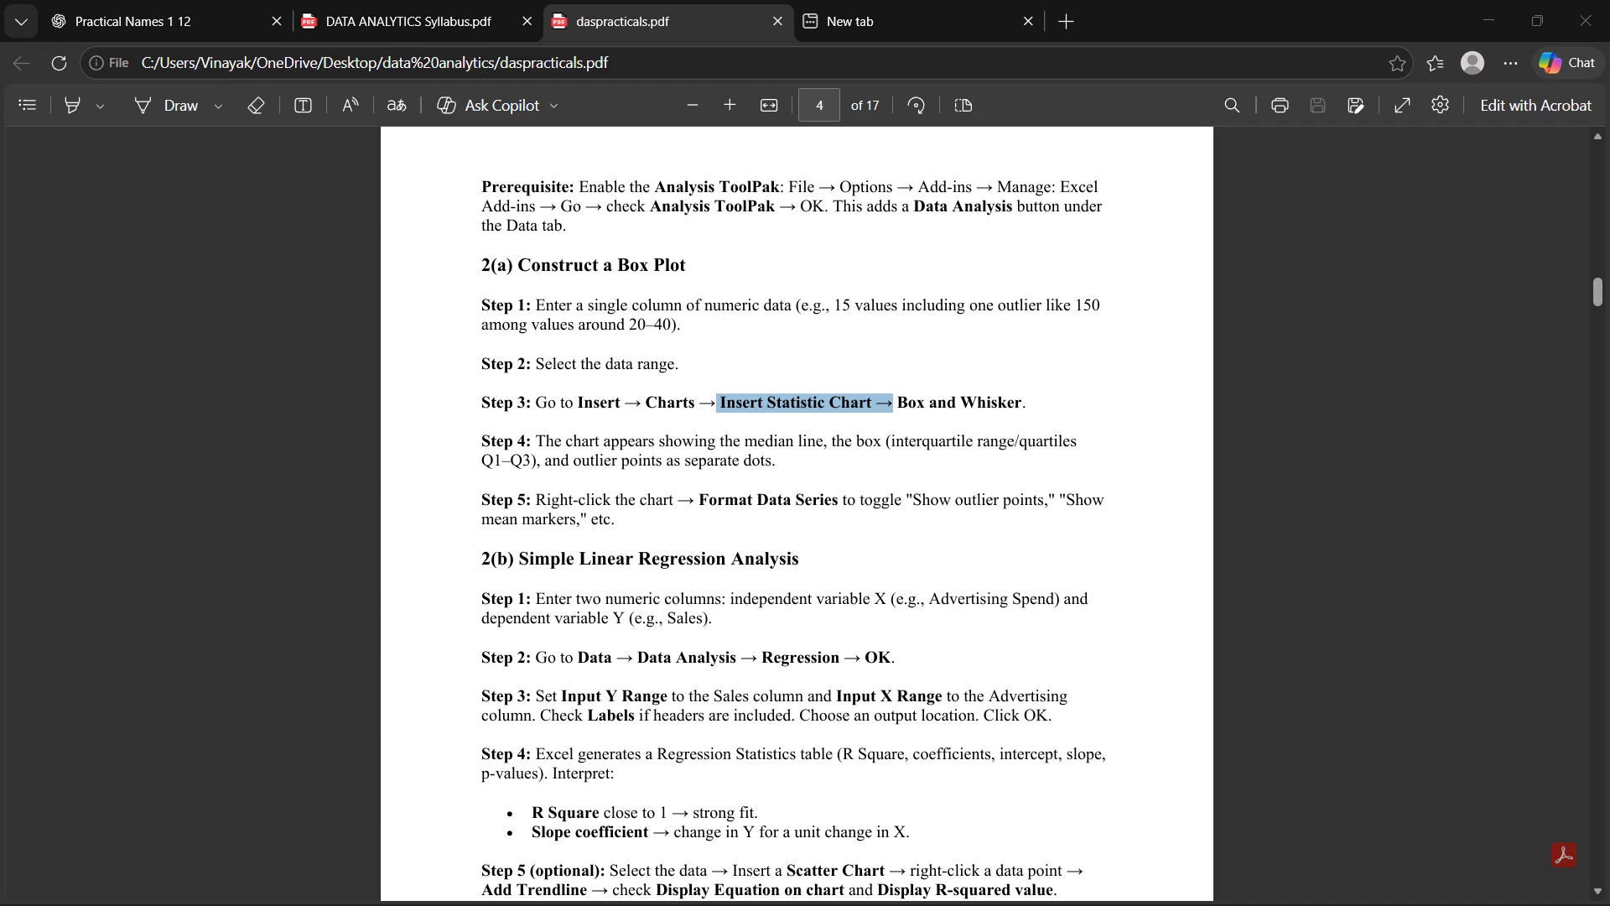
key(alt+Tab)
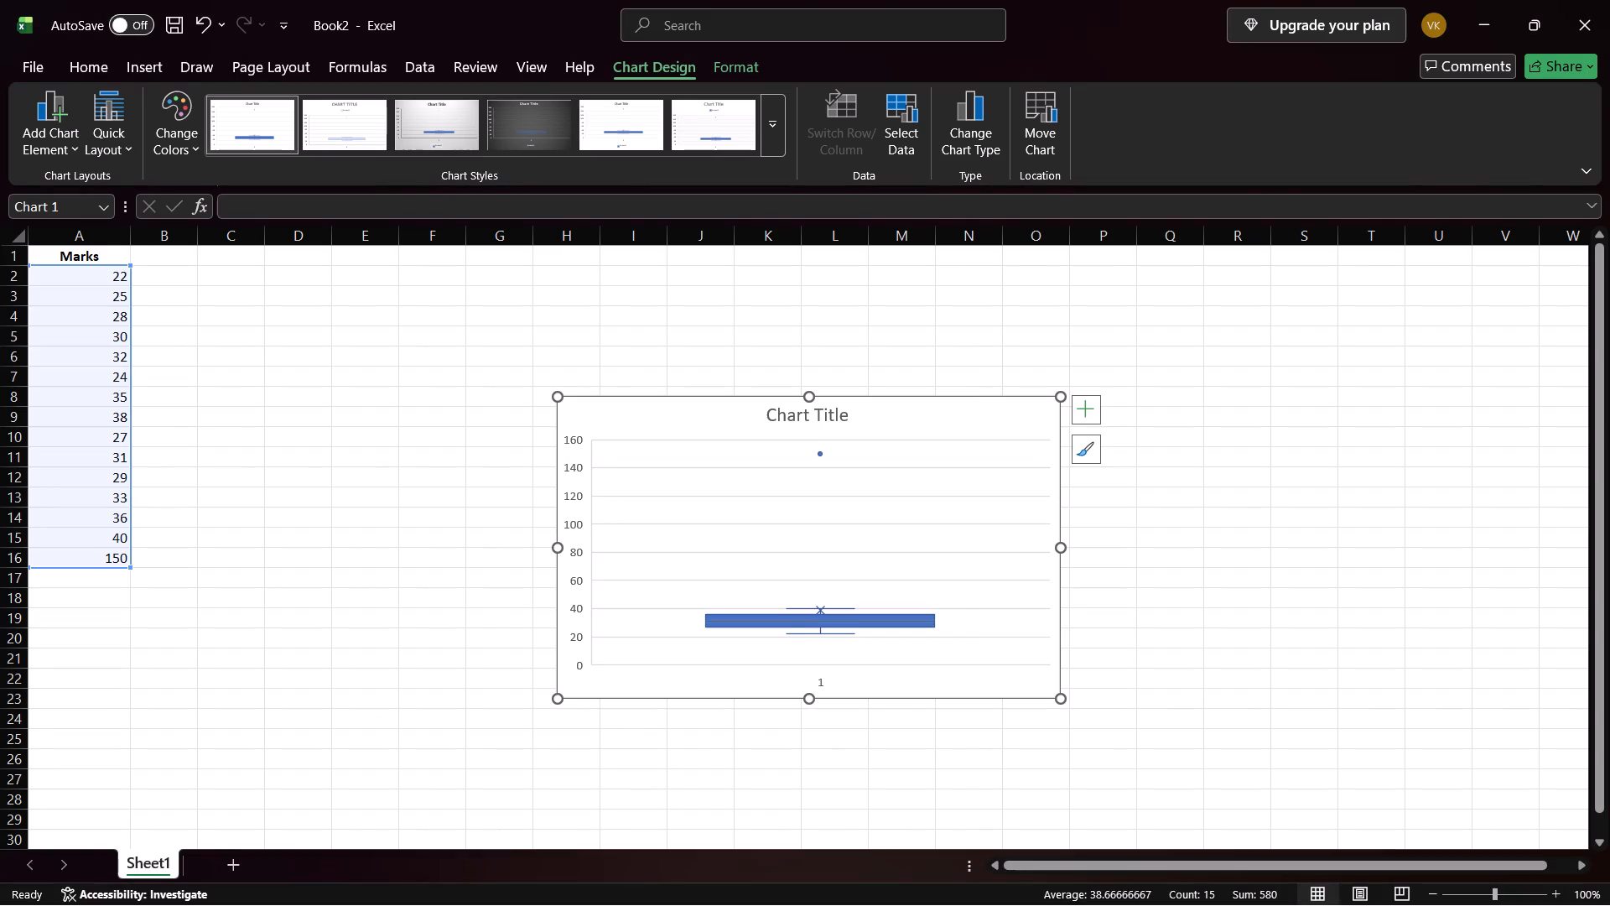
Change the outlier mark in cell A16 to 100.
click(130, 565)
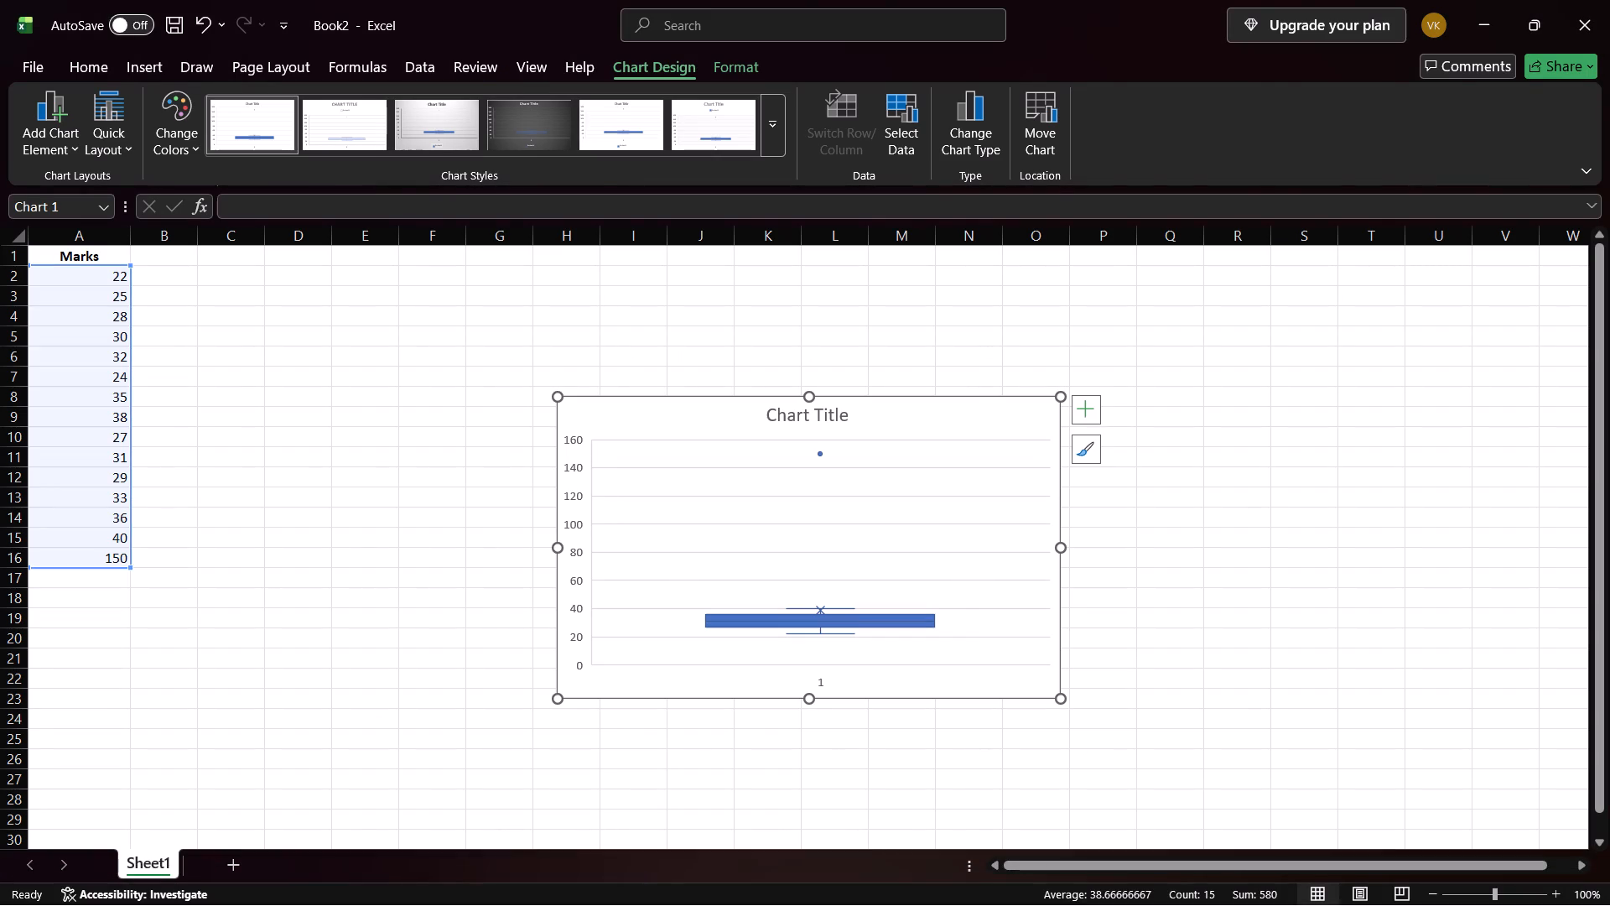
click(120, 557)
double_click(125, 555)
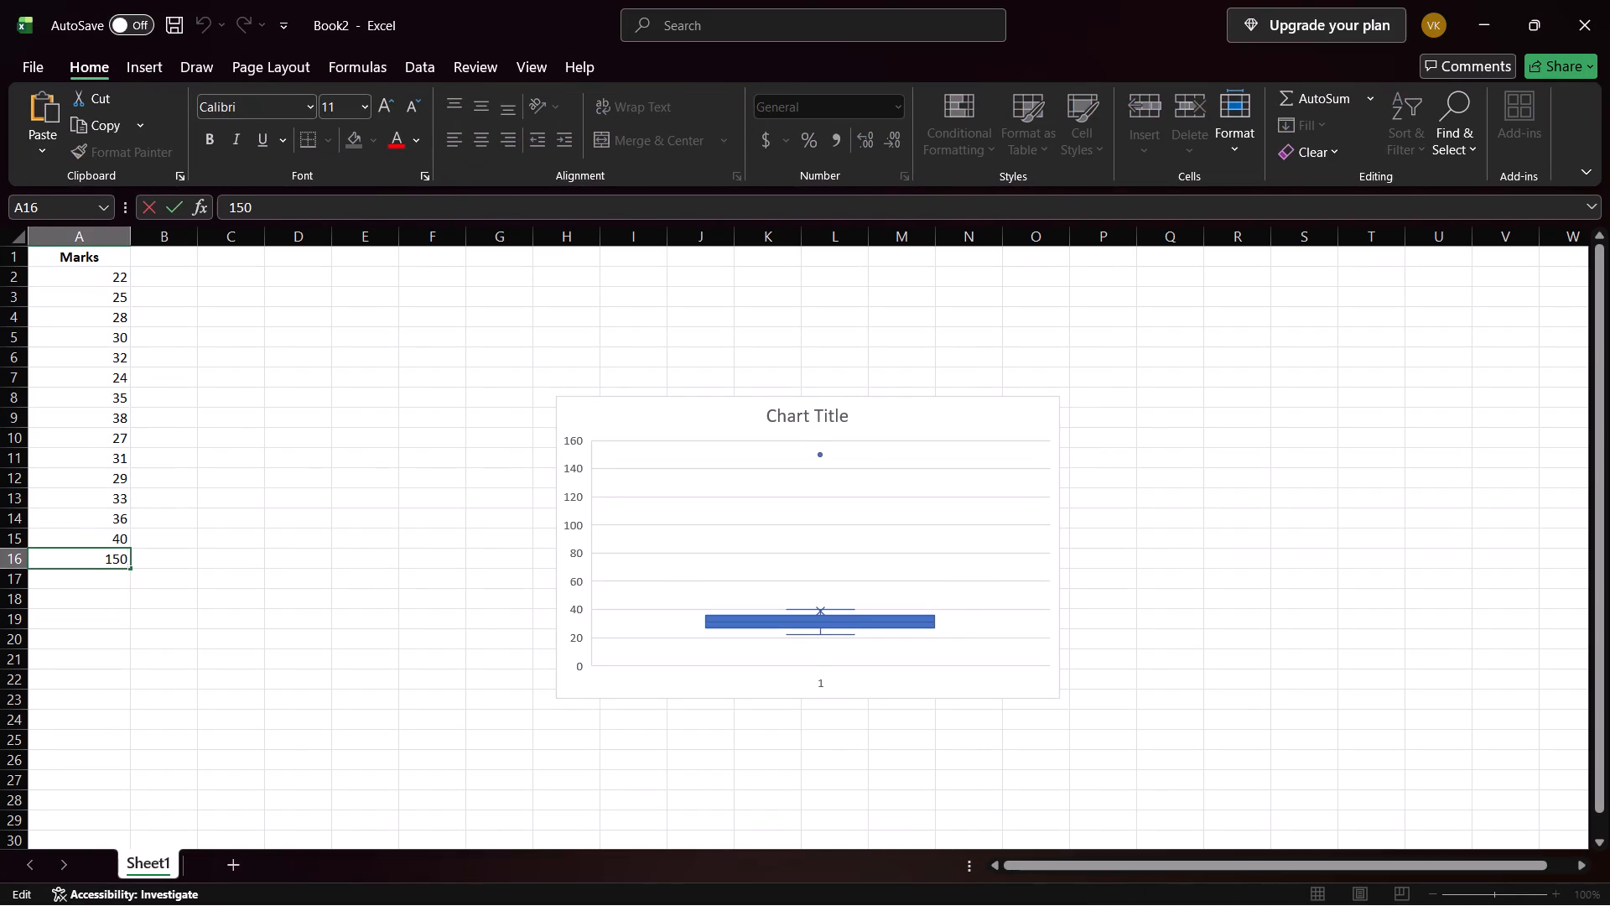
key(BackSpace)
key(BackSpace)
text(00)
key(Return)
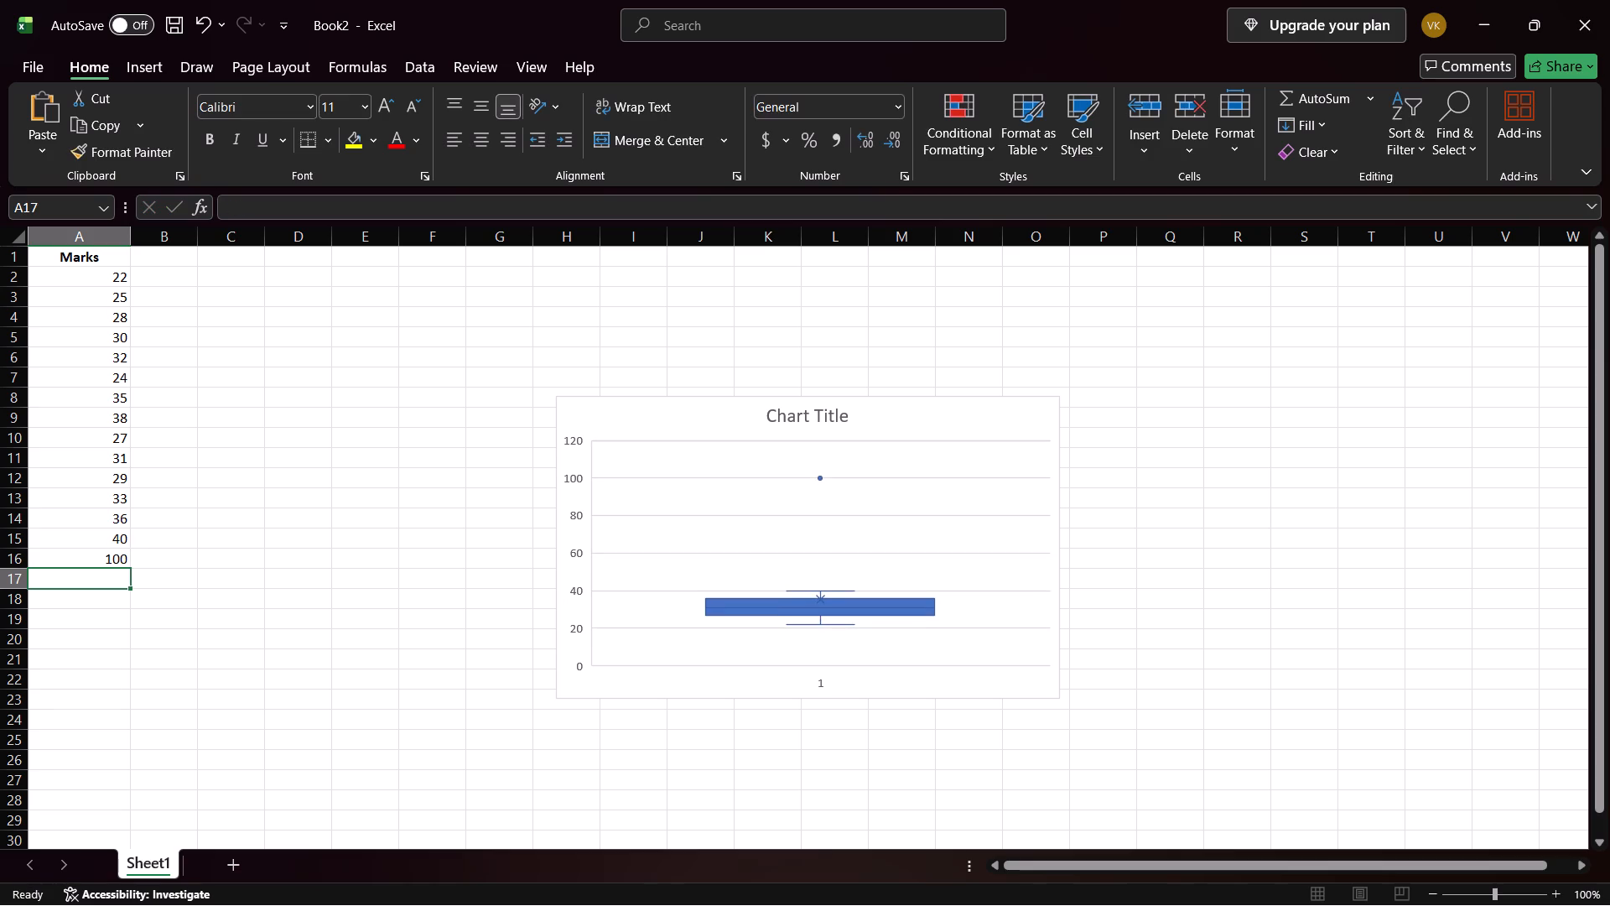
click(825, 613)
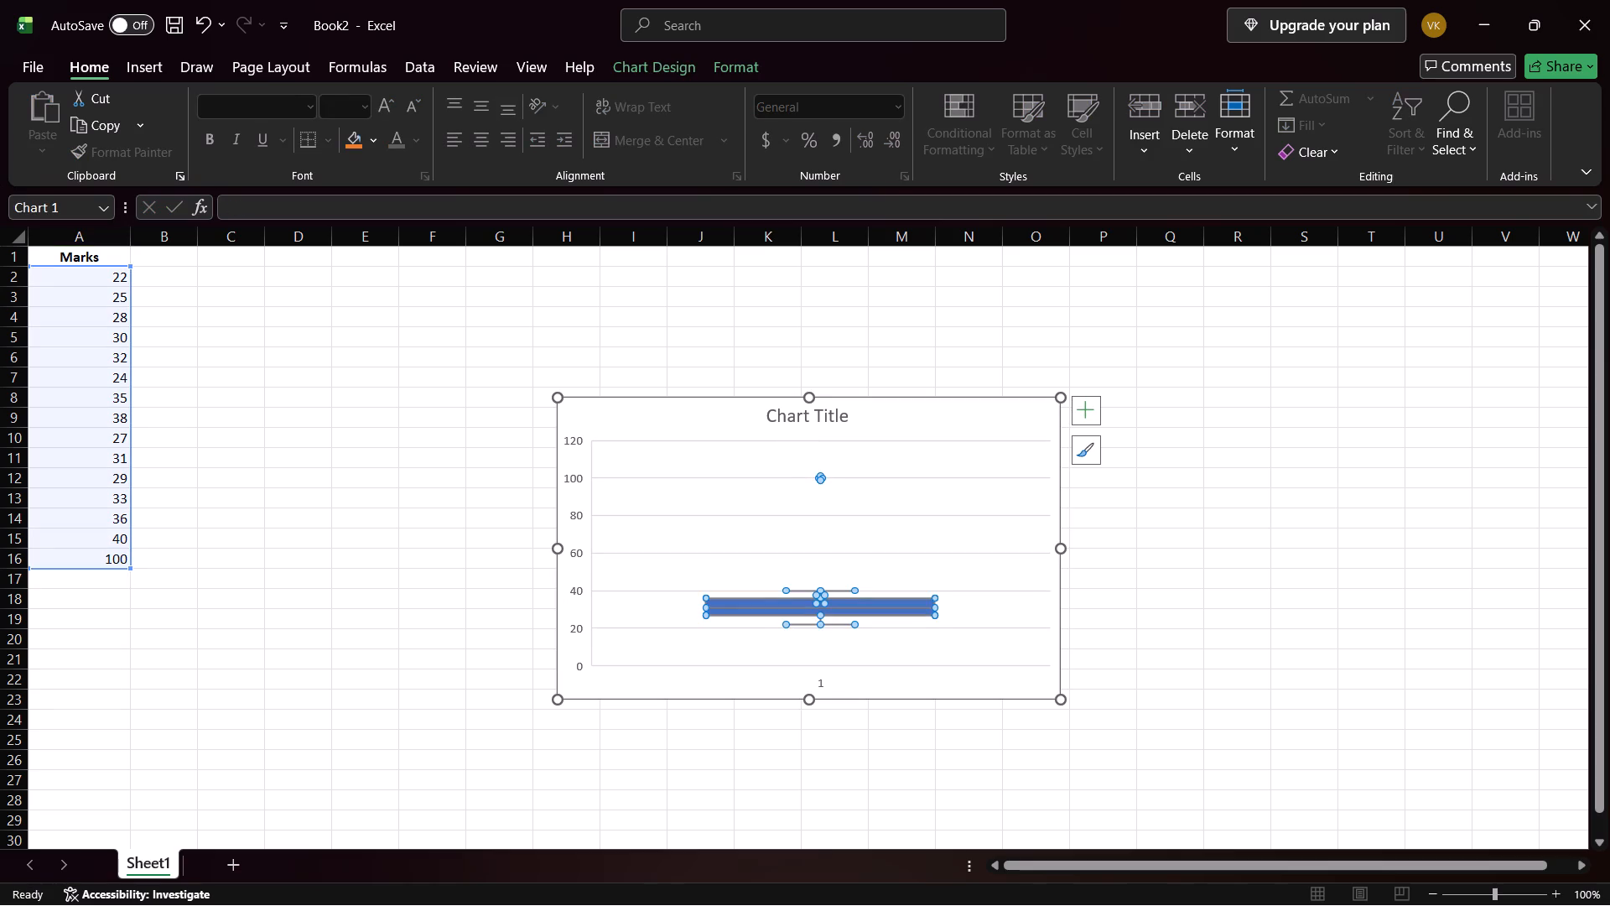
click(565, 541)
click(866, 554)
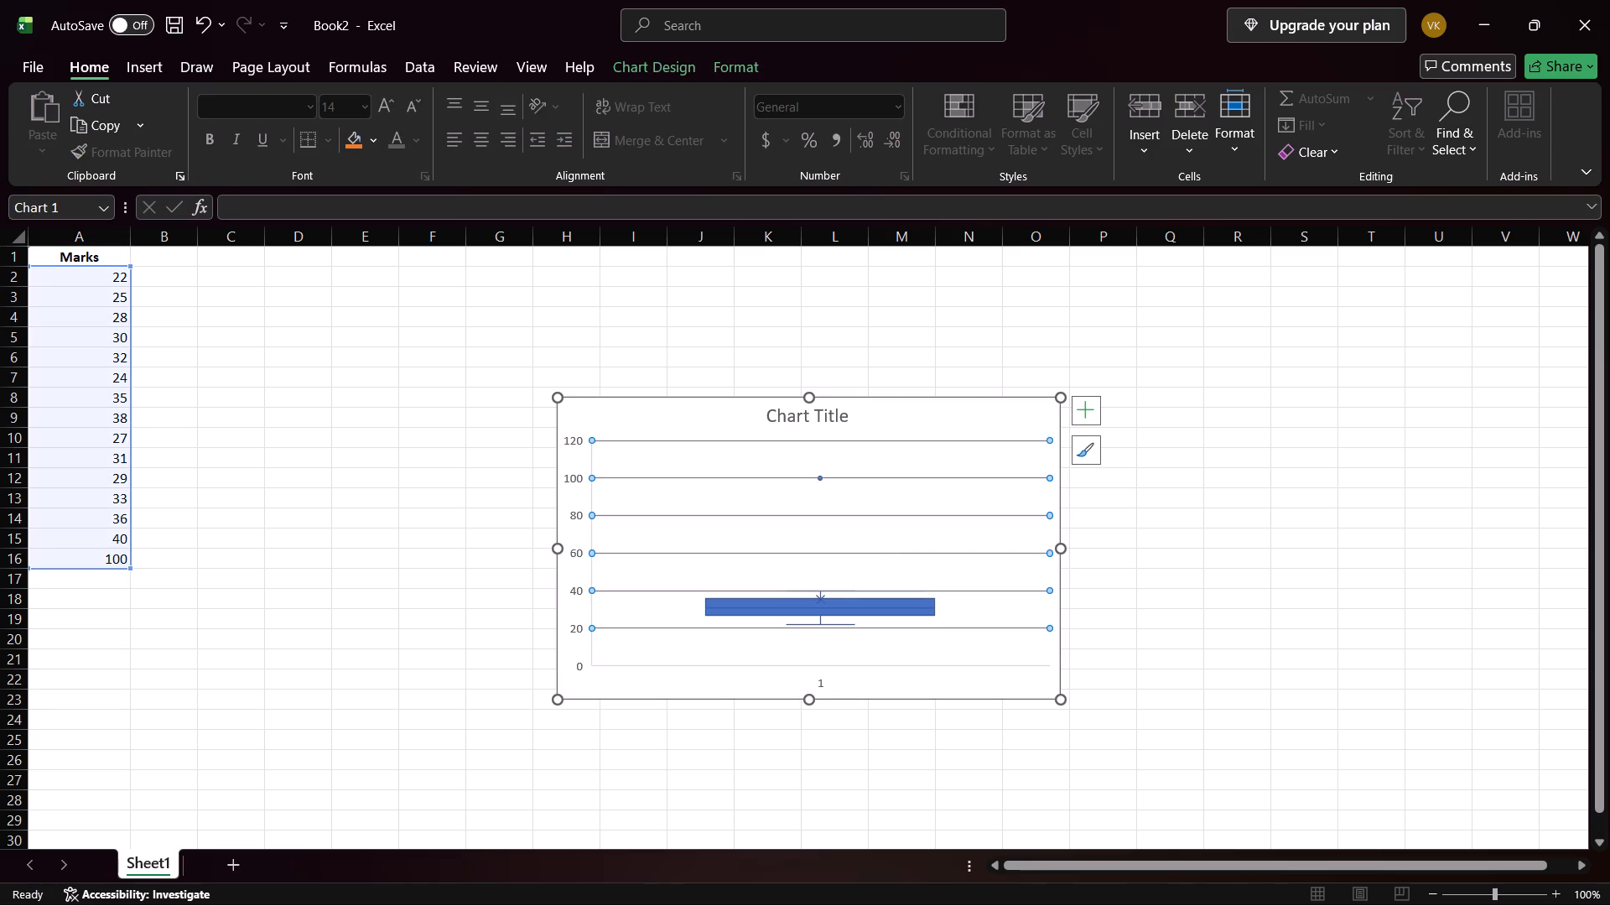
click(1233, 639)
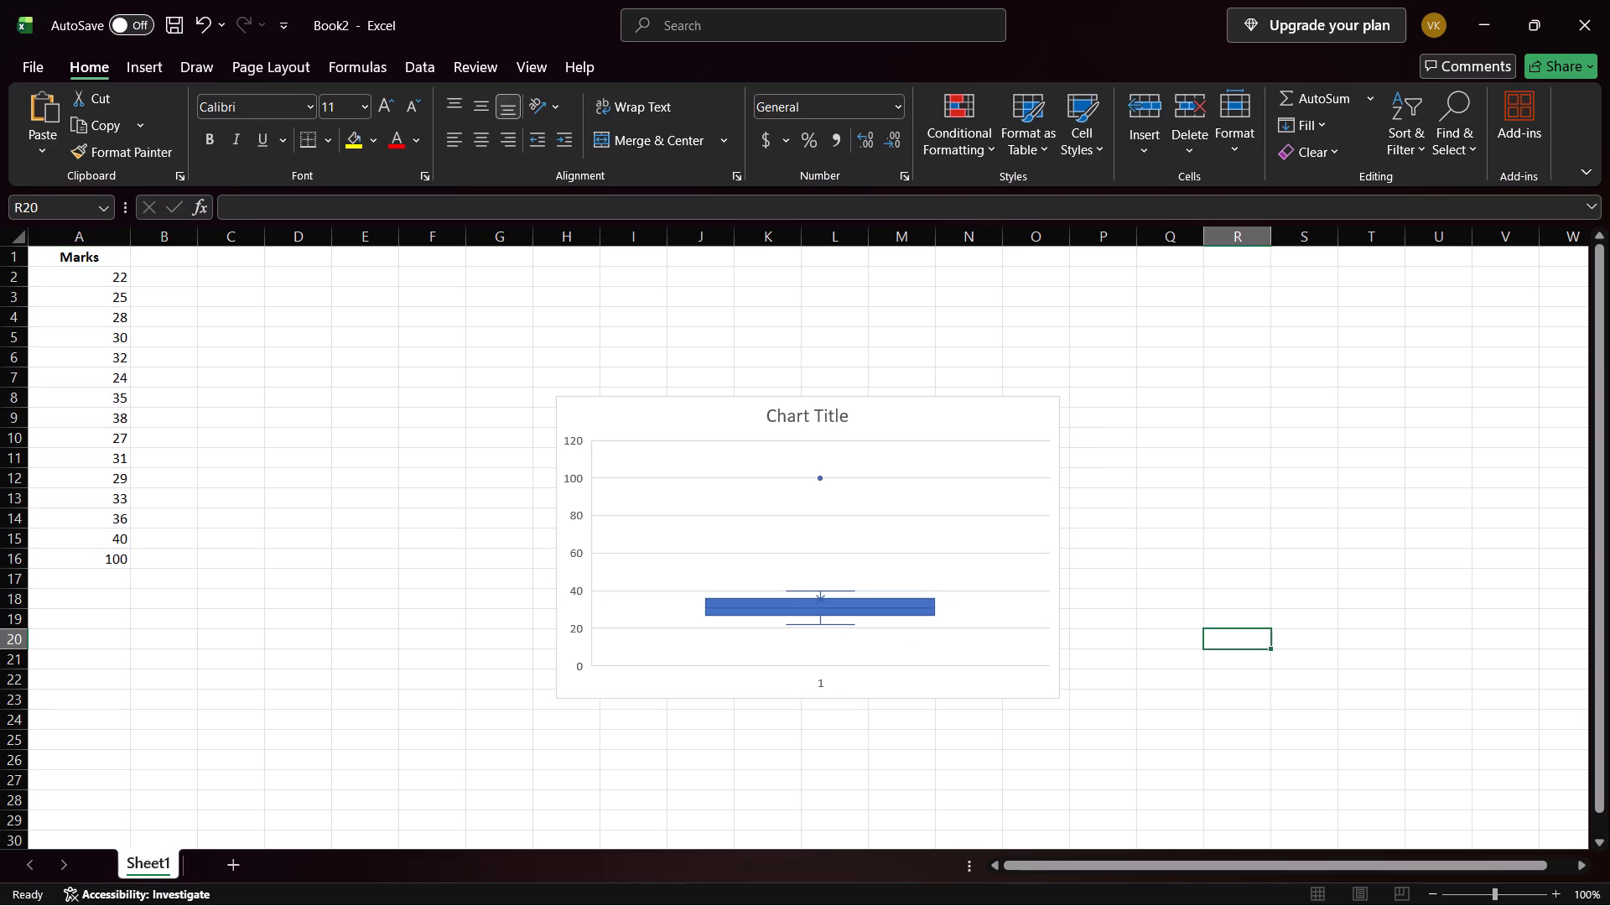
Resize the box plot chart taller and narrower so it spans about rows 2 to 27 and columns H to N.
click(818, 695)
drag(810, 696, 813, 784)
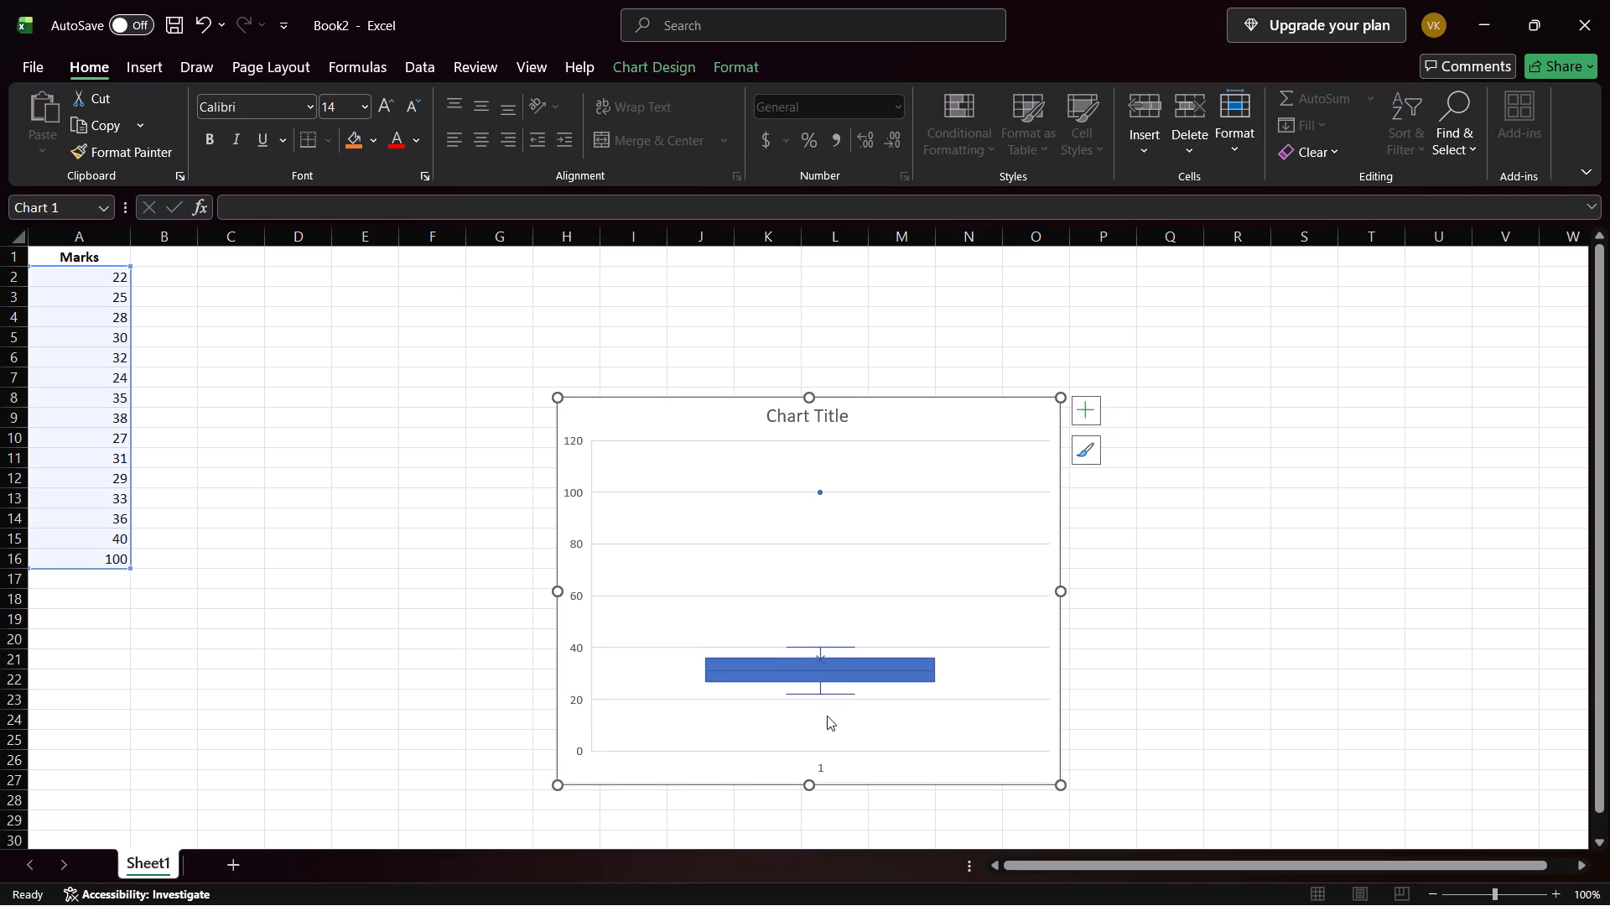
drag(811, 399, 799, 303)
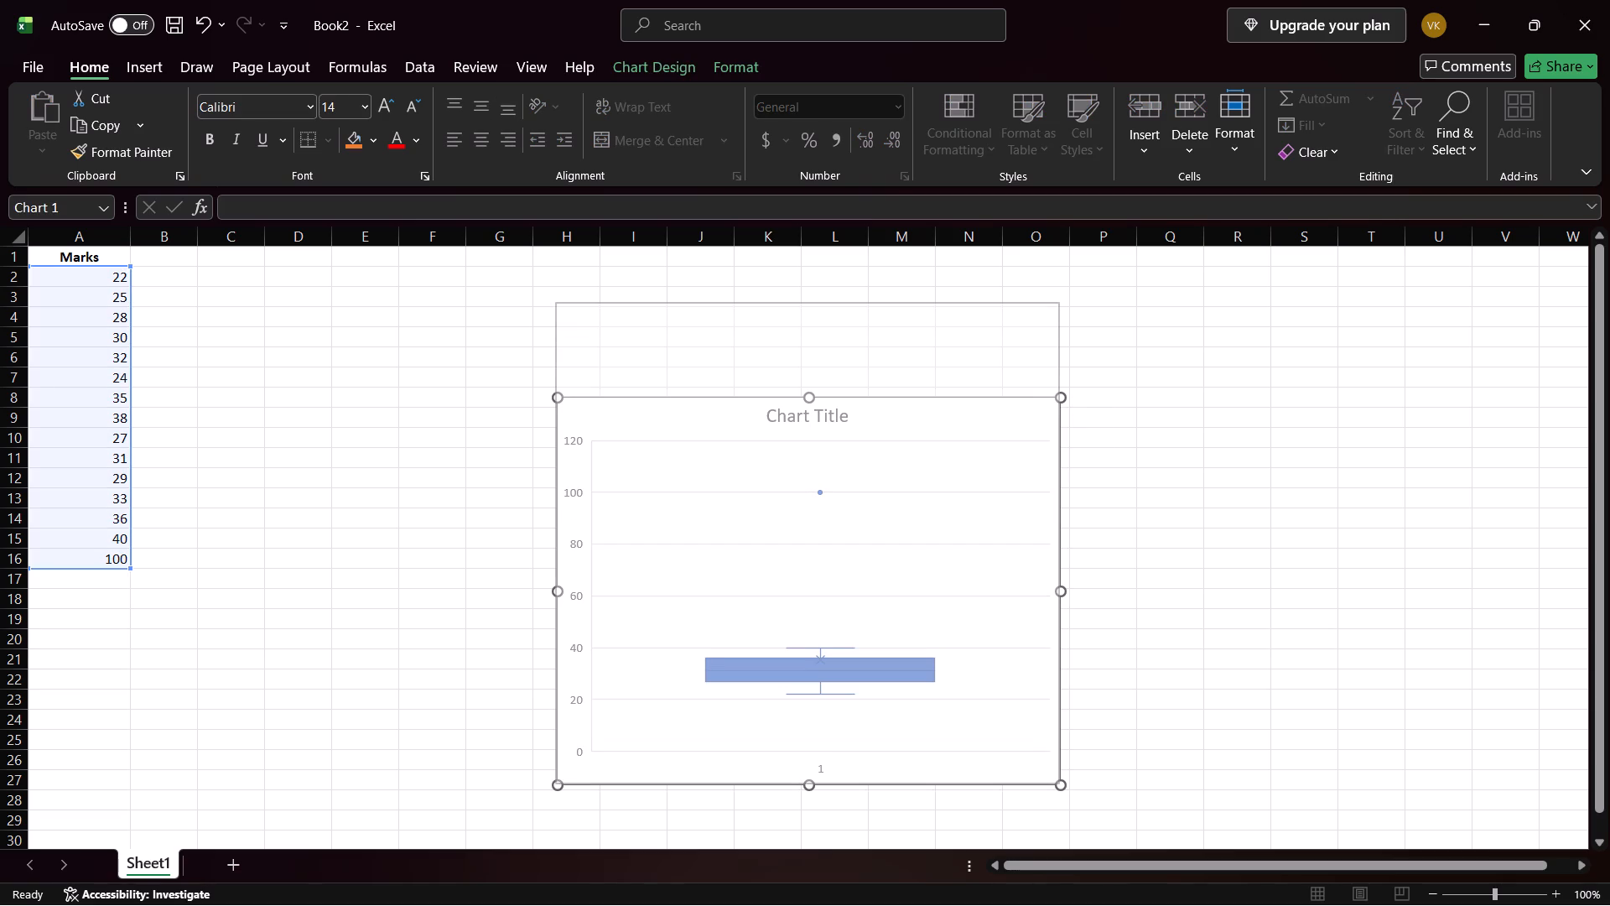
drag(799, 303, 810, 259)
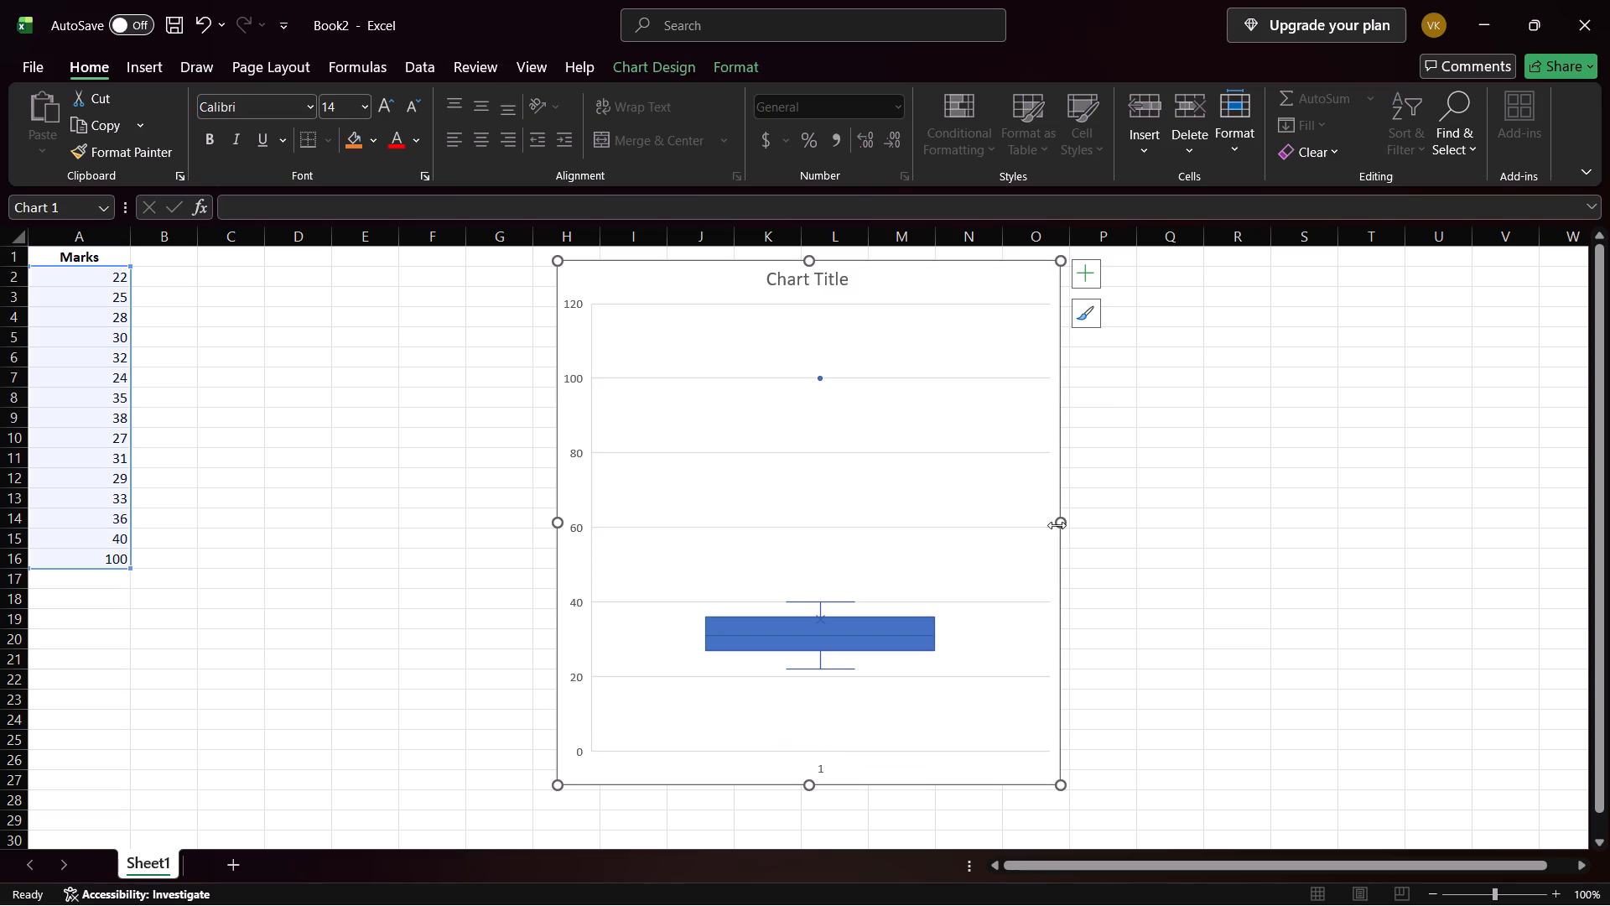
drag(1058, 524, 992, 530)
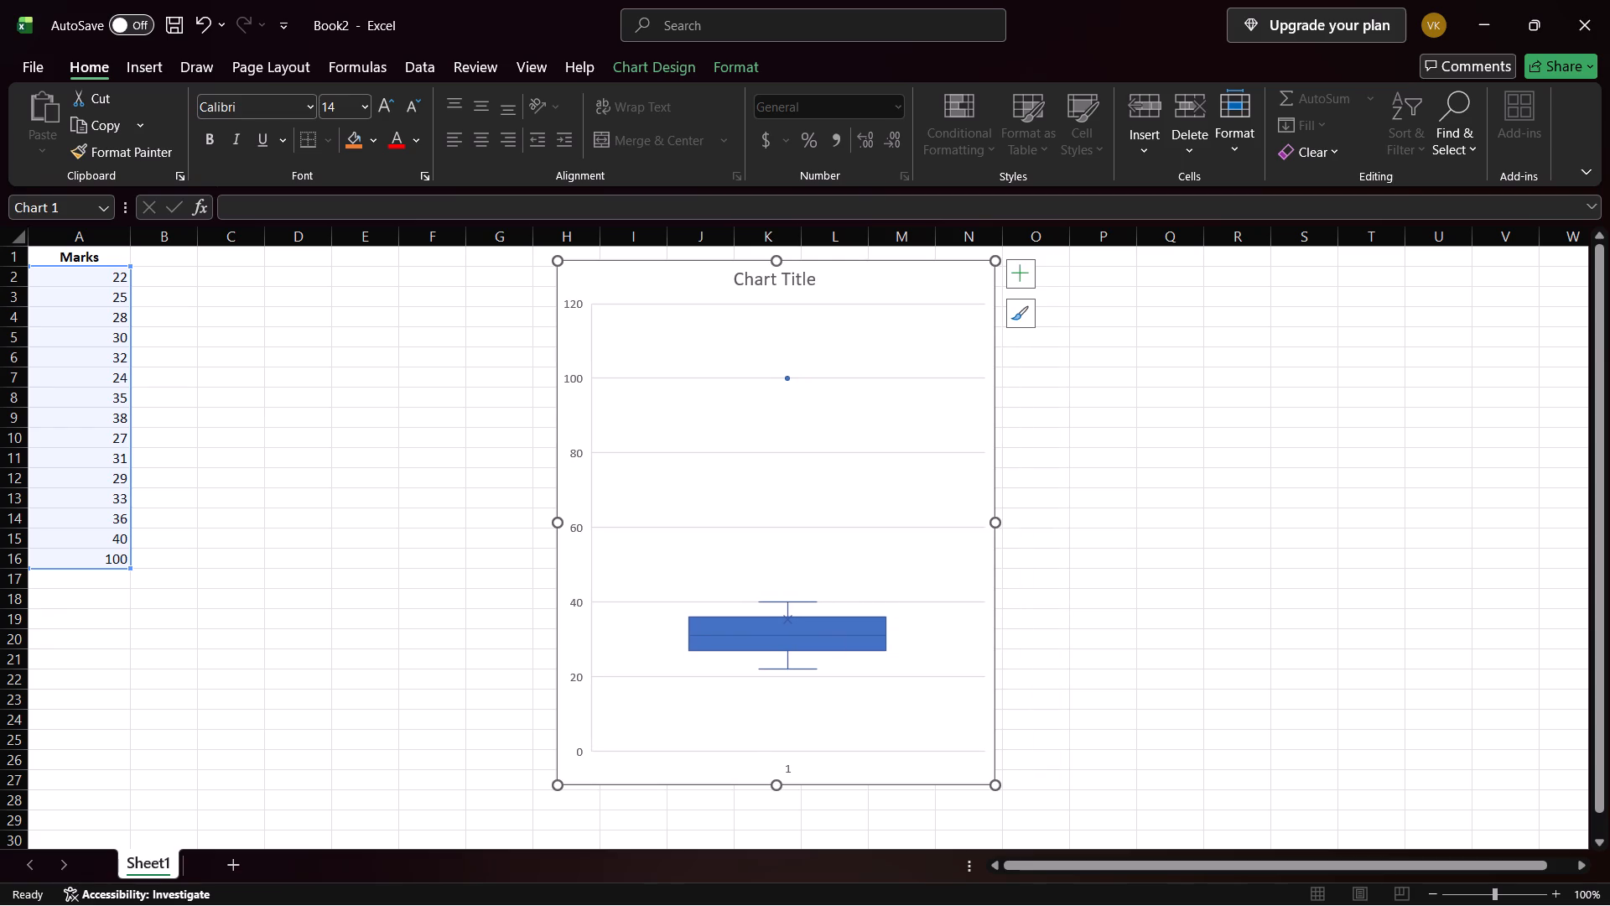
click(786, 704)
click(1009, 576)
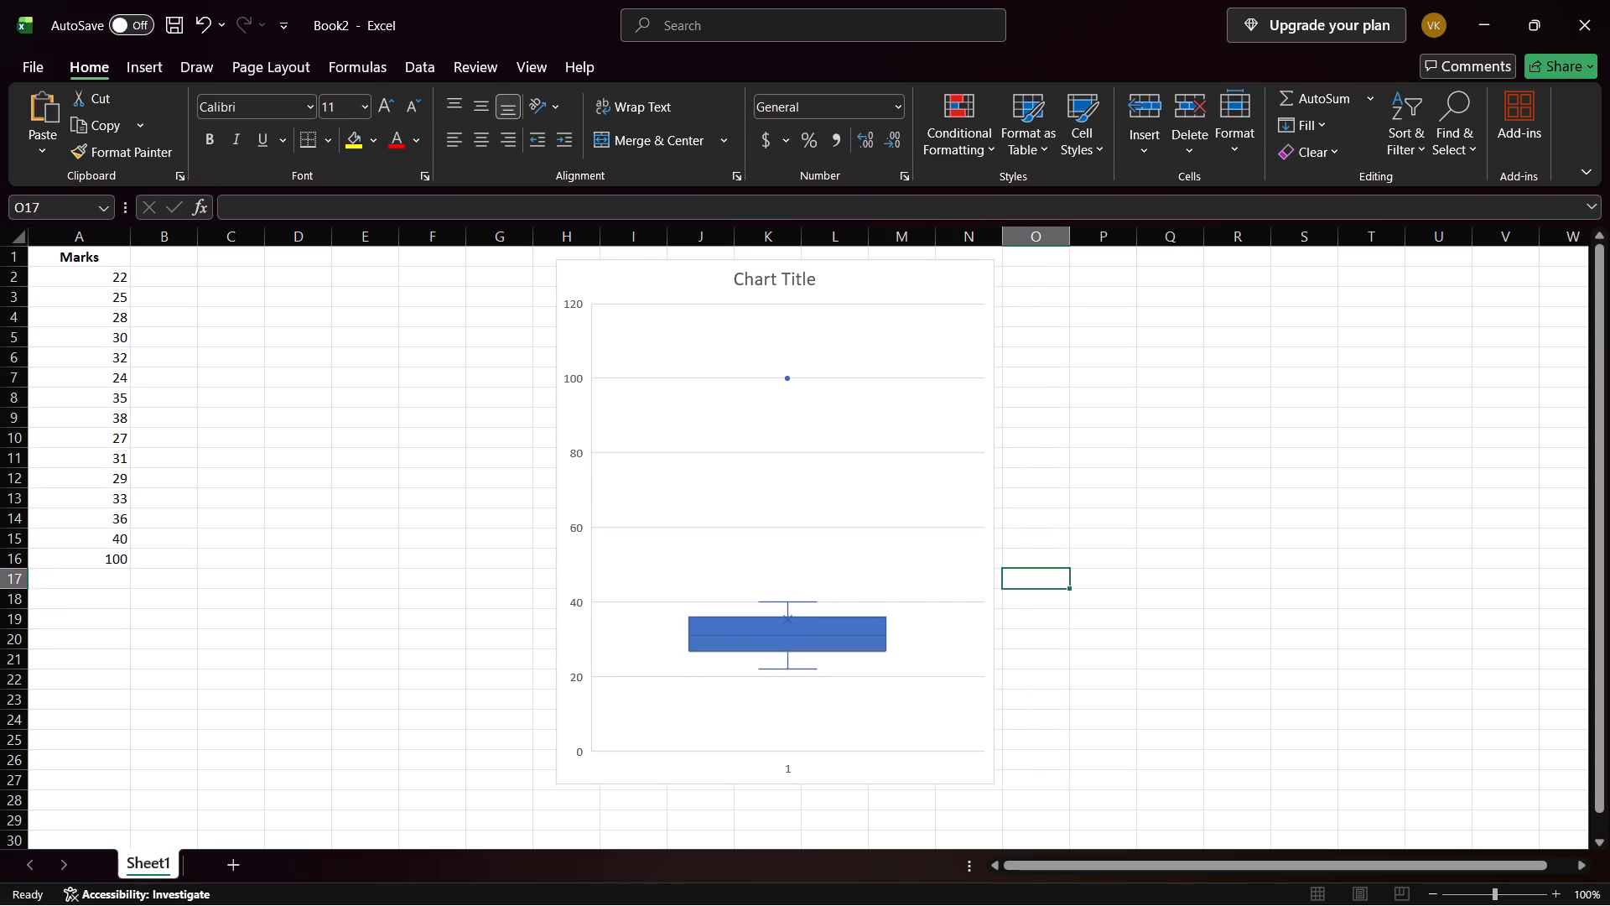
Reread the Format Data Series instruction in Step 5 of 2(a) in daspracticals.pdf in Edge, and return to the chart in Excel.
key(alt+Tab)
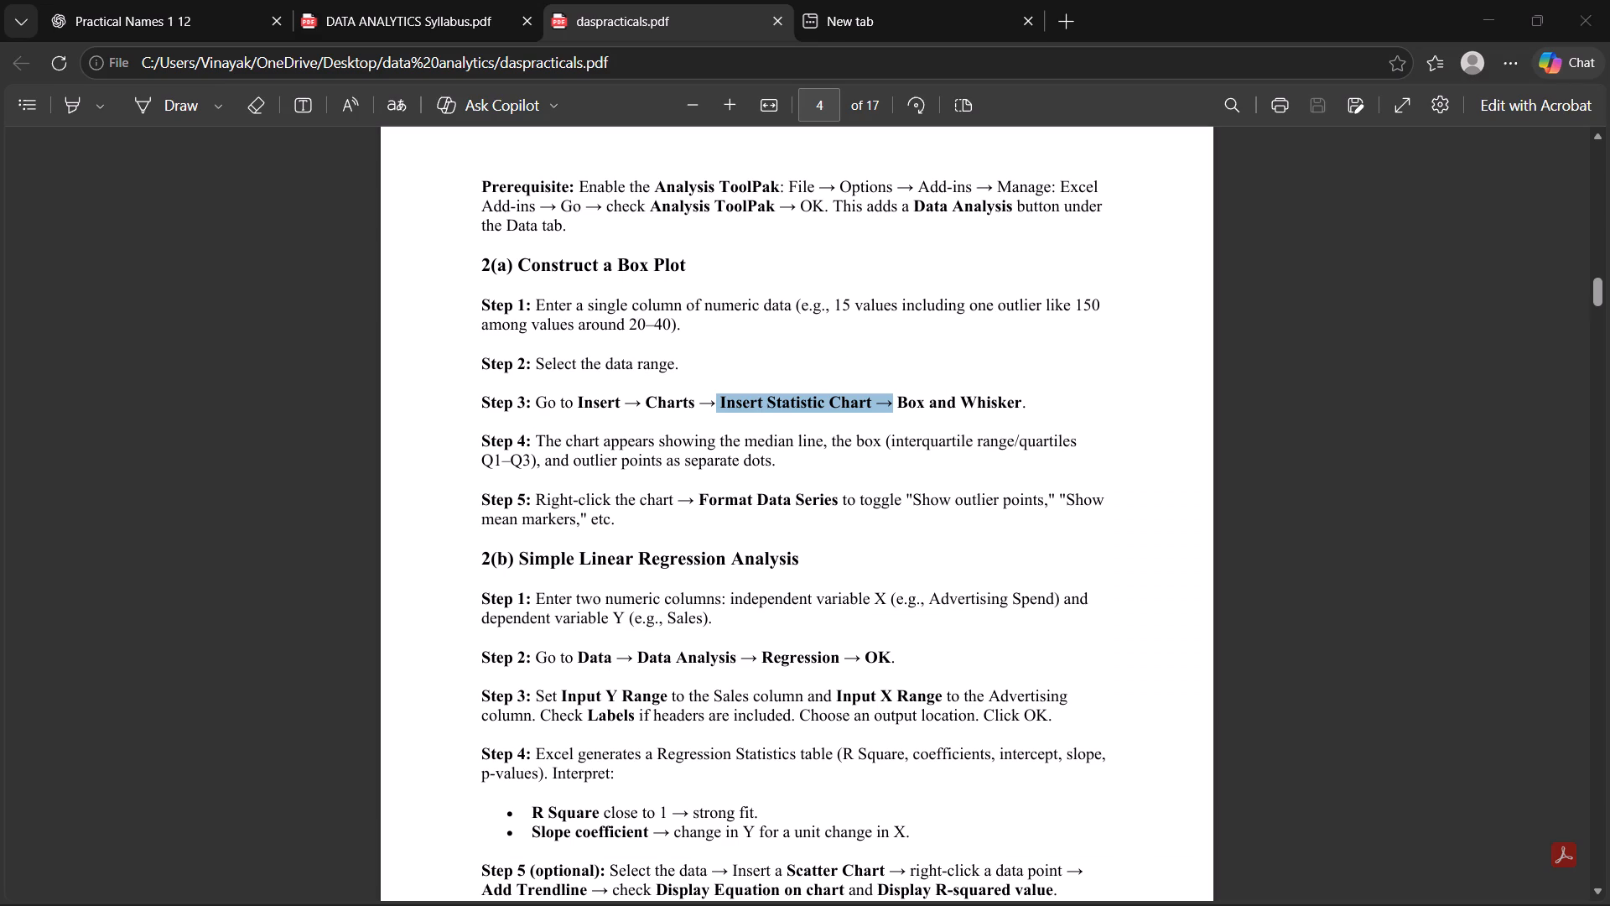
key(alt+Tab)
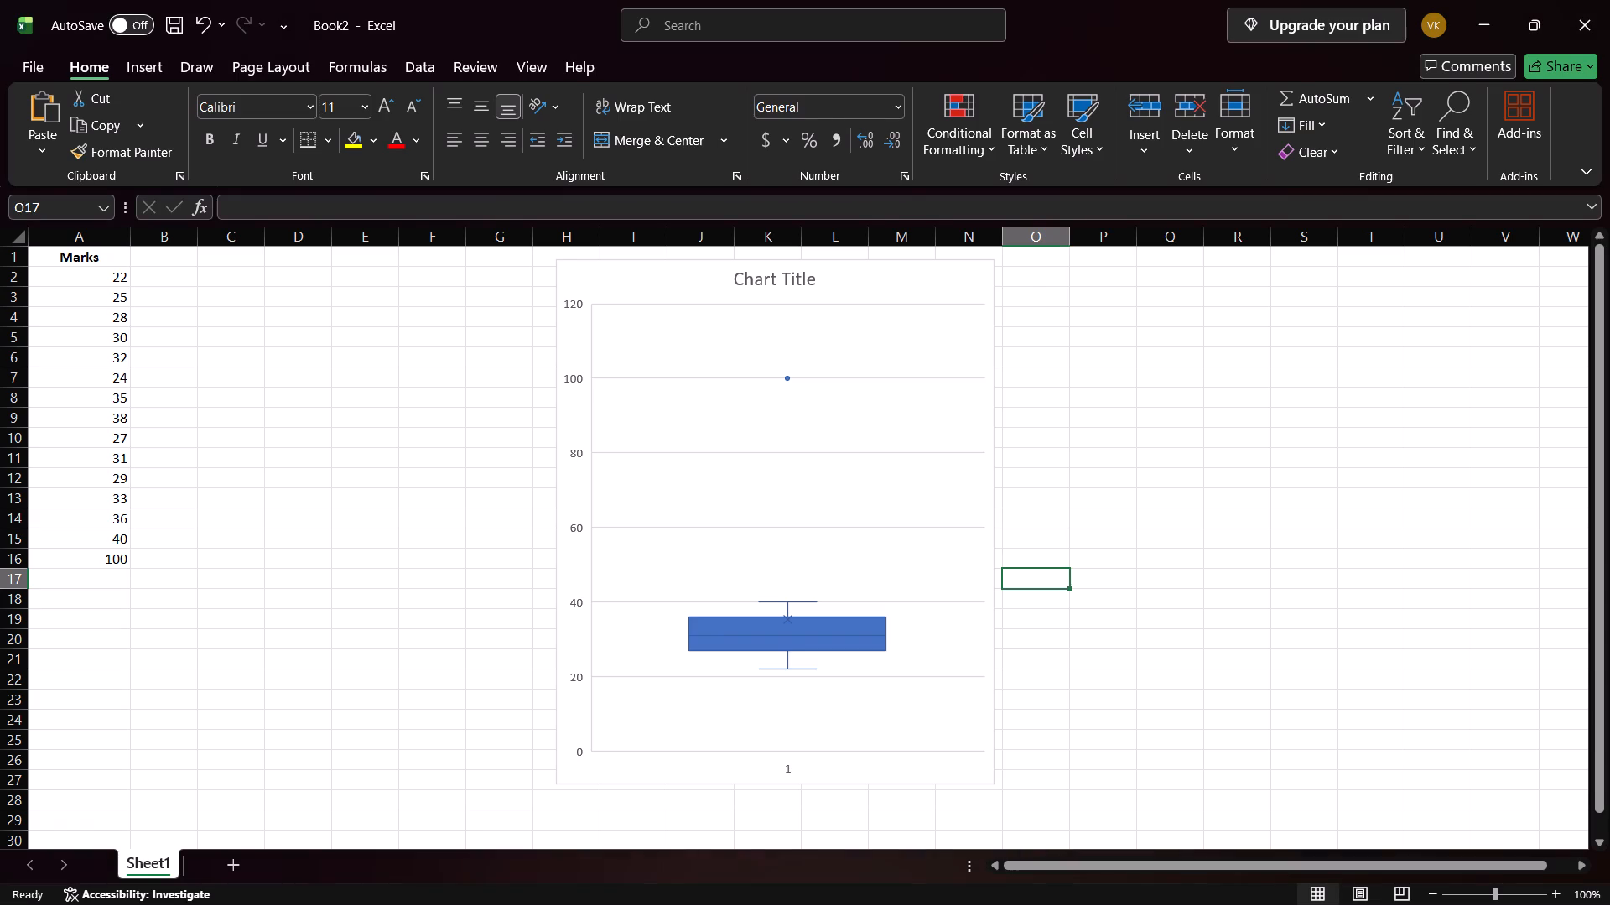
click(792, 474)
right_click(793, 474)
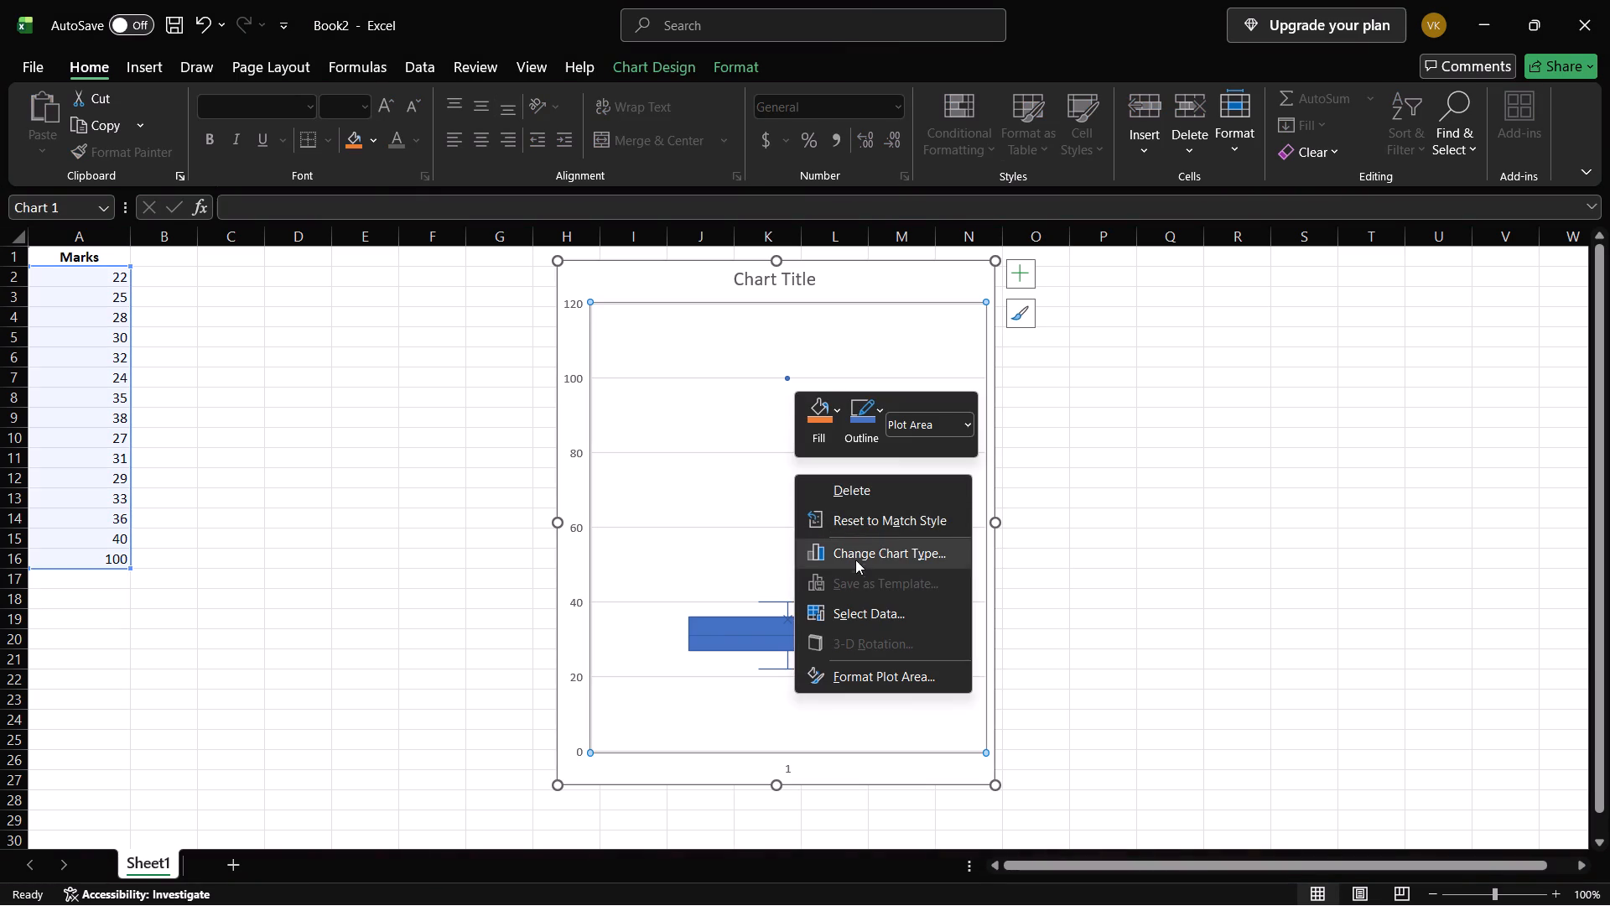
key(alt+Tab)
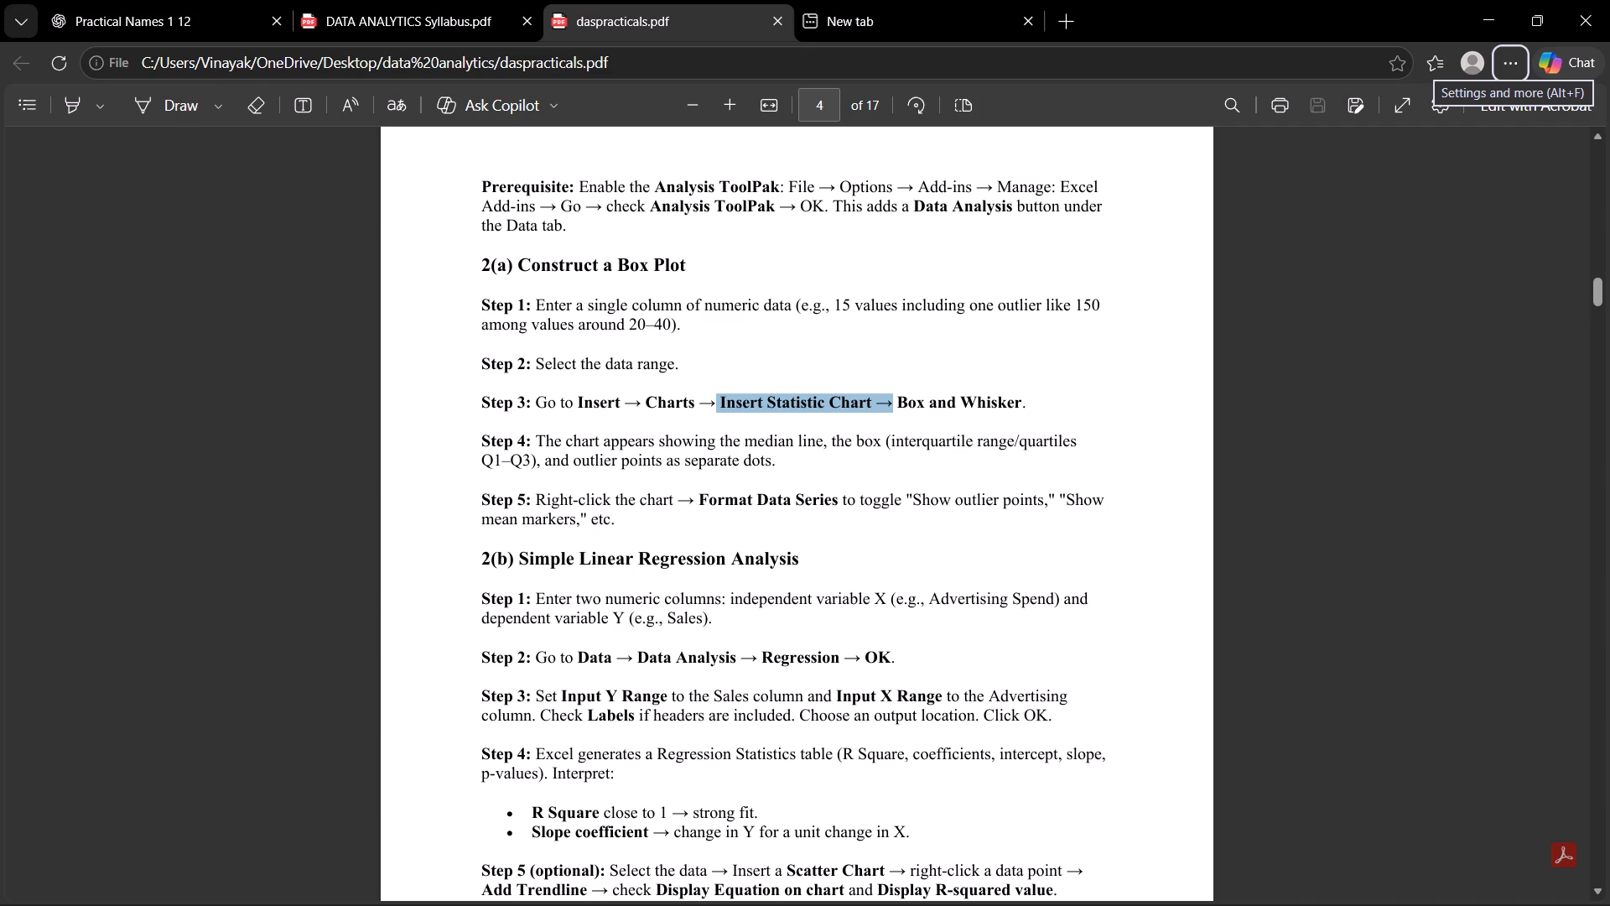
key(alt+Tab)
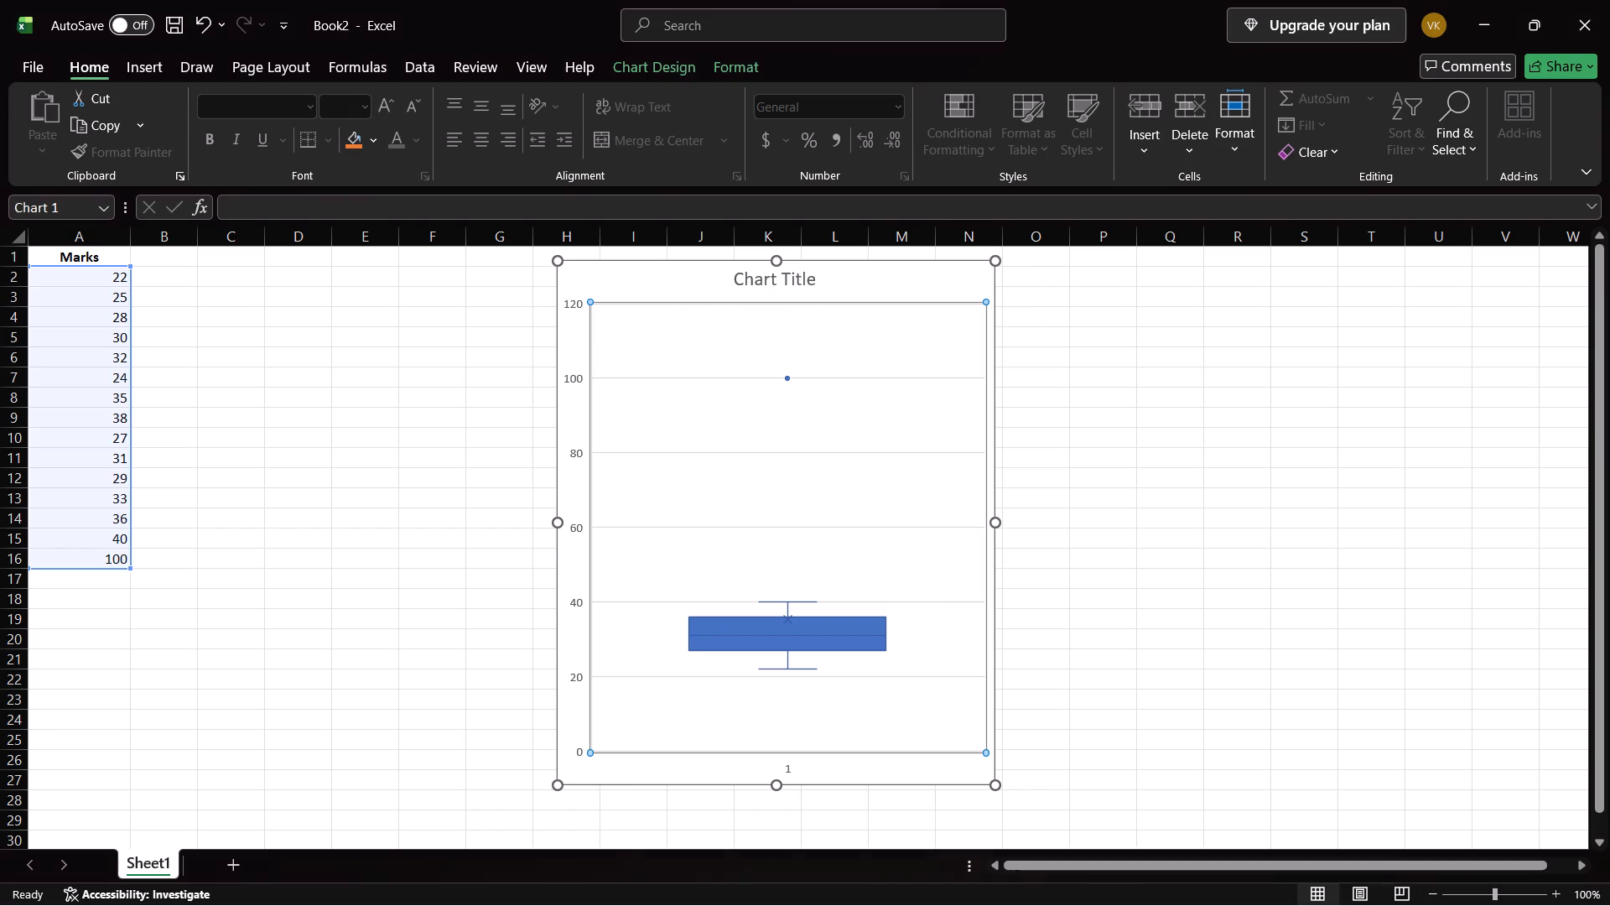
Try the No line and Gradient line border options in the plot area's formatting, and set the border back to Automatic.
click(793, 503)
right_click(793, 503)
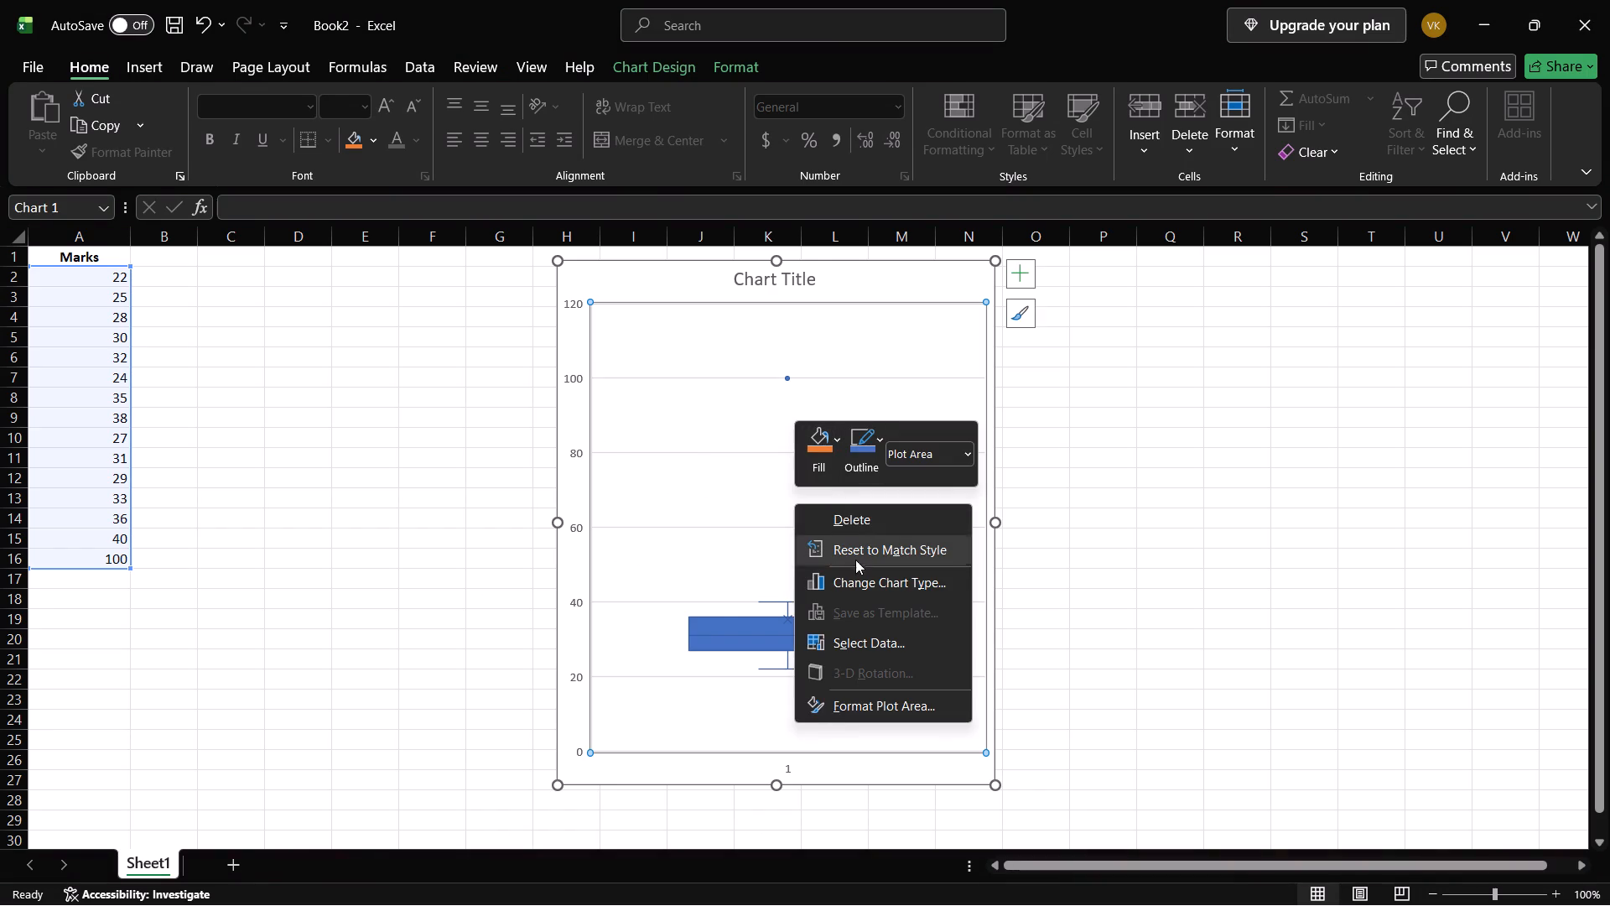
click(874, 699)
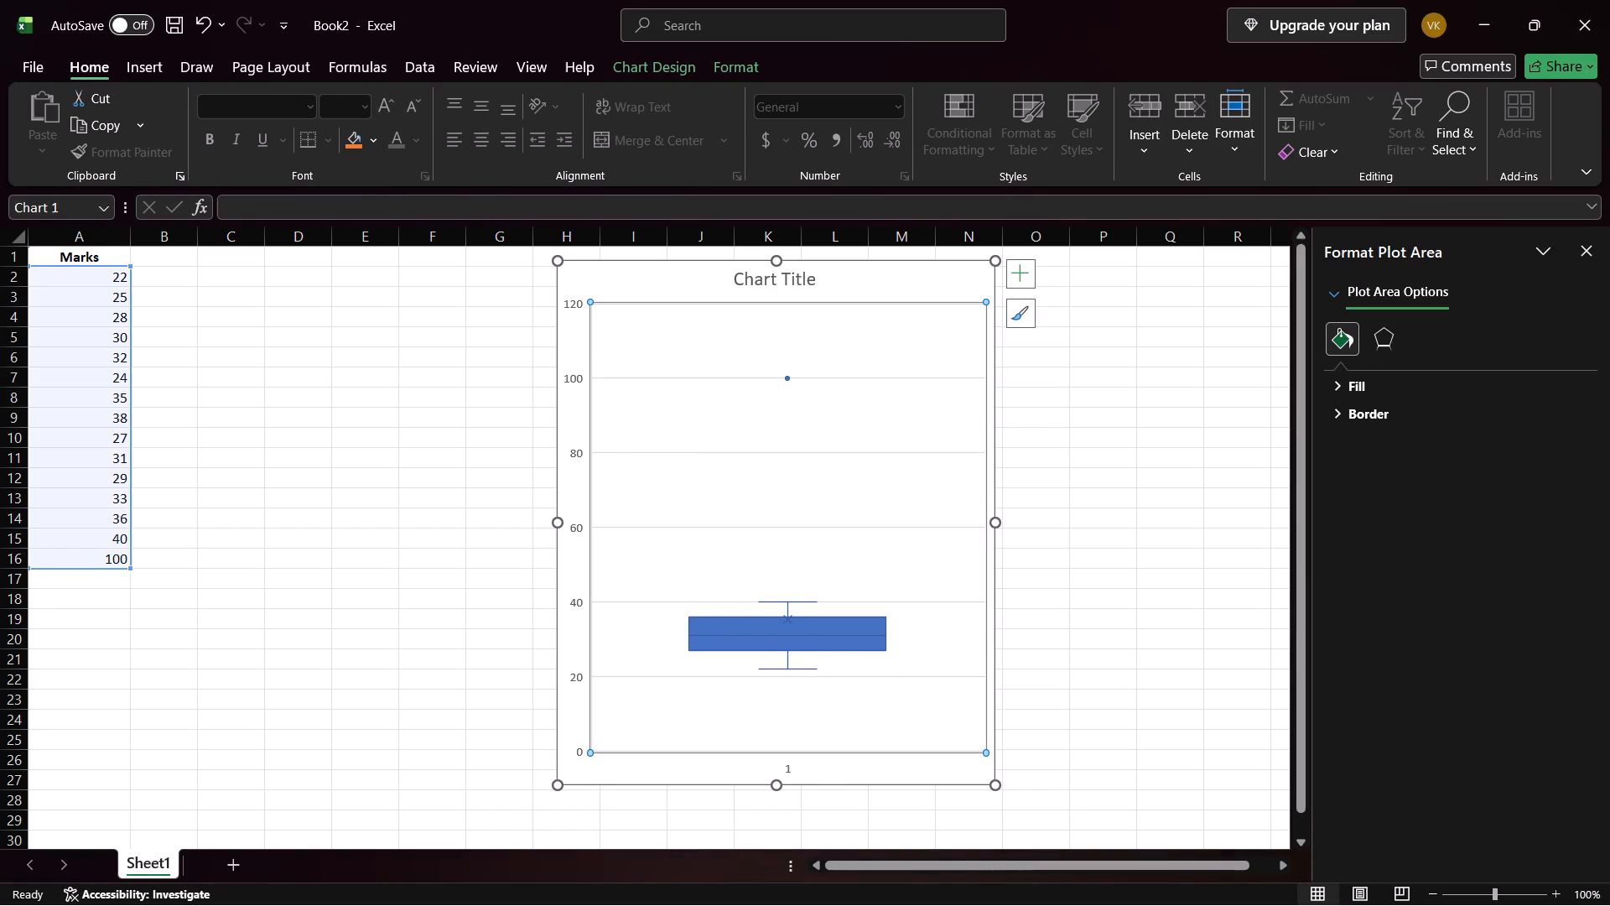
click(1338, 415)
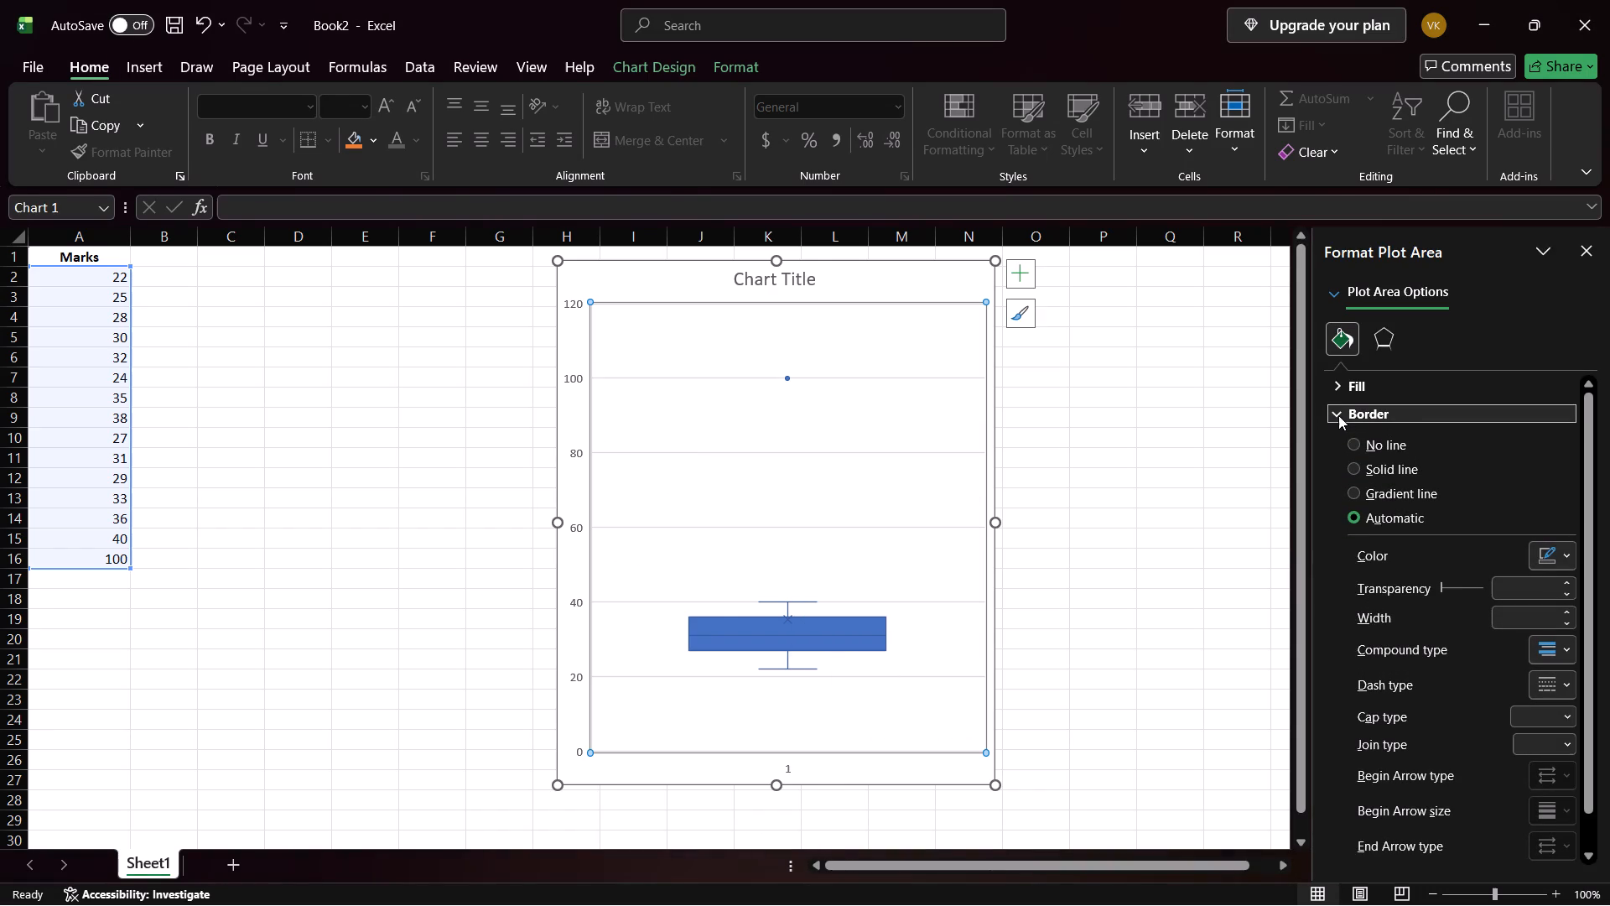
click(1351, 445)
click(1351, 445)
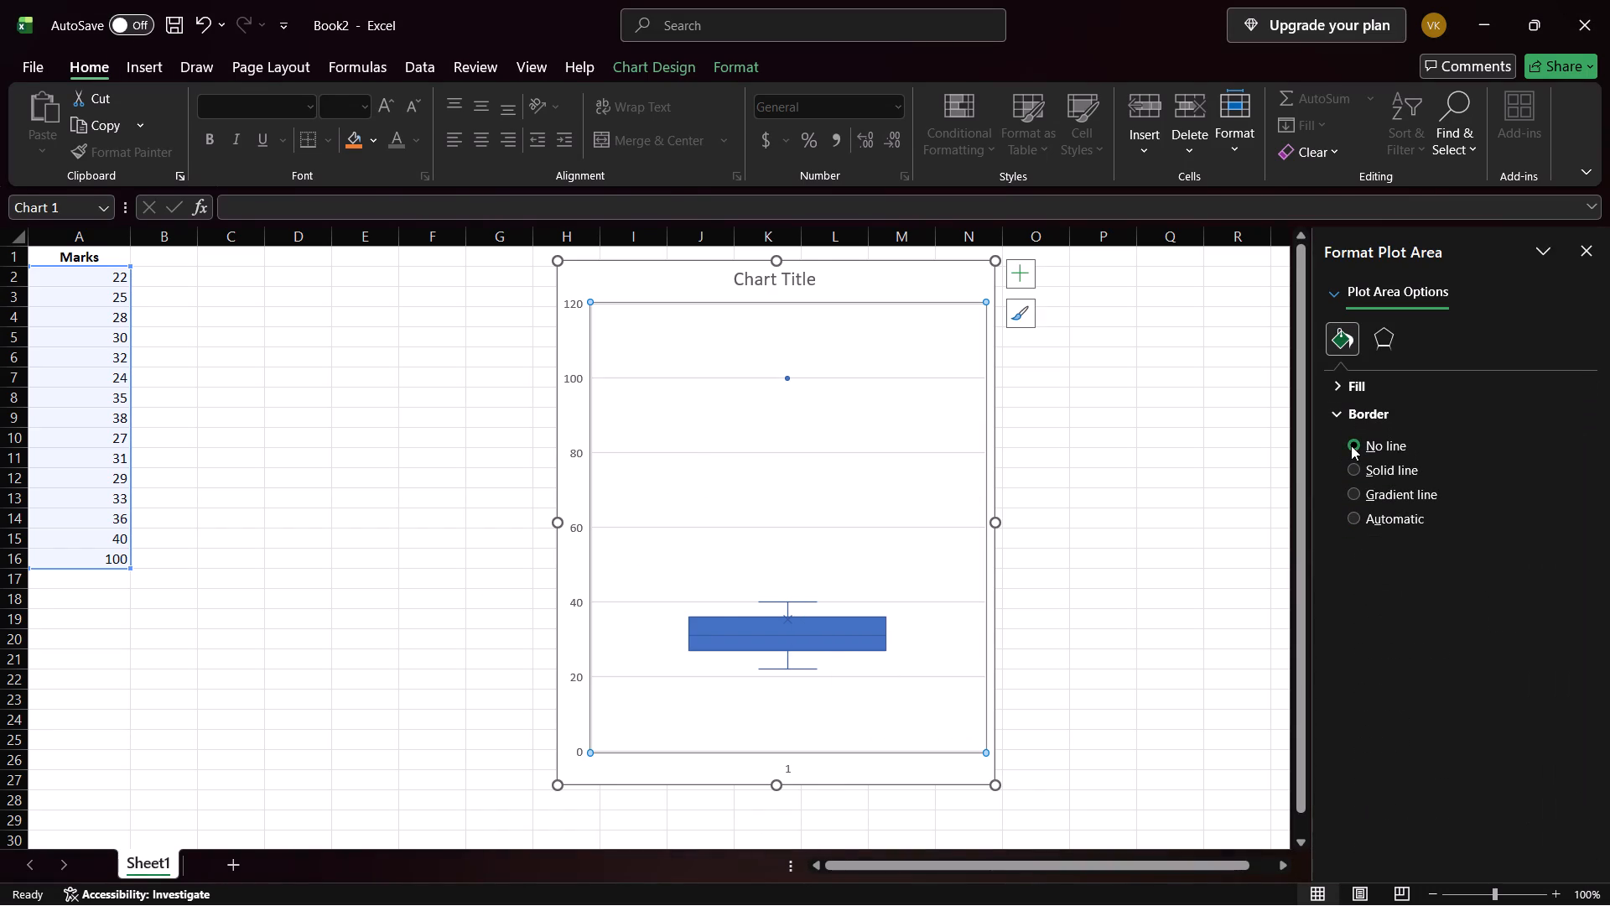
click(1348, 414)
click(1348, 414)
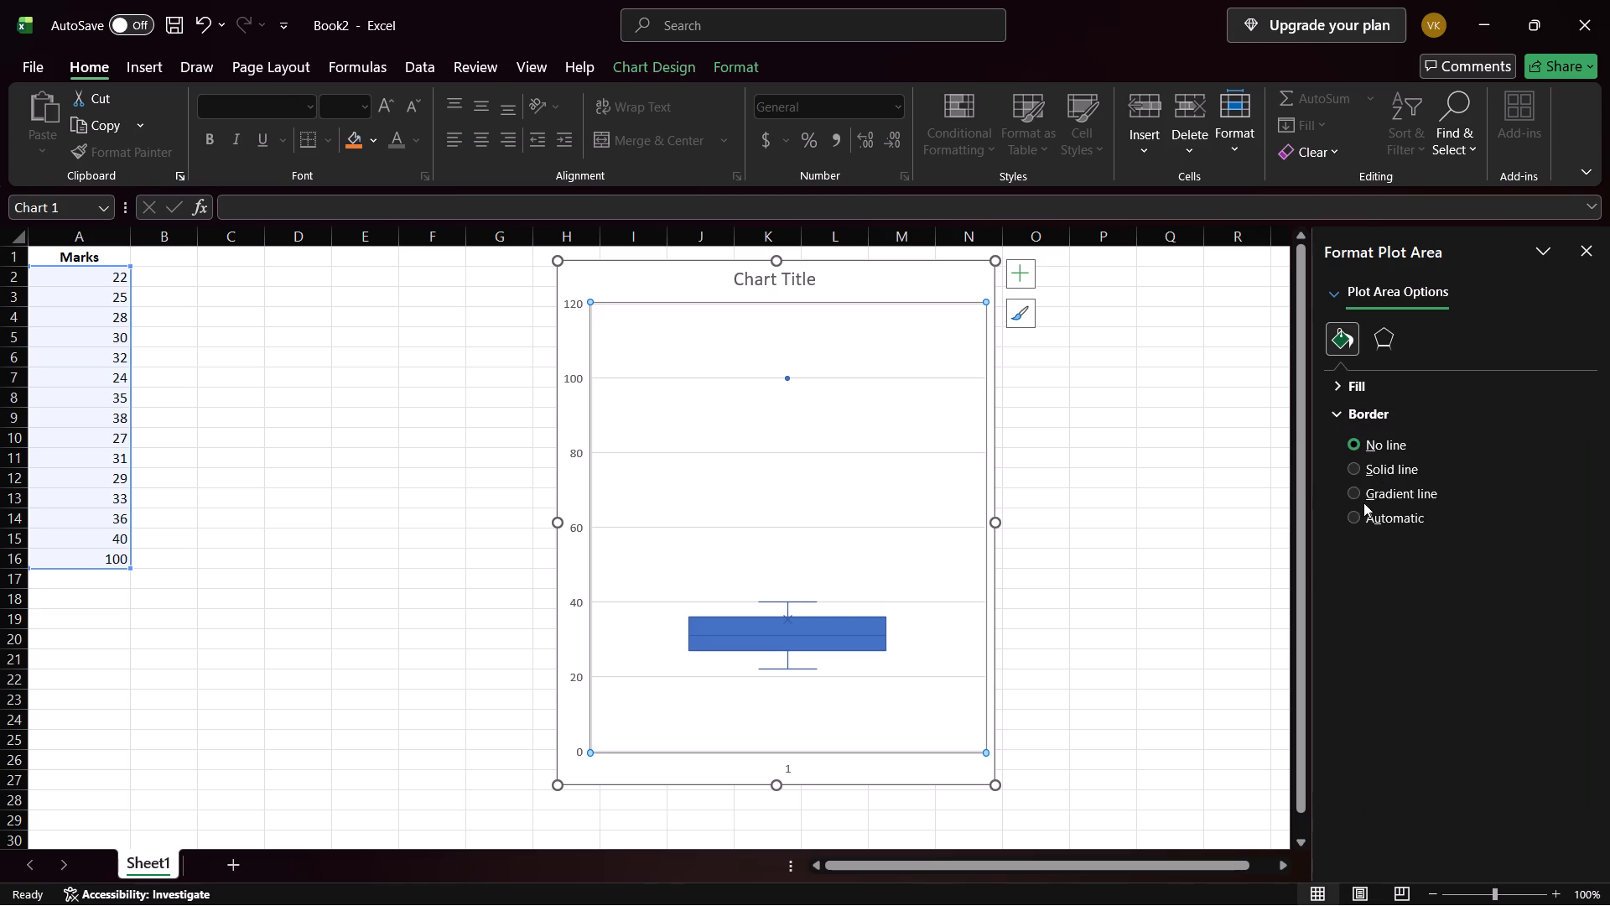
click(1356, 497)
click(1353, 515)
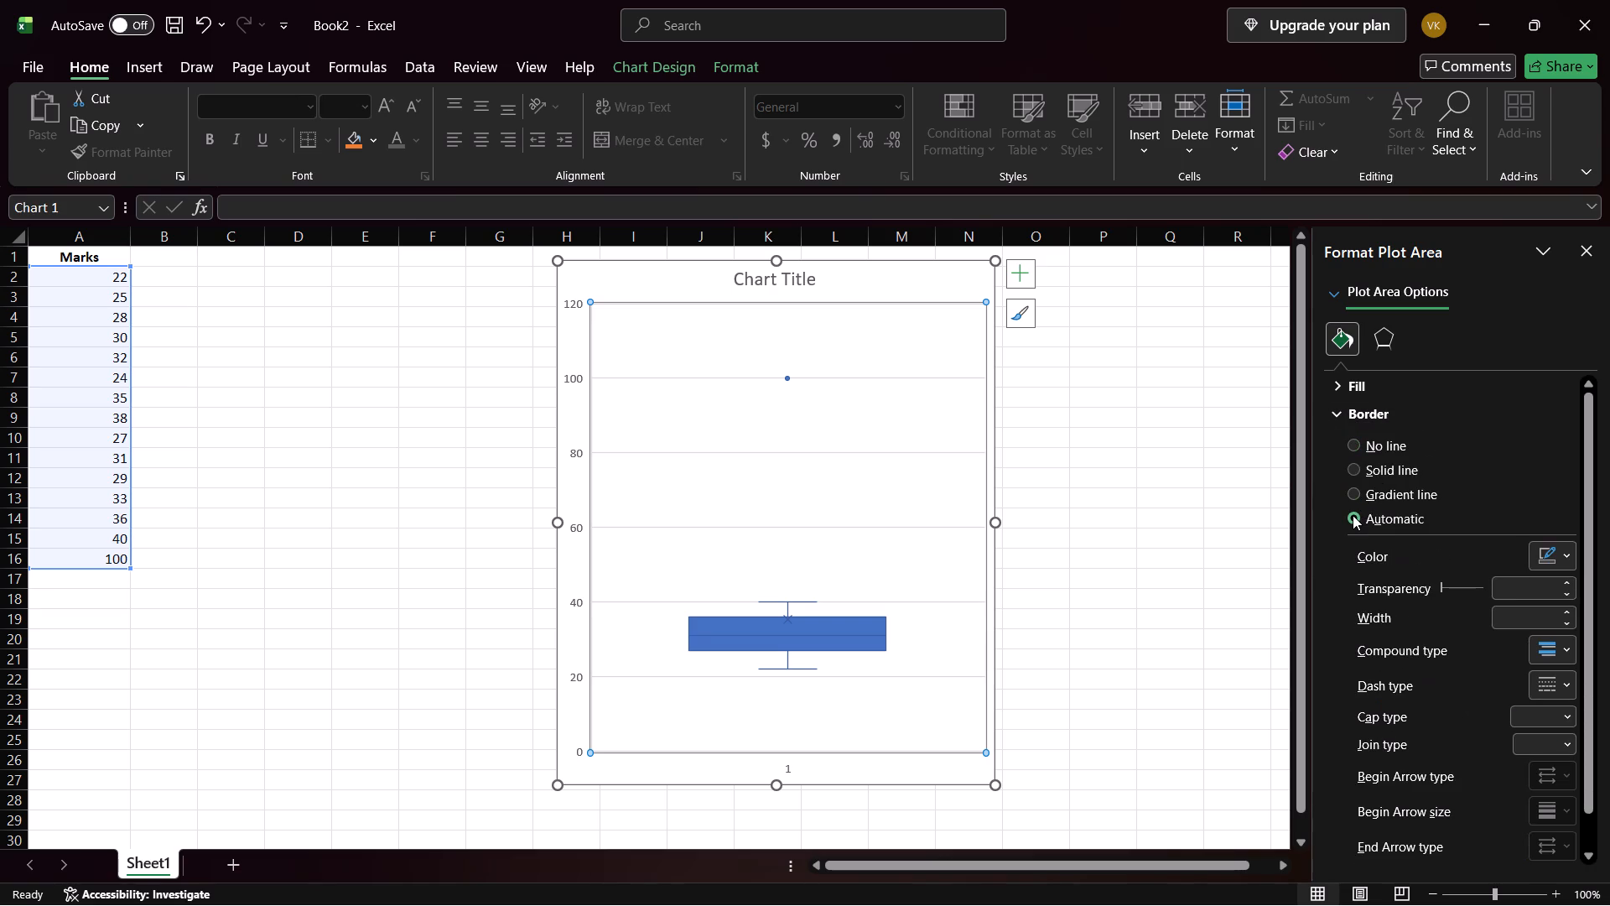
Look through the plot area's fill, shadow and 3-D format options for the outlier and mean marker settings, and close the formatting options.
click(1337, 388)
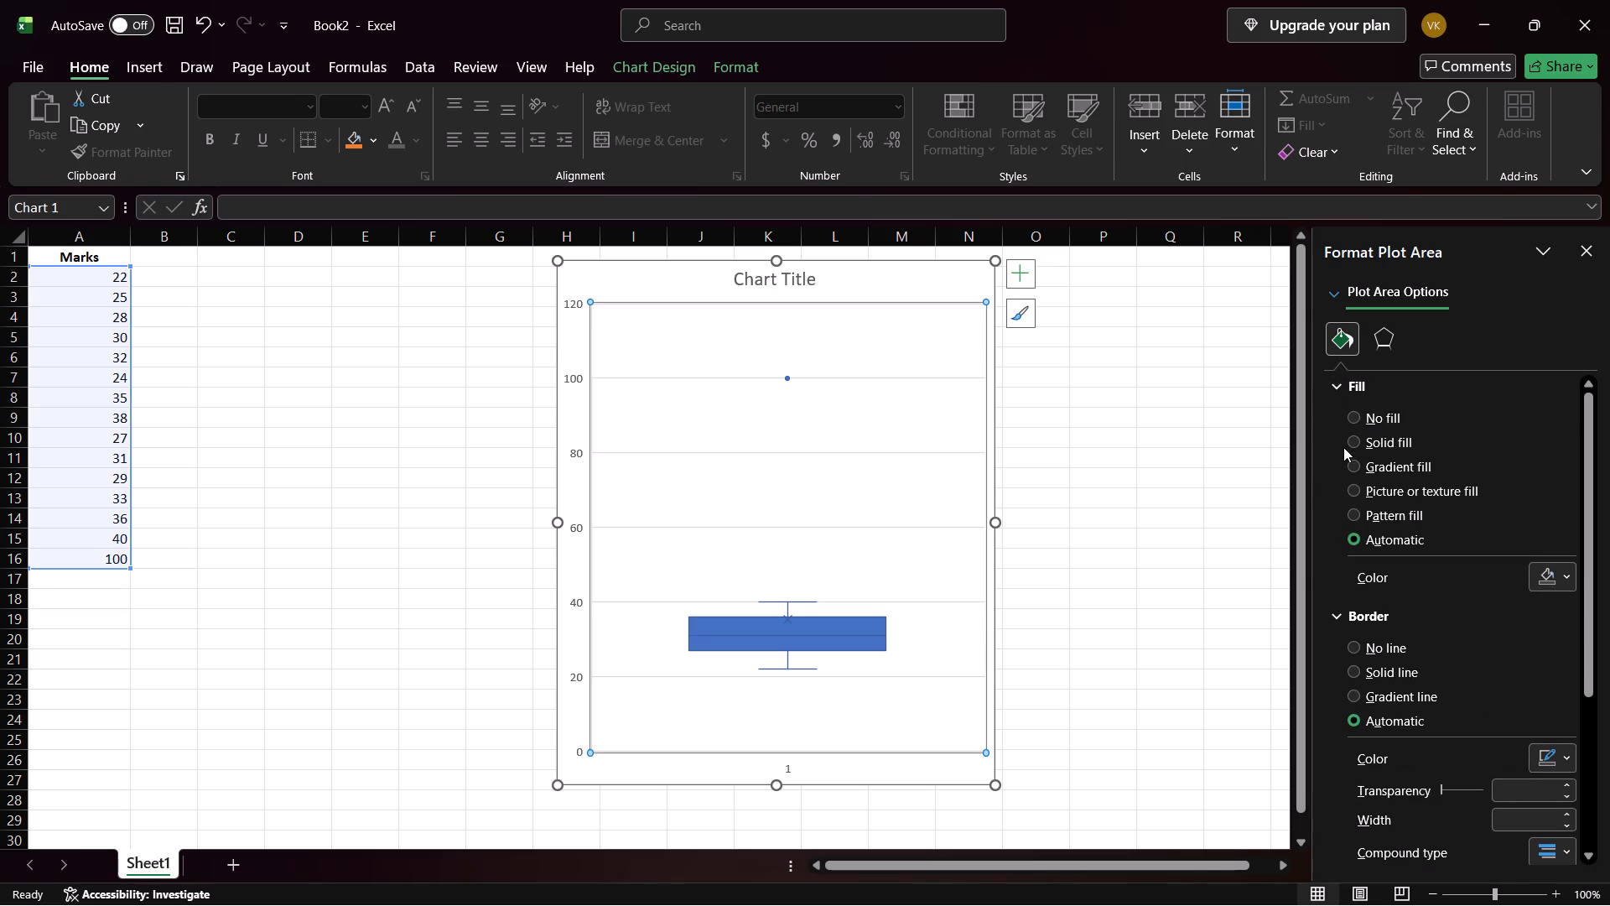
click(1379, 329)
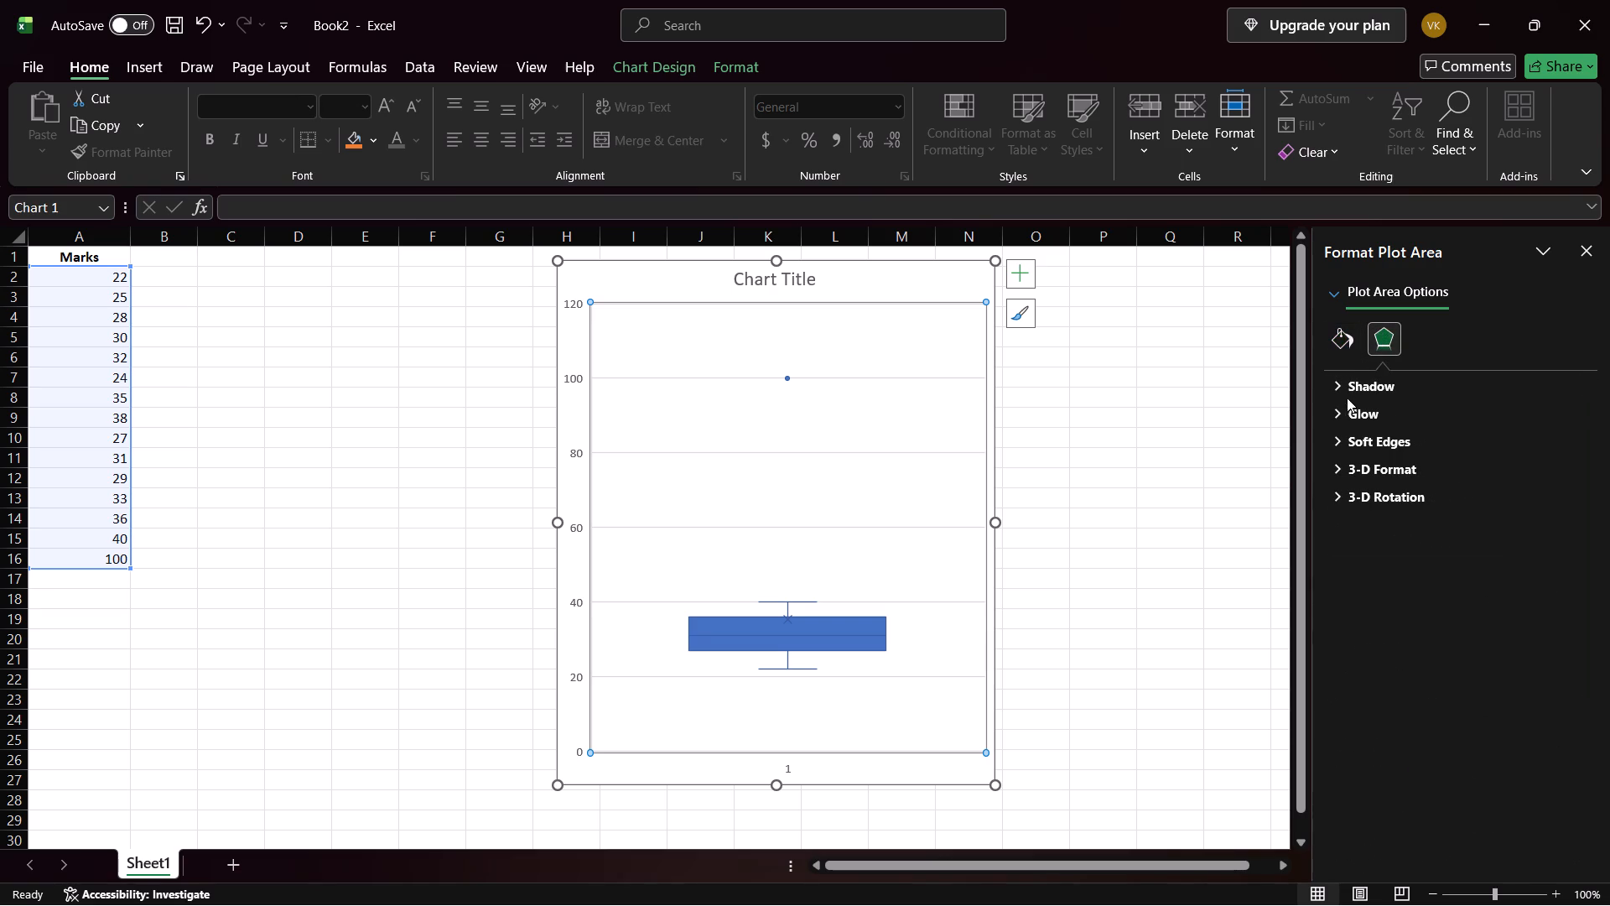
click(1335, 391)
click(1339, 387)
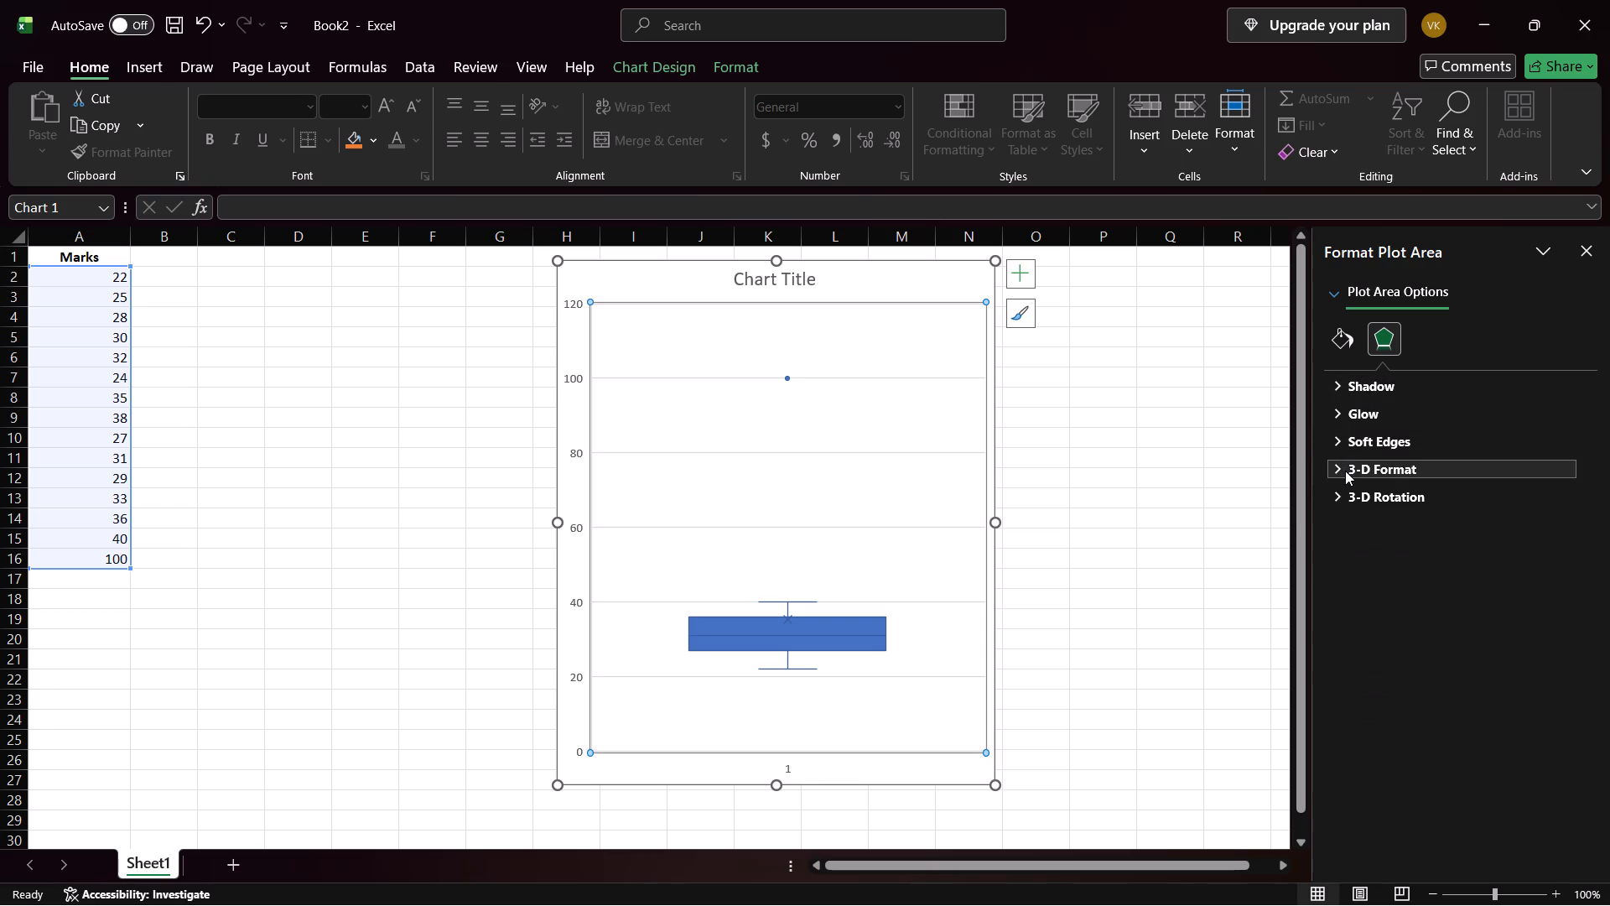
click(1345, 471)
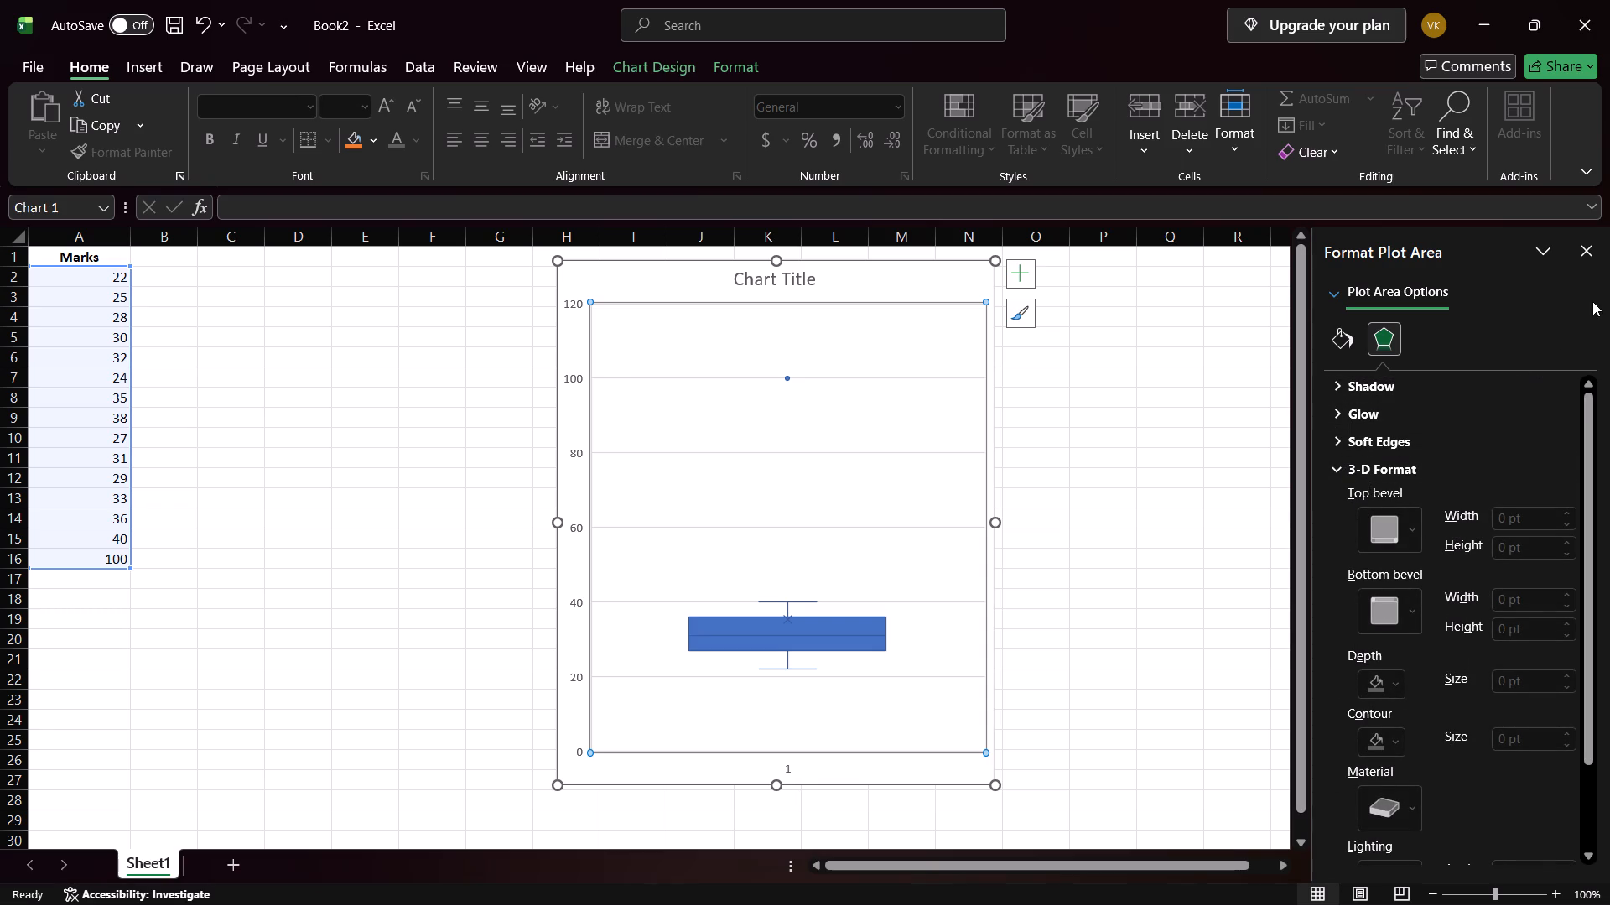
click(1557, 247)
click(1583, 254)
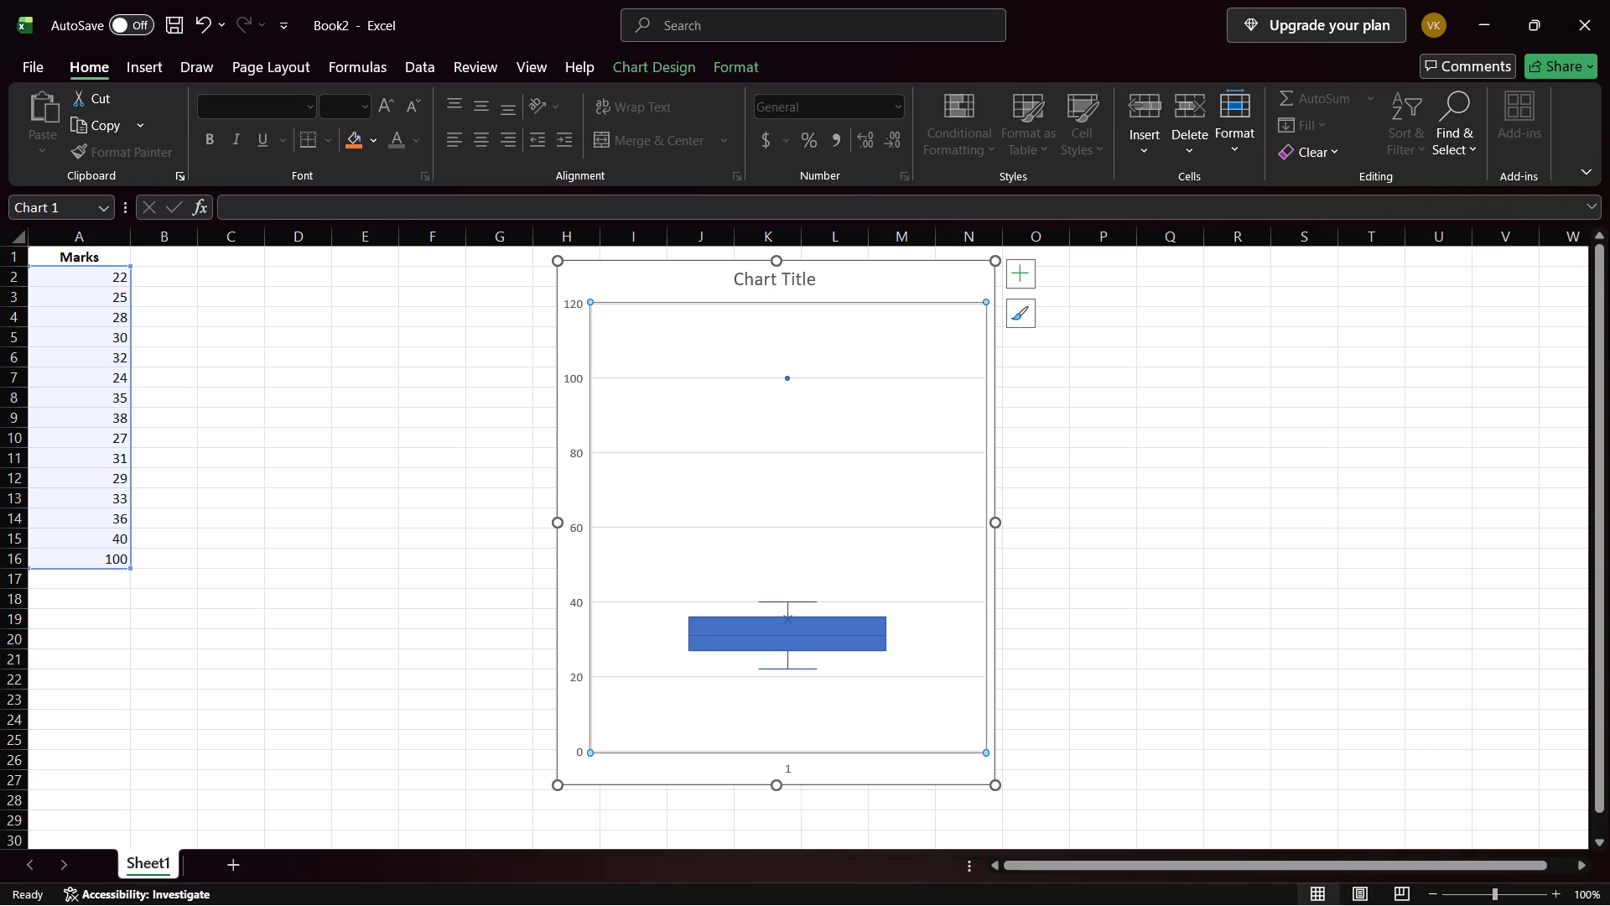
Reset the box plot's plot area formatting to match the chart style.
click(803, 401)
right_click(803, 401)
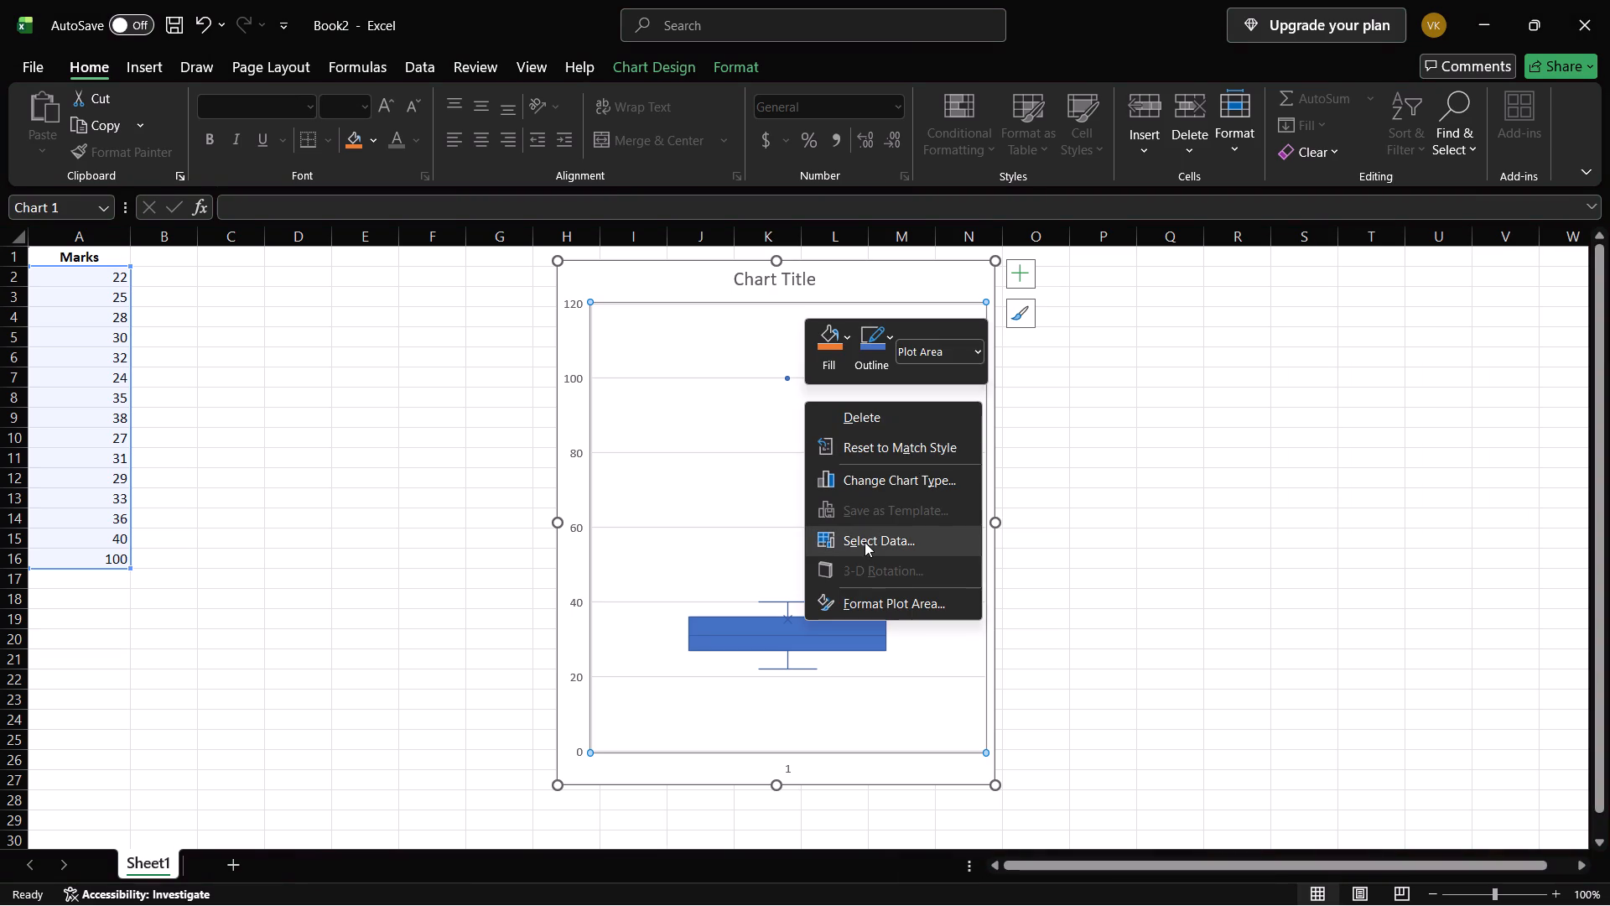
click(898, 454)
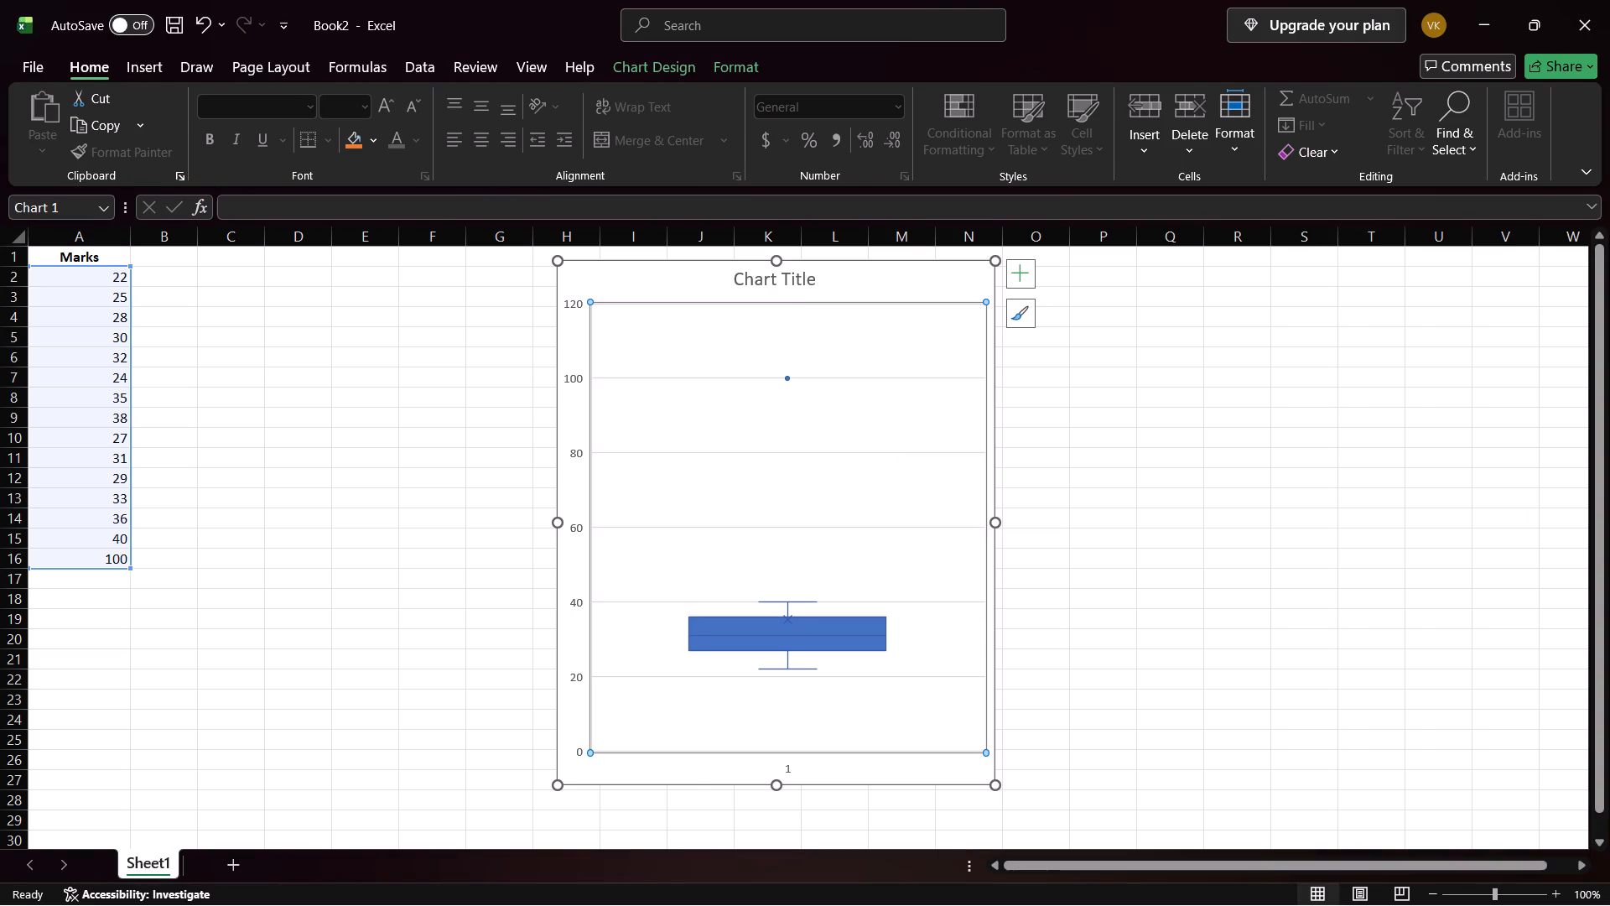
click(887, 487)
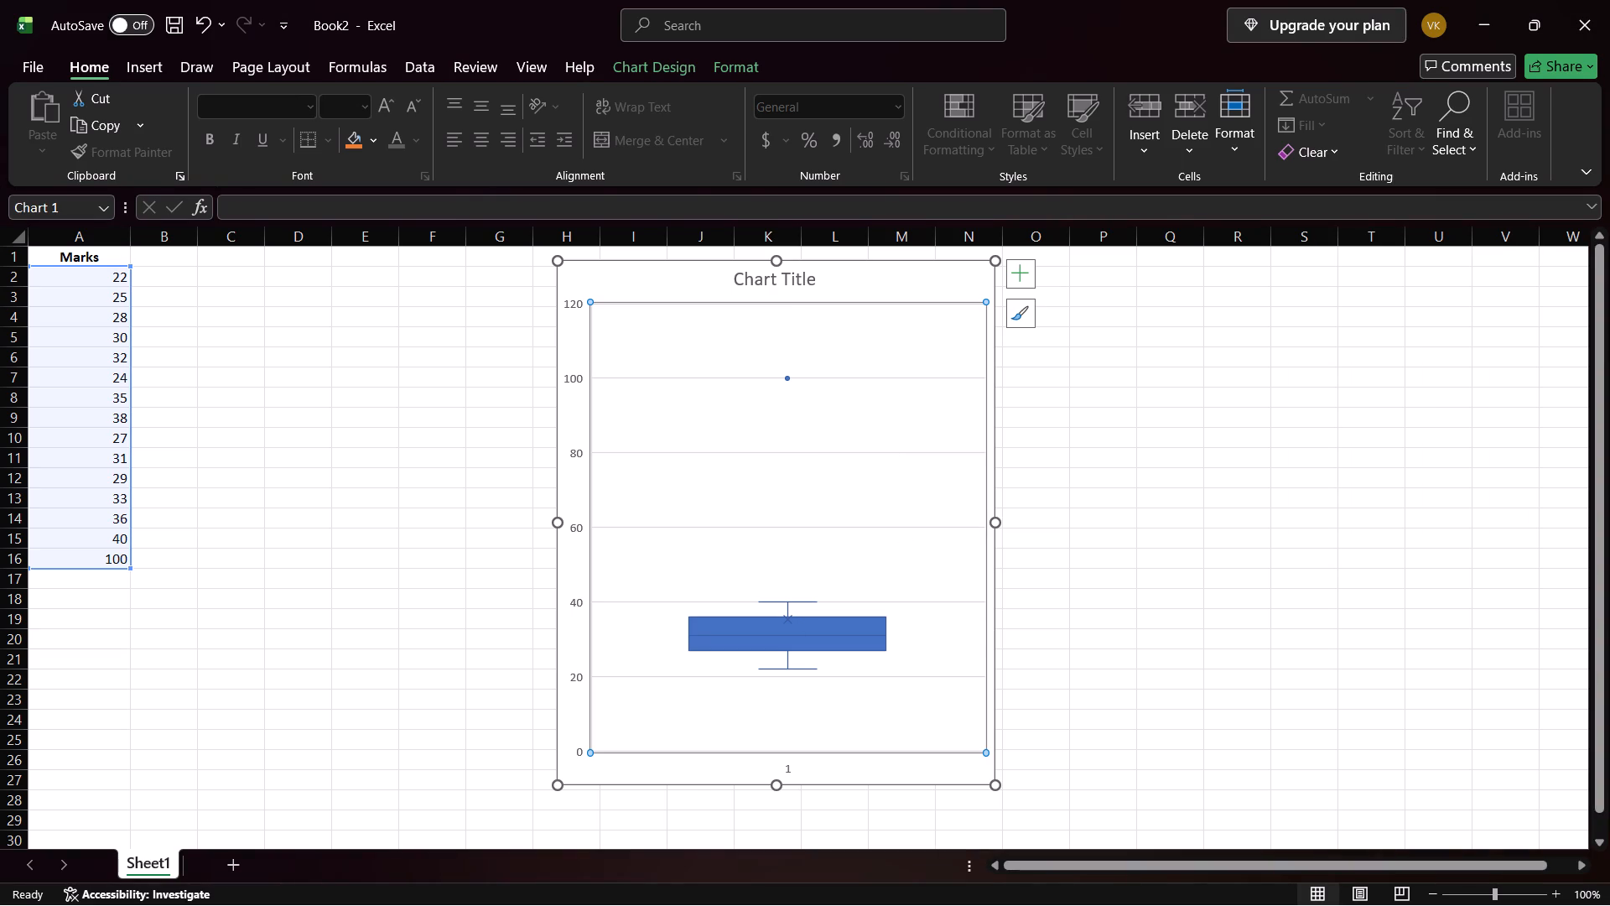
right_click(887, 487)
click(948, 529)
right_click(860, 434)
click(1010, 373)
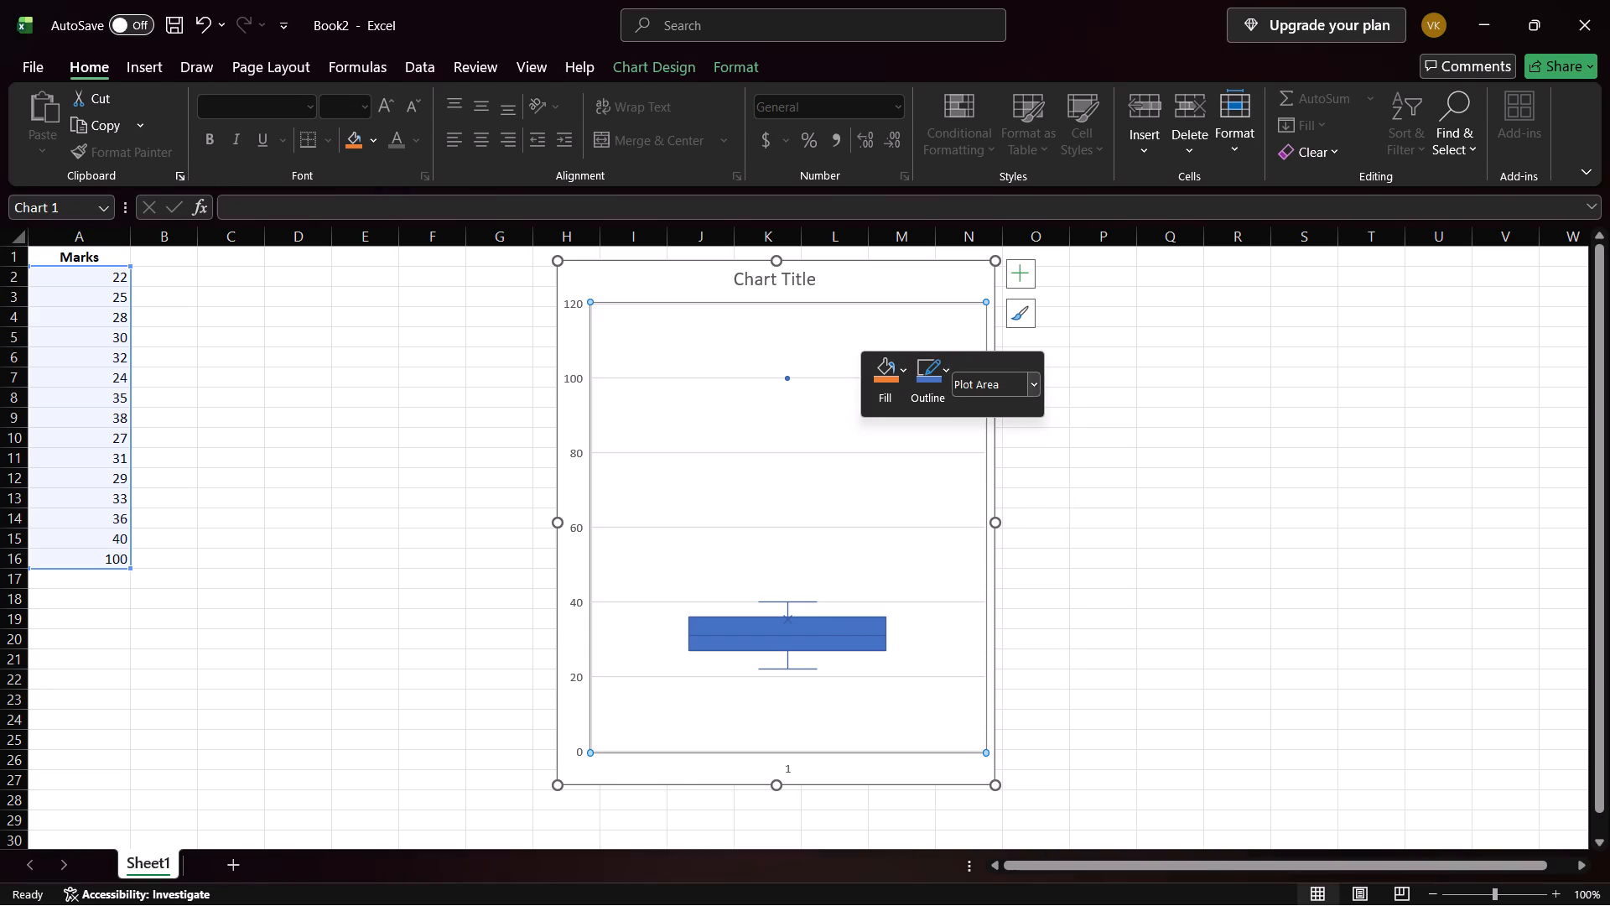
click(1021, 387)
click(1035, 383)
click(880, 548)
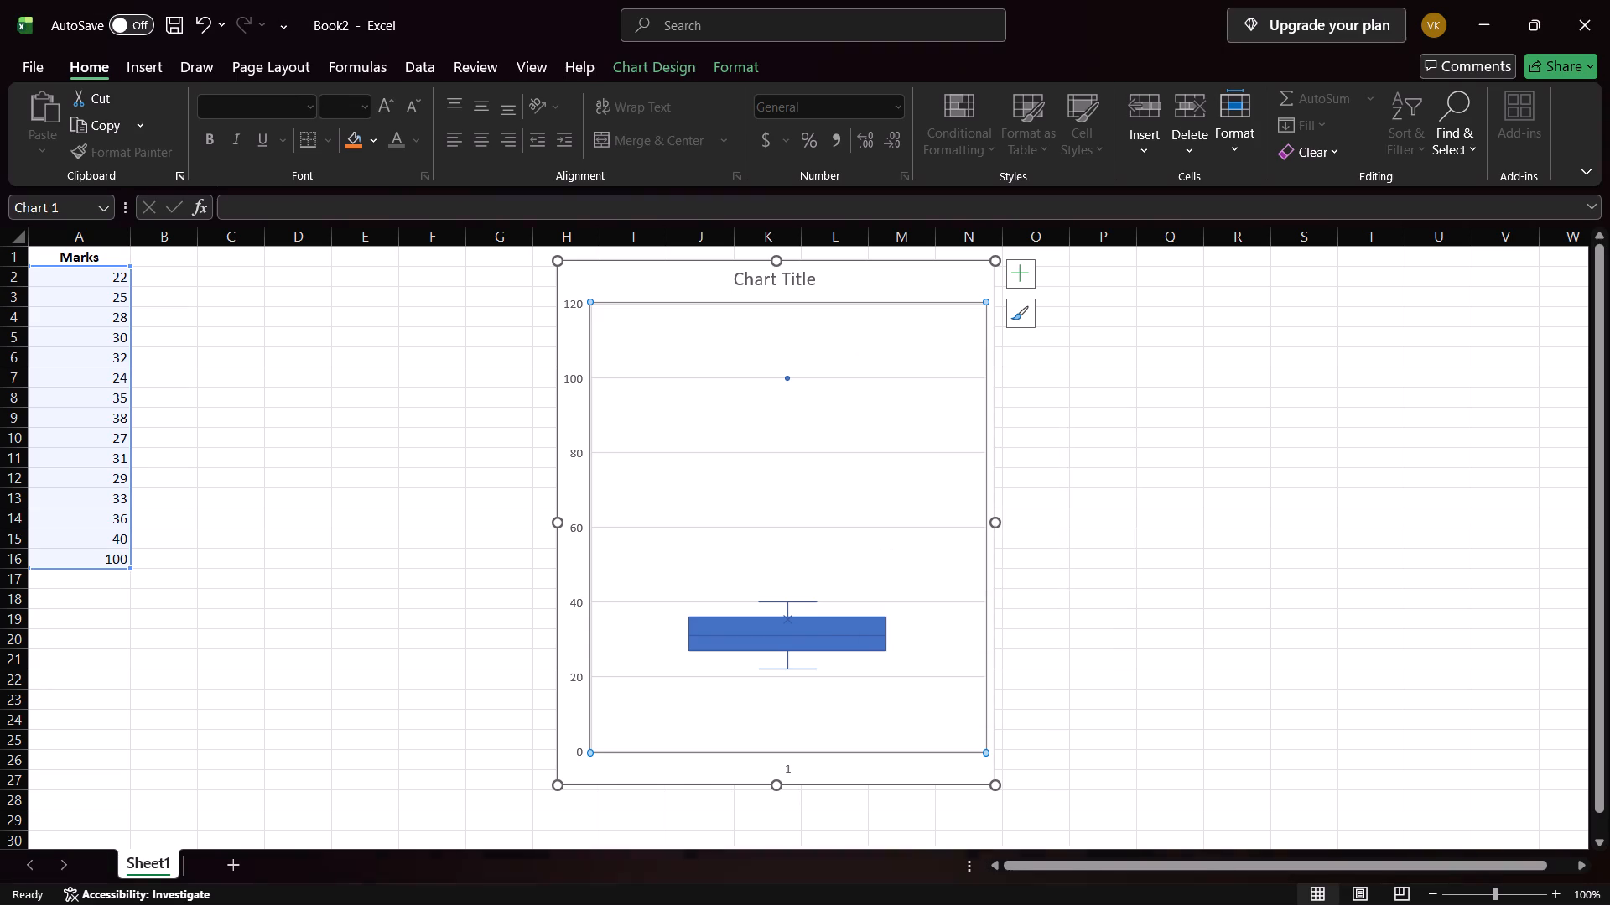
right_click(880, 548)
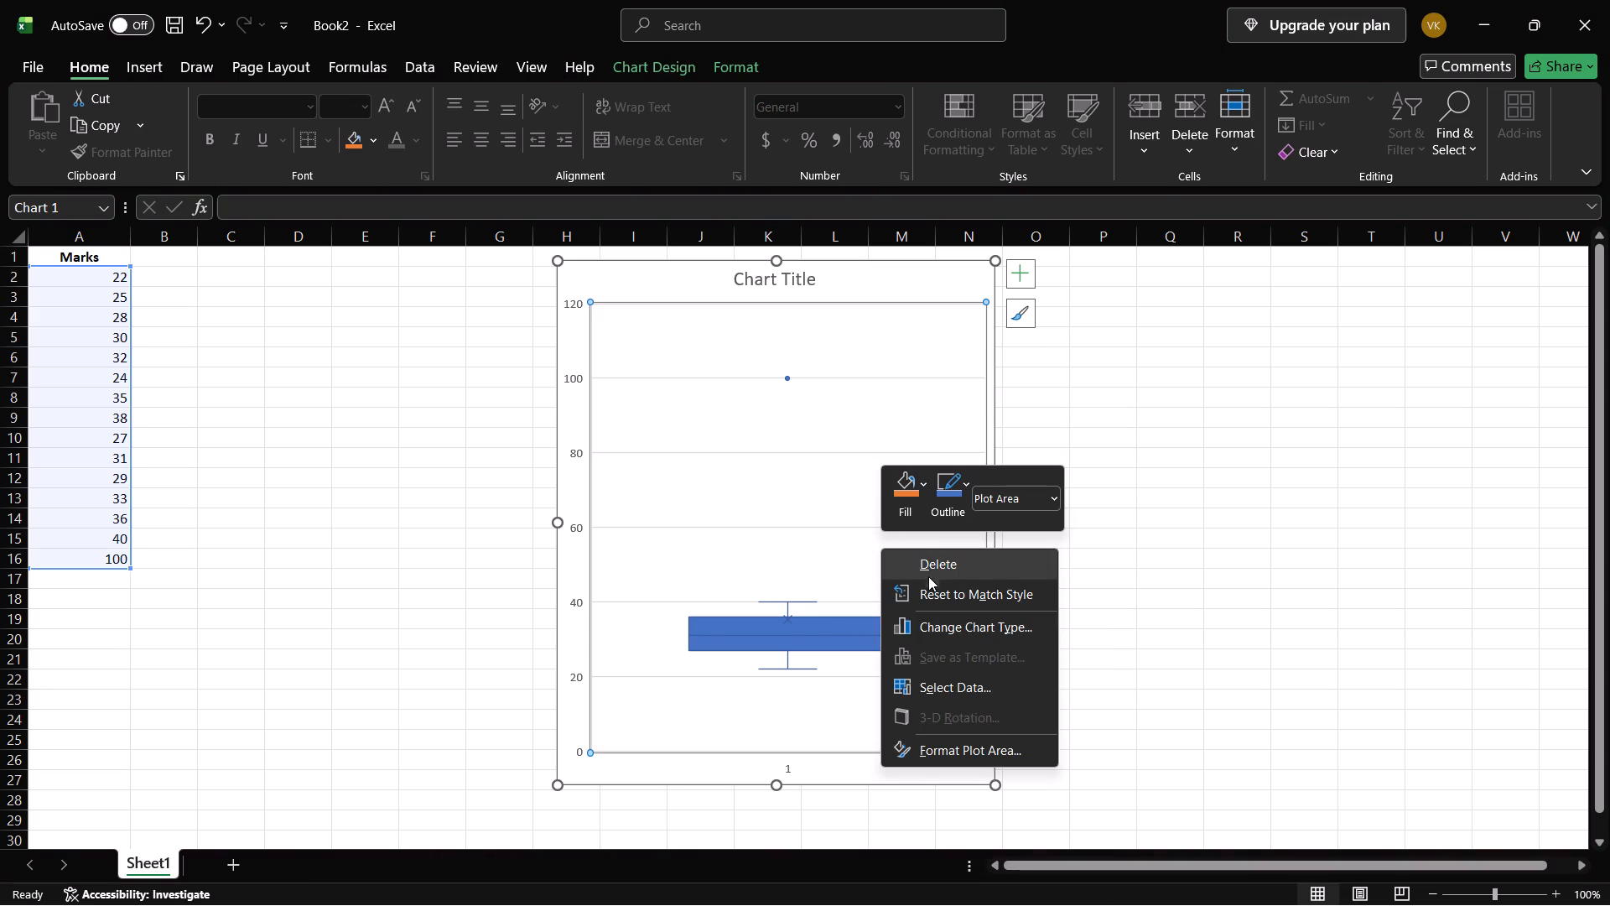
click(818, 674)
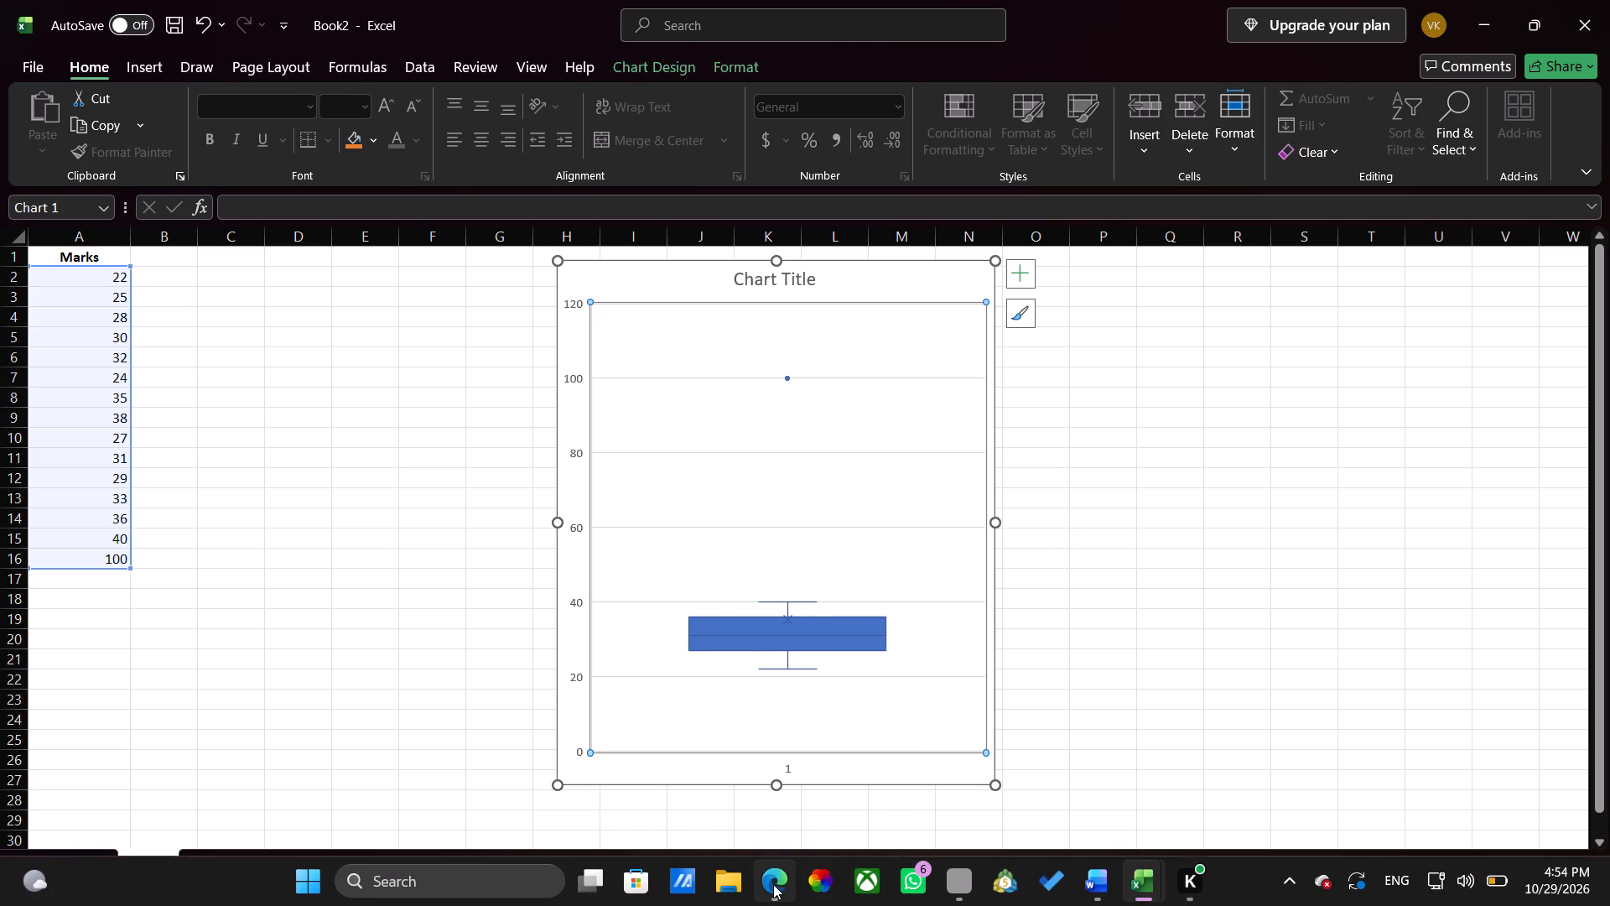
click(773, 884)
click(715, 460)
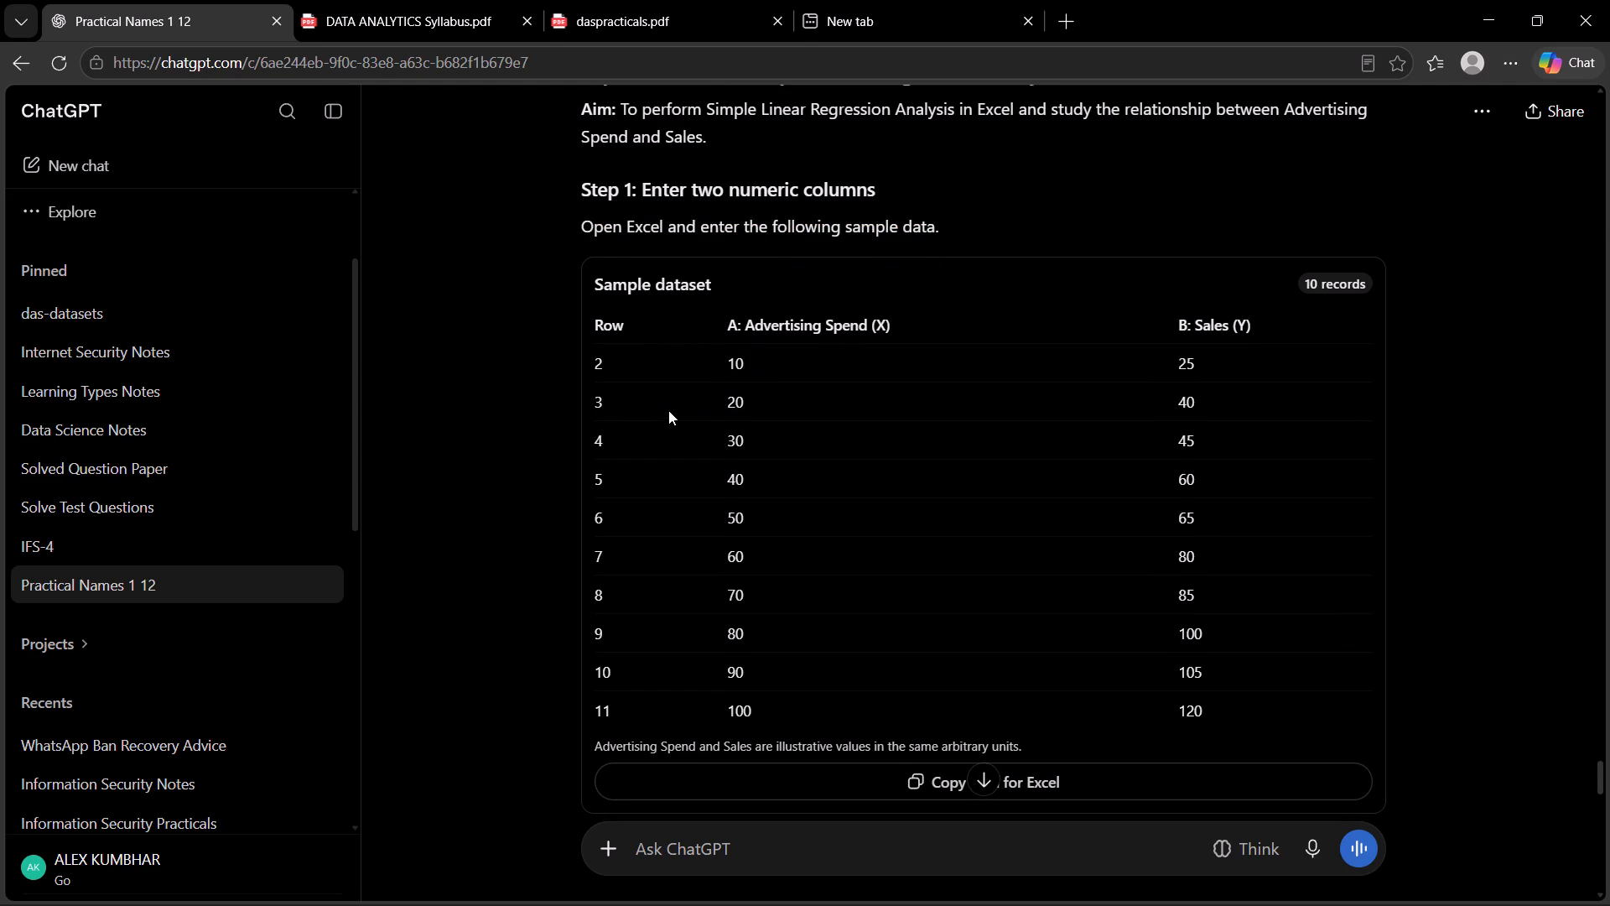
Copy ChatGPT's Advertising Spend and Sales sample dataset, and paste it at cell A1 of Sheet2 in Excel.
scroll(883, 372, down, 2)
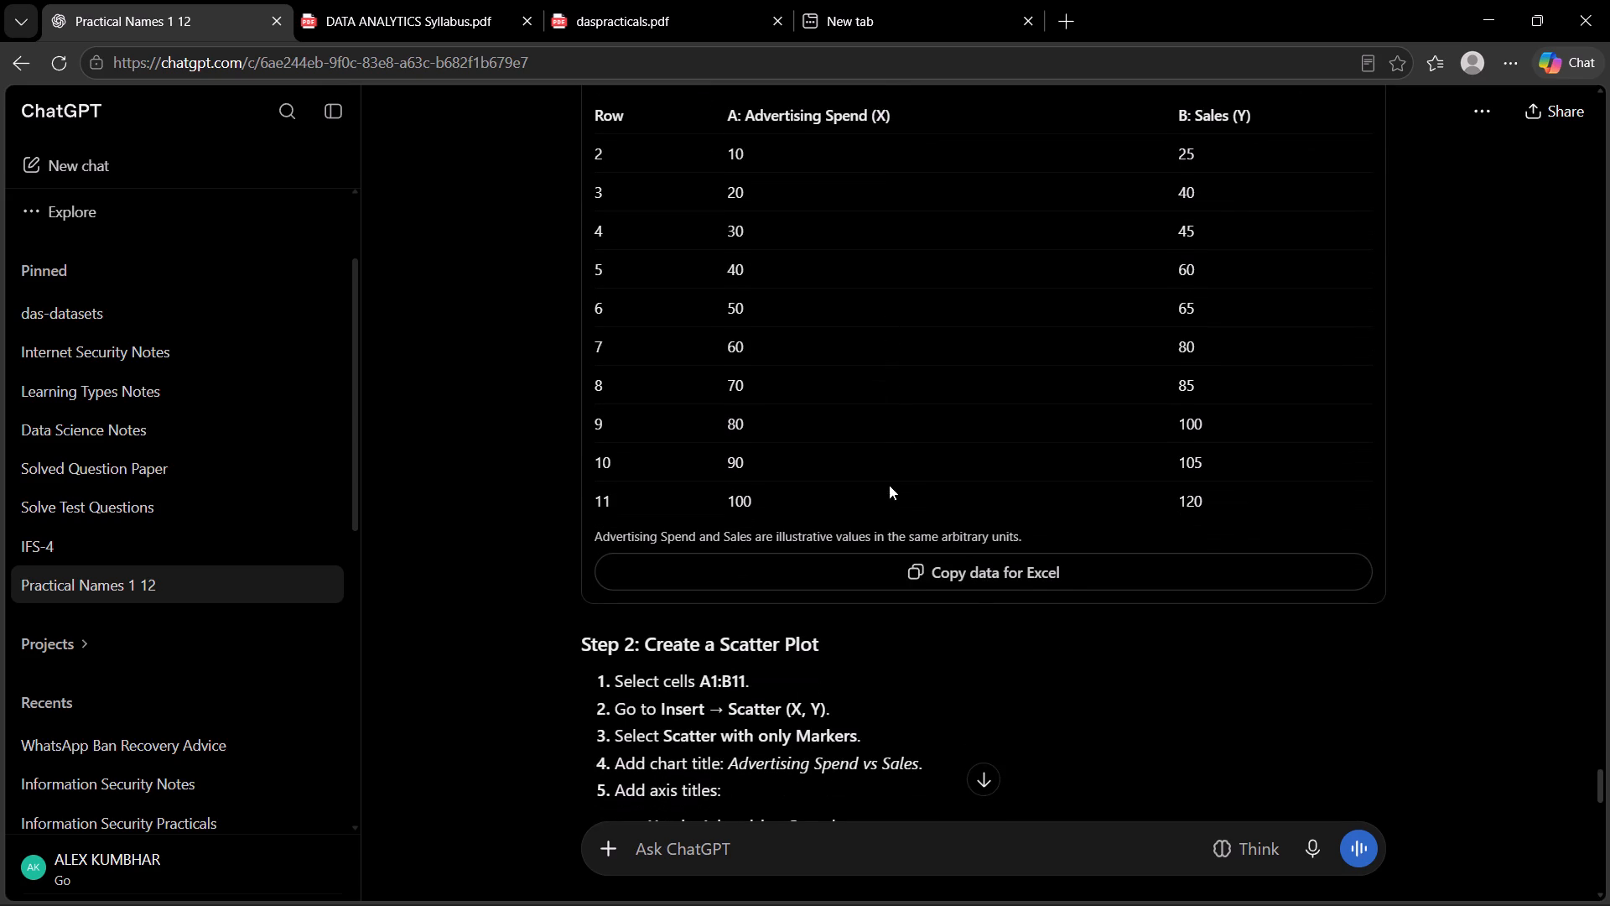
click(969, 577)
click(1470, 0)
key(ctrl+v)
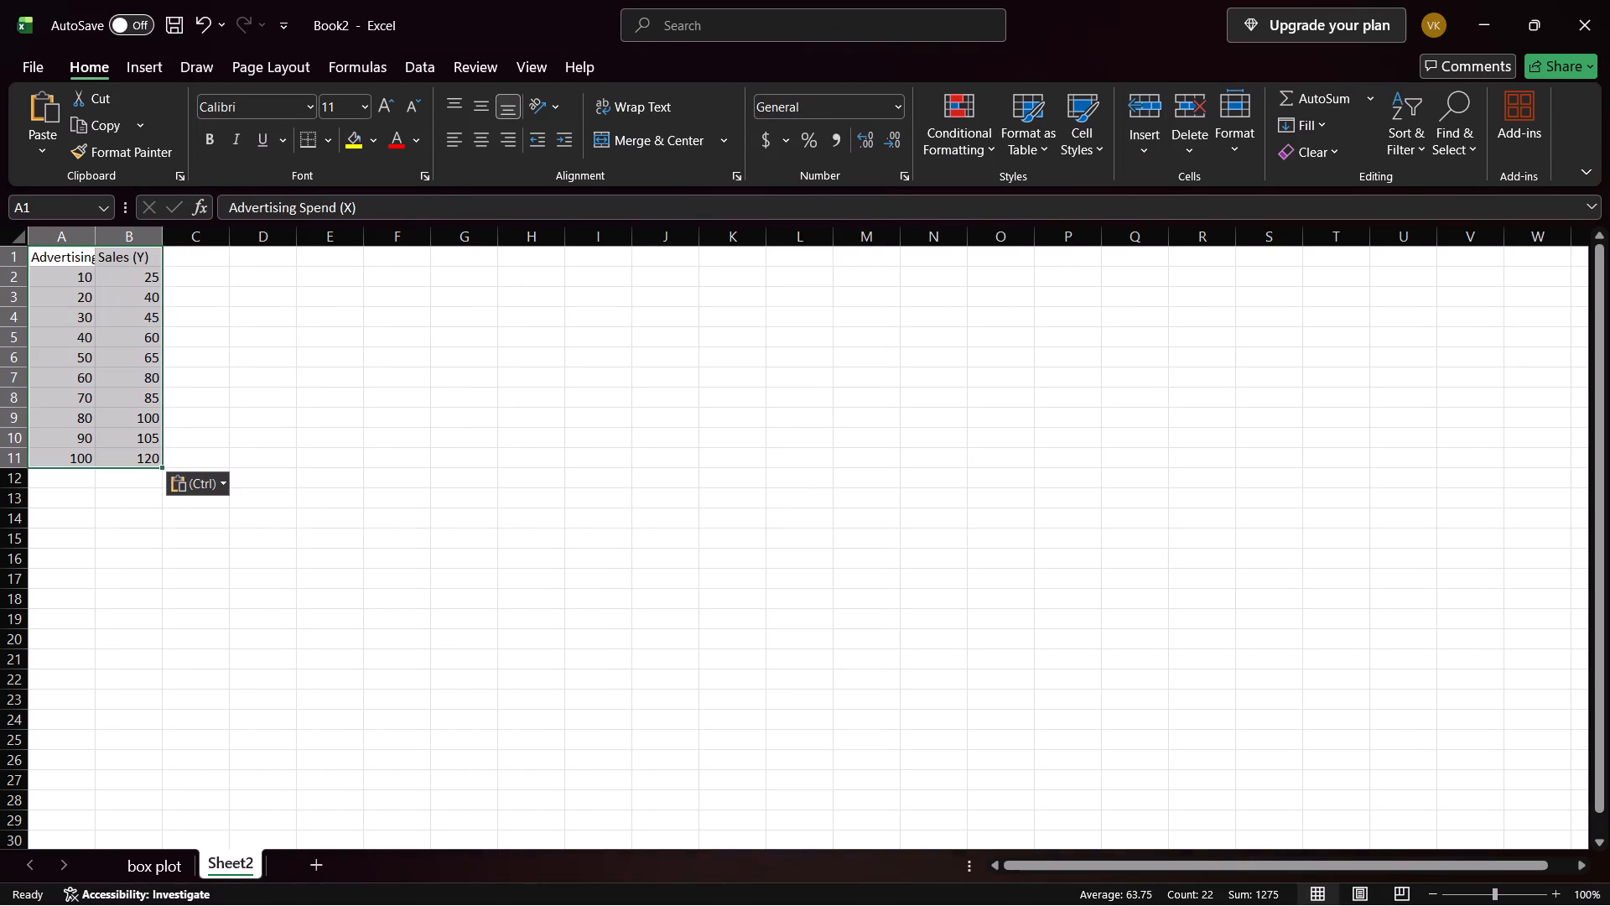
Widen columns A and B so the Advertising Spend (X) and Sales (Y) headings fit in full.
drag(96, 237, 118, 235)
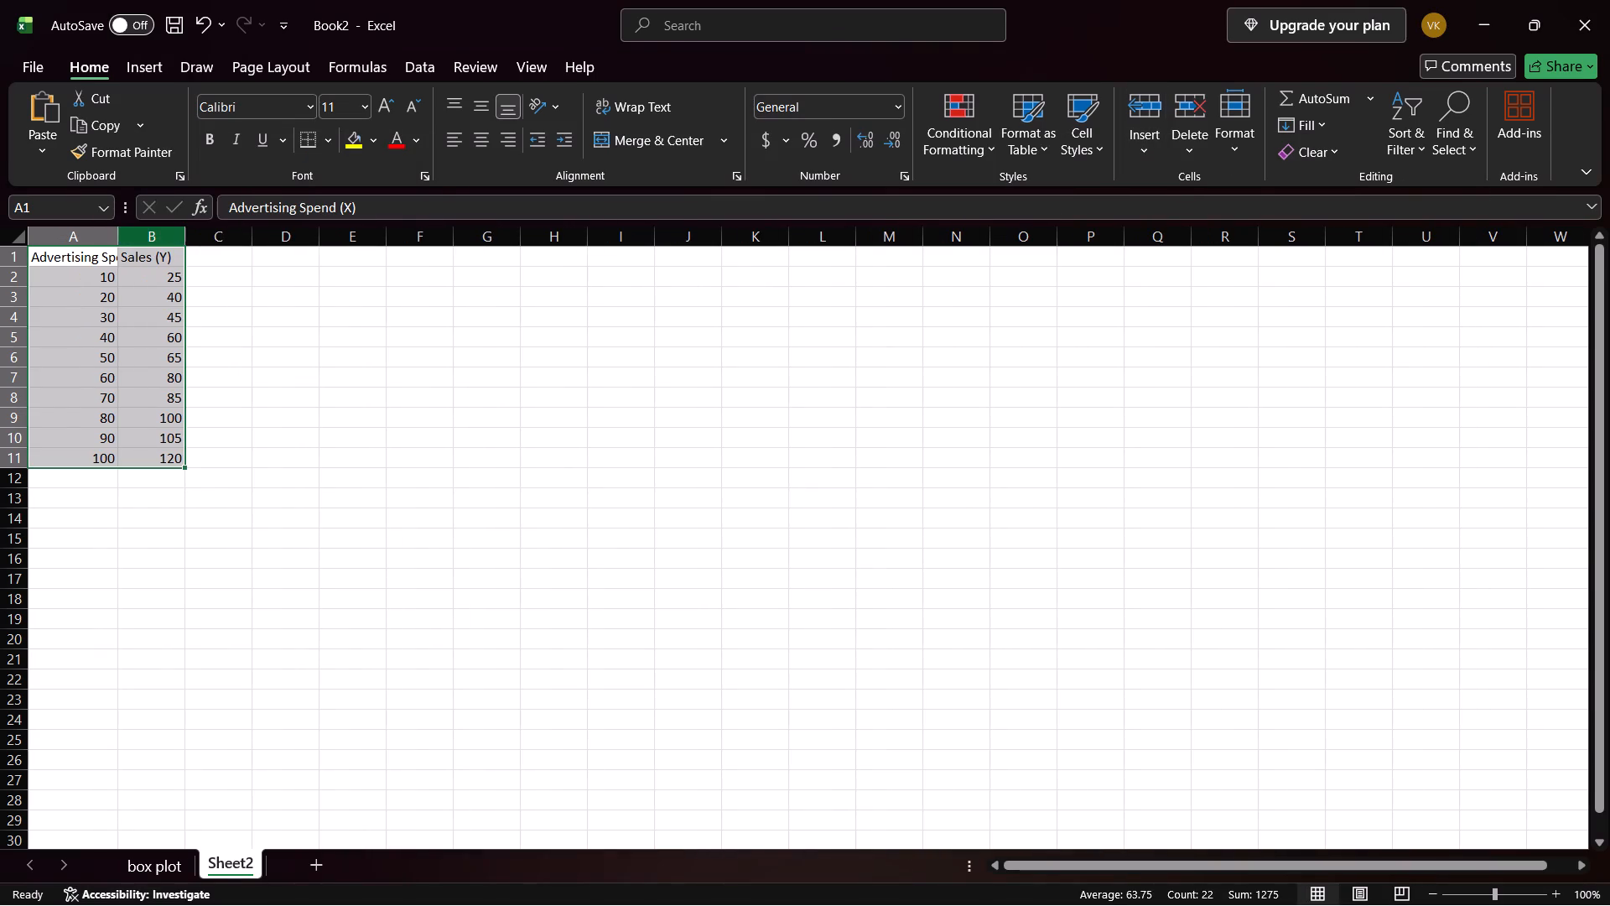
drag(190, 237, 356, 237)
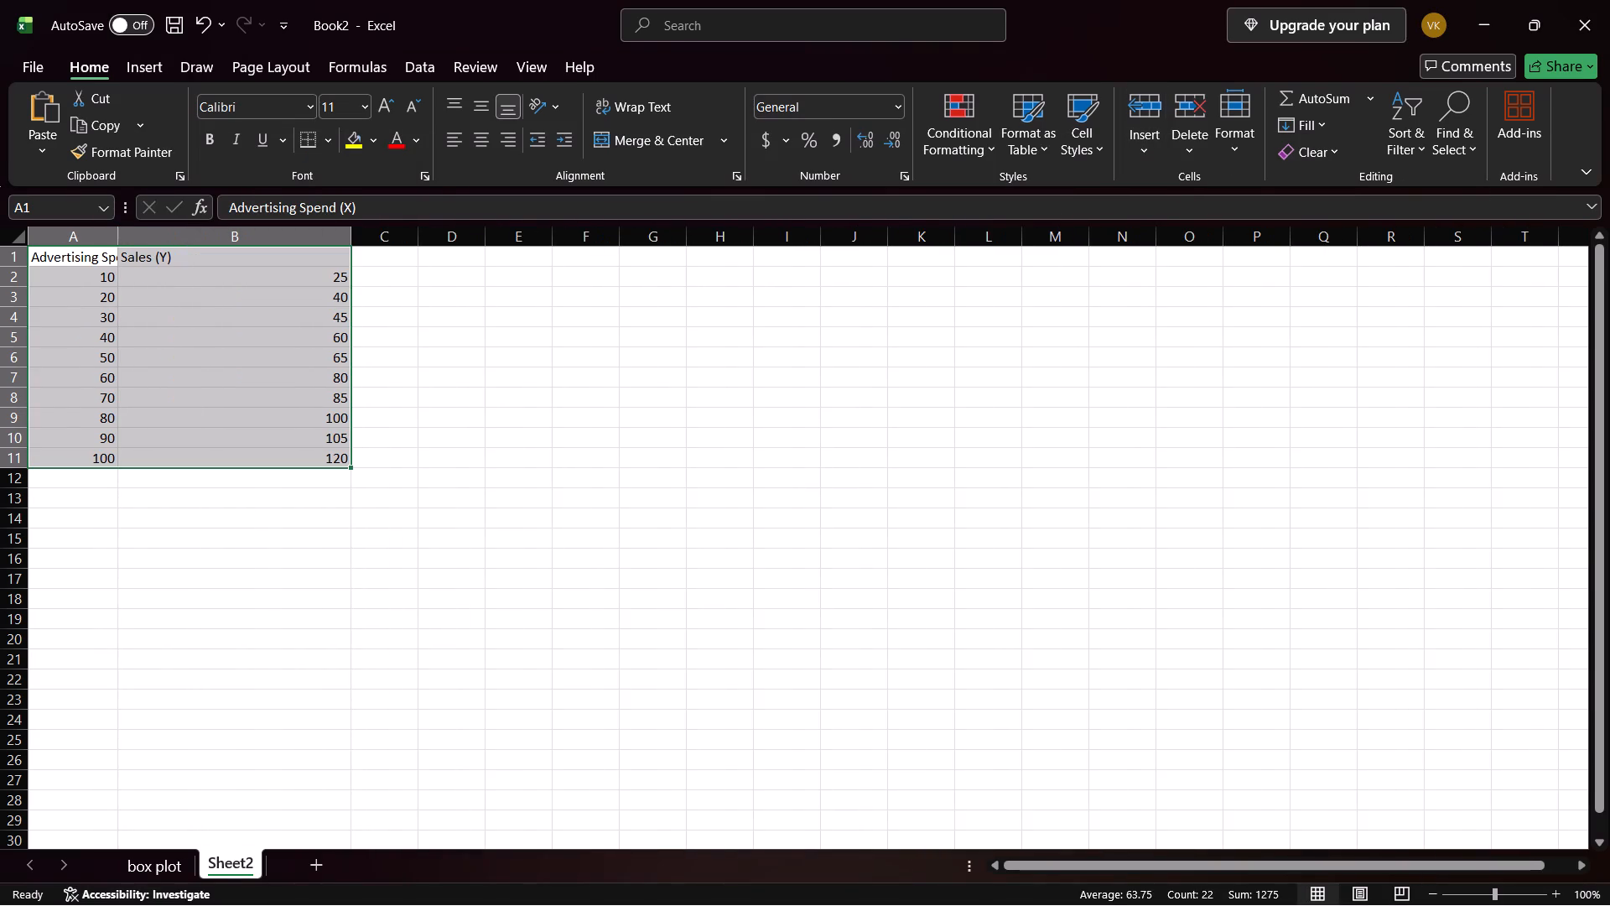
drag(121, 239, 165, 247)
click(148, 519)
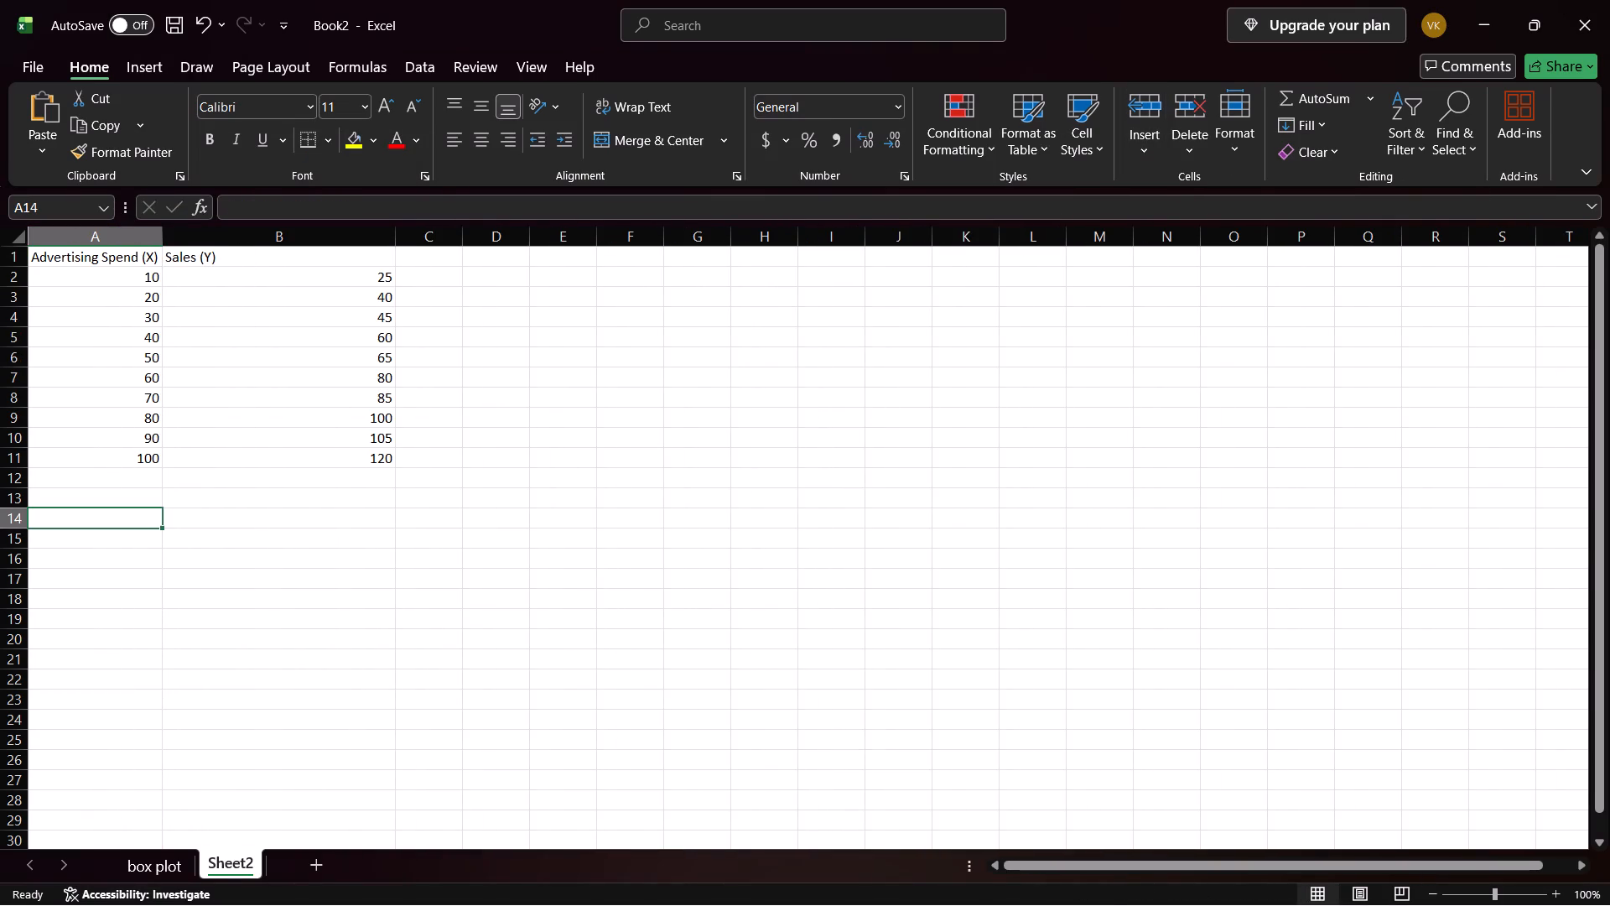
drag(395, 237, 311, 252)
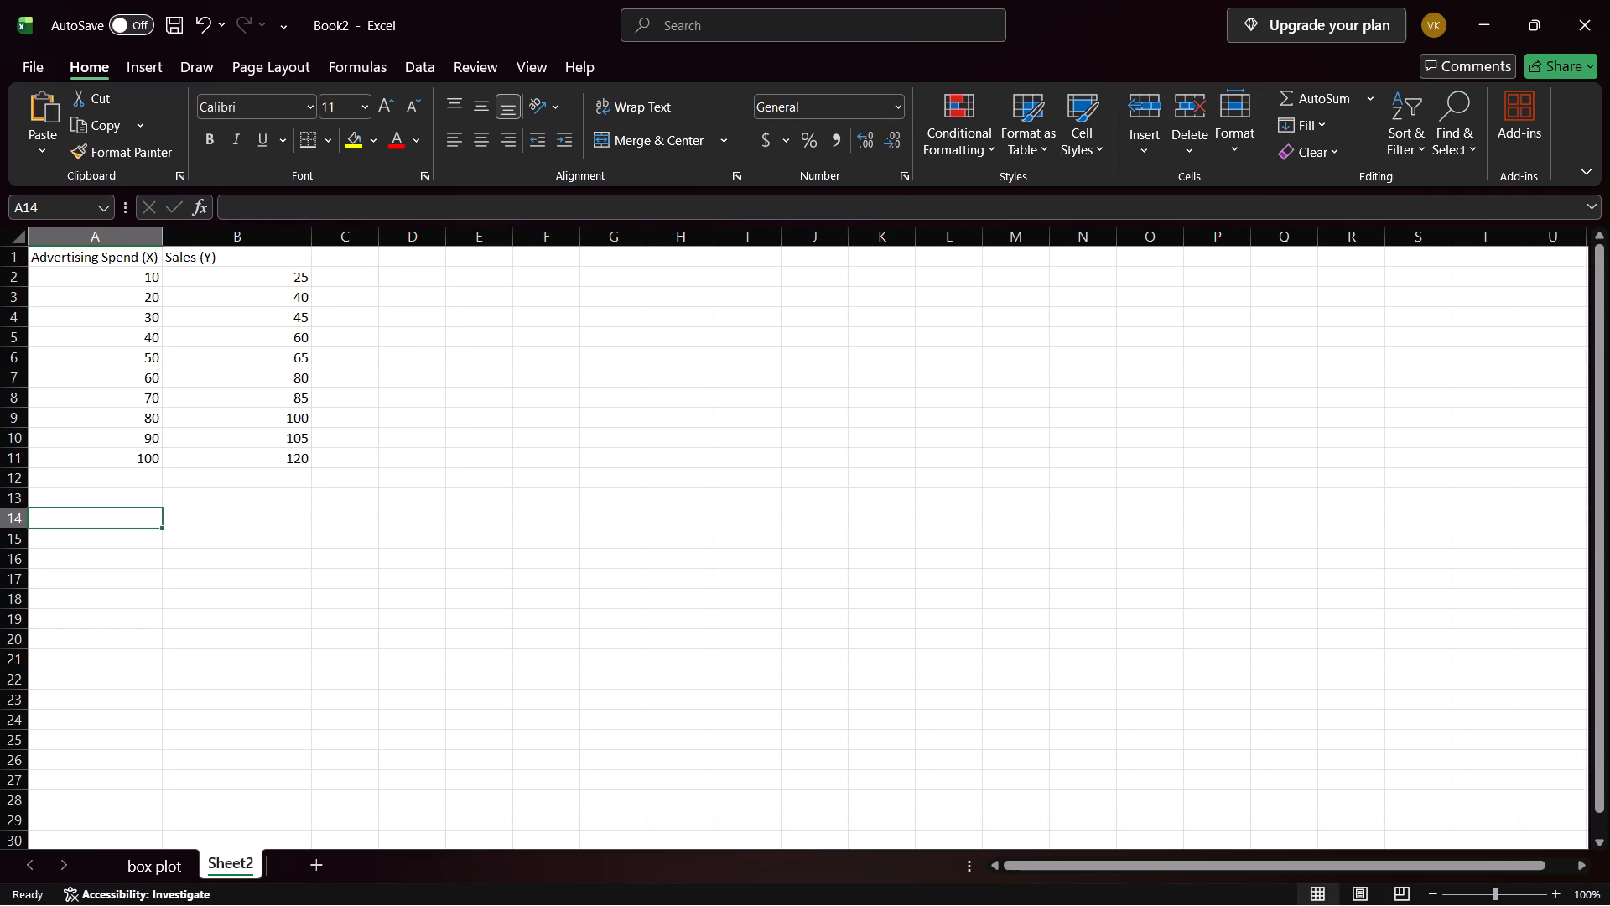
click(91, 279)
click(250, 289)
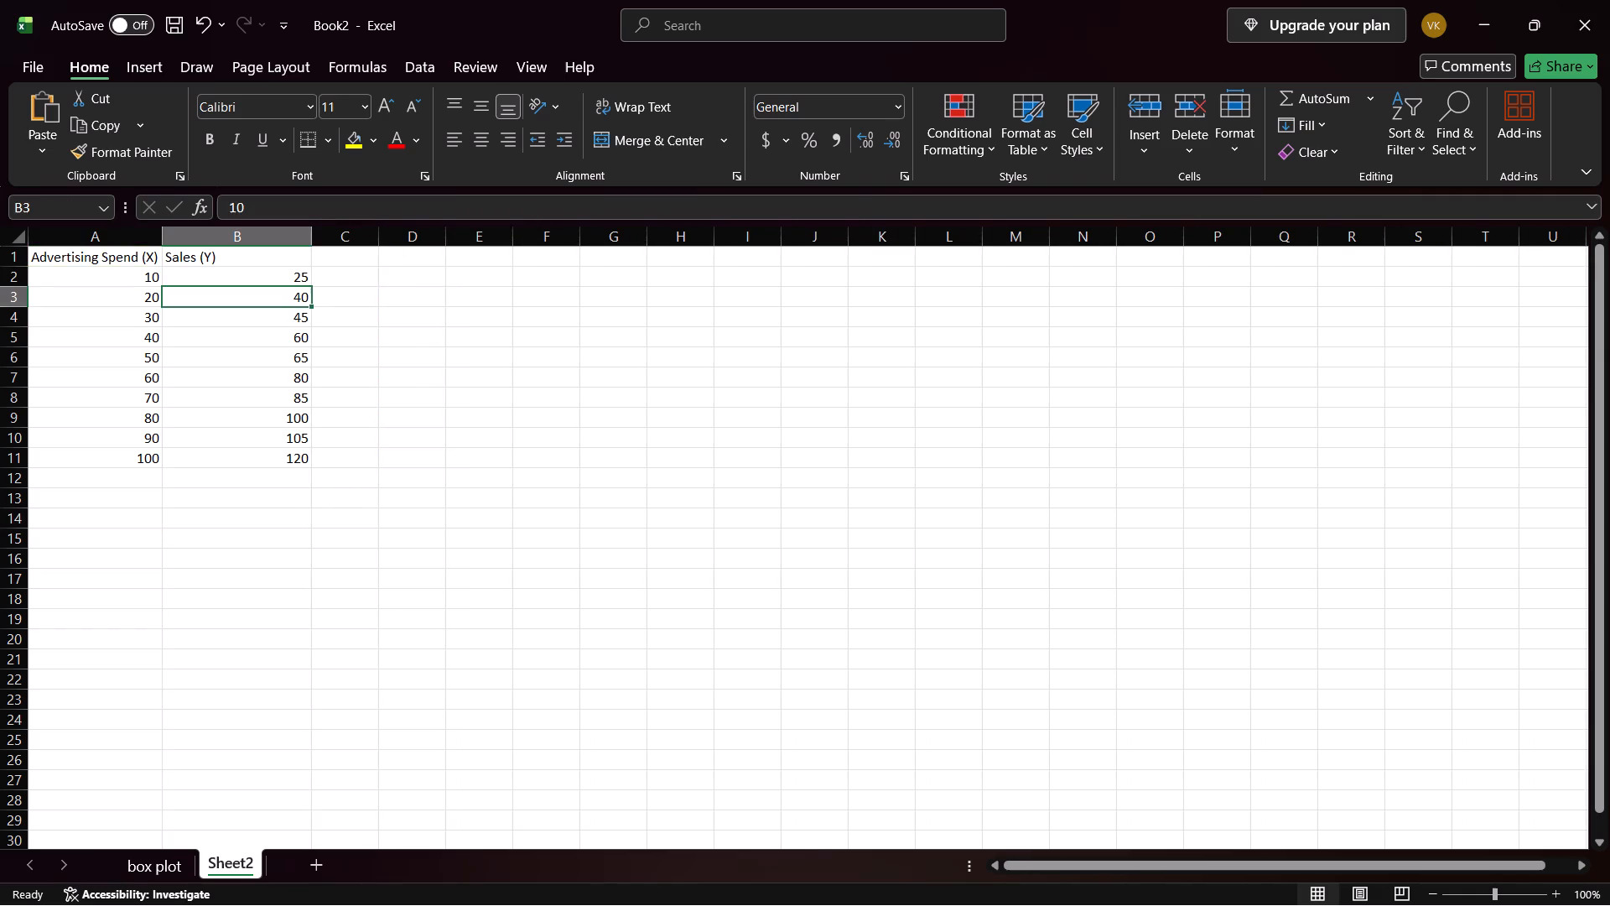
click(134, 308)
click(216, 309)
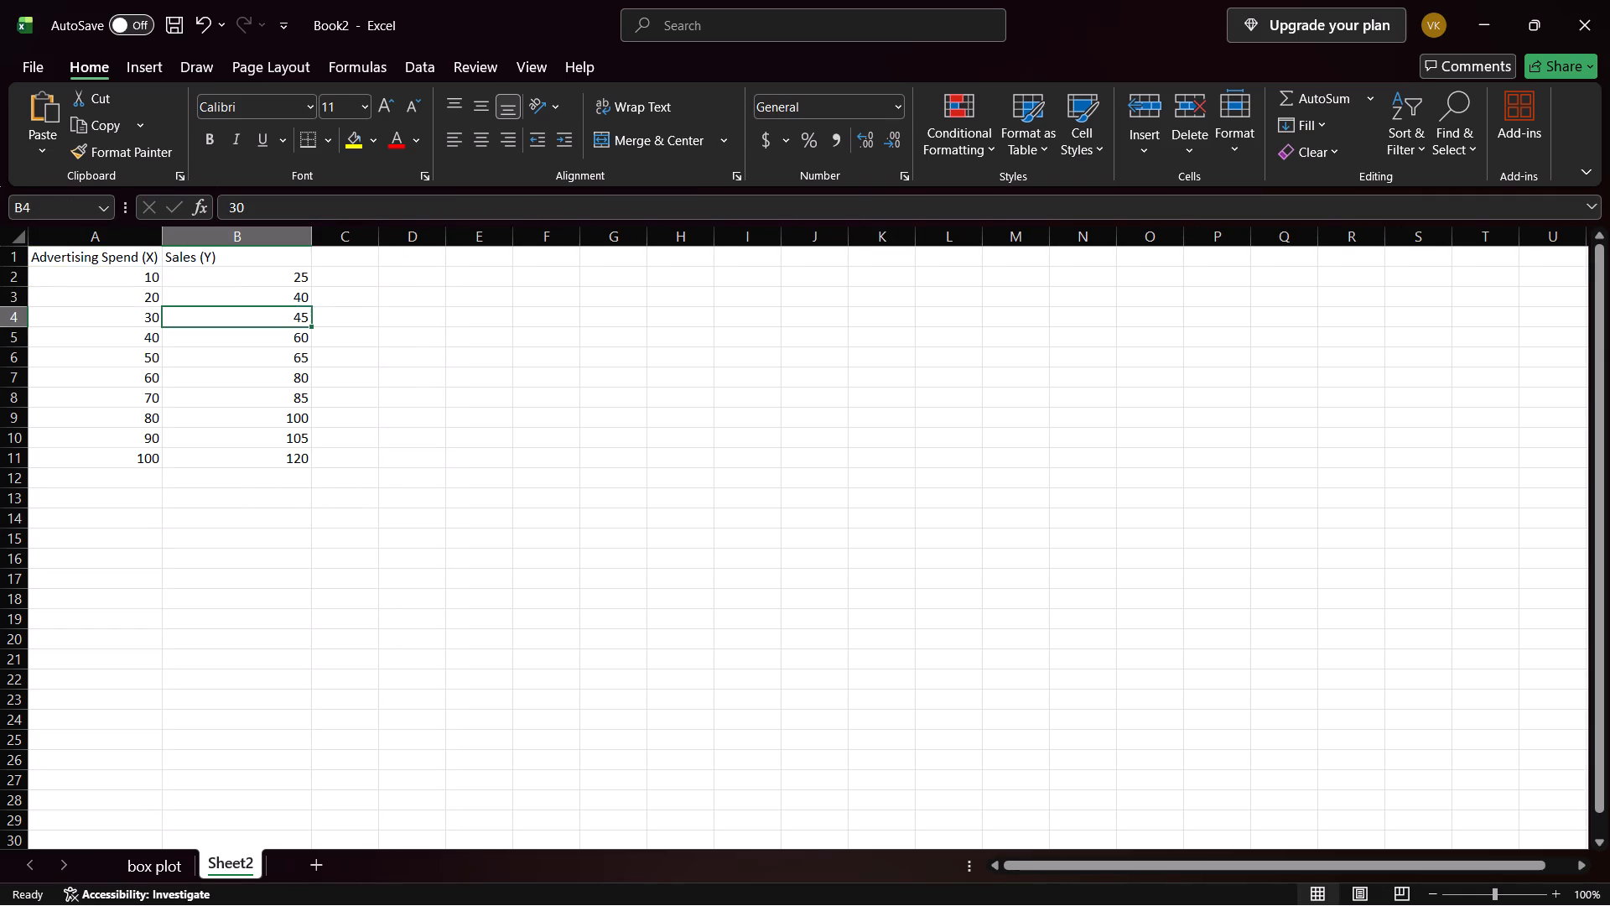
Read the regression instructions following Step 1 of 2(b) in daspracticals.pdf in Edge, and return to Excel.
key(alt+Tab)
click(697, 0)
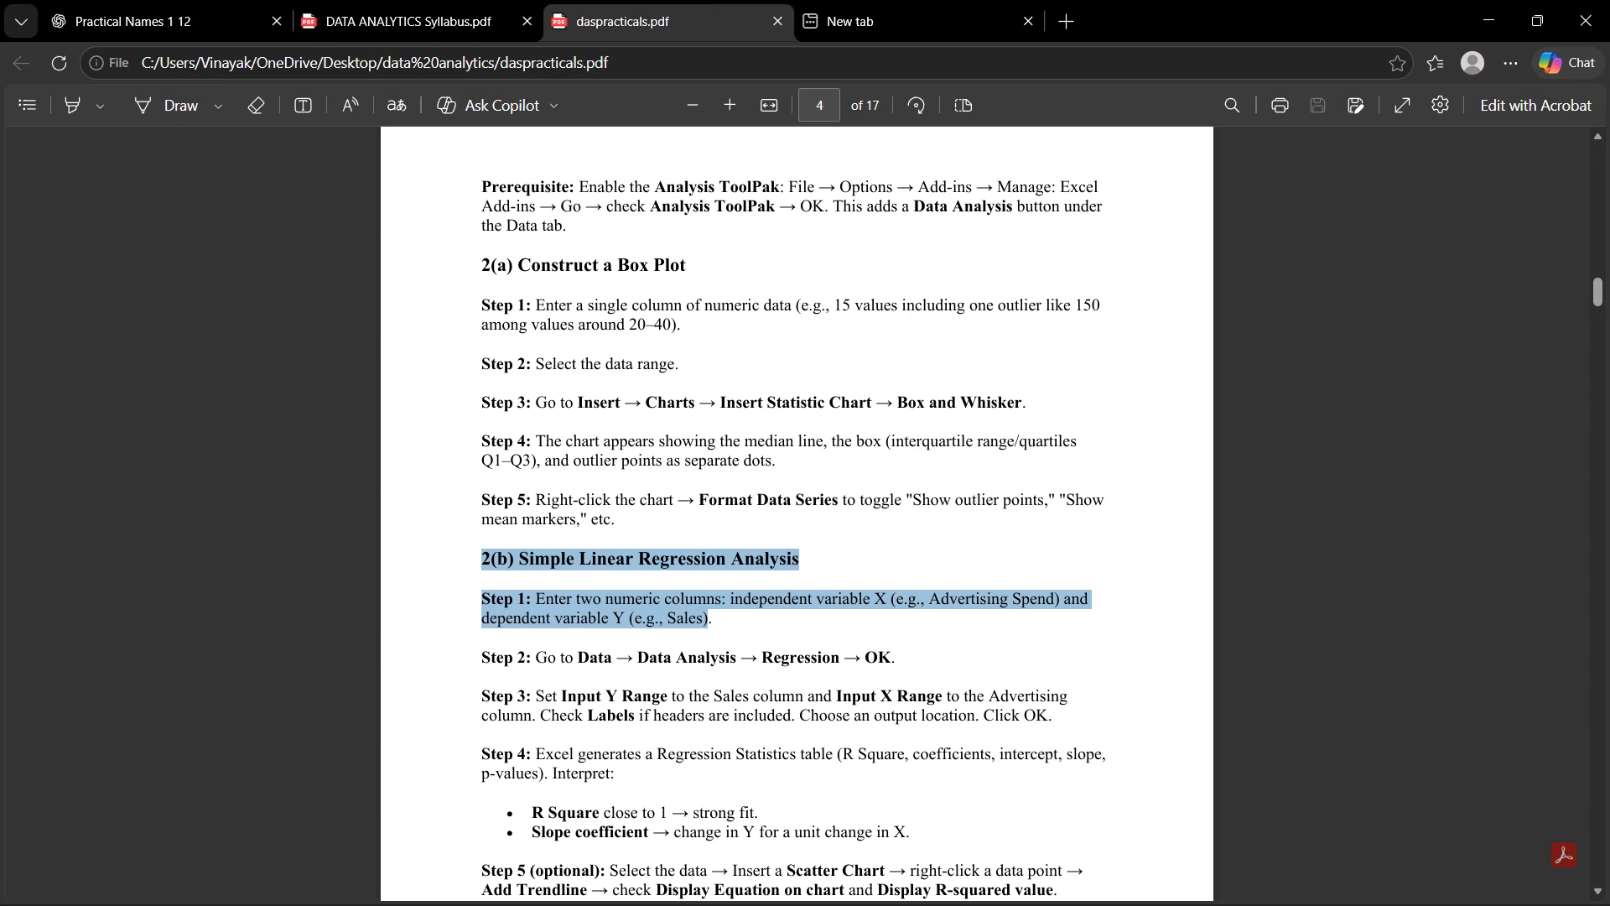
scroll(554, 523, down, 2)
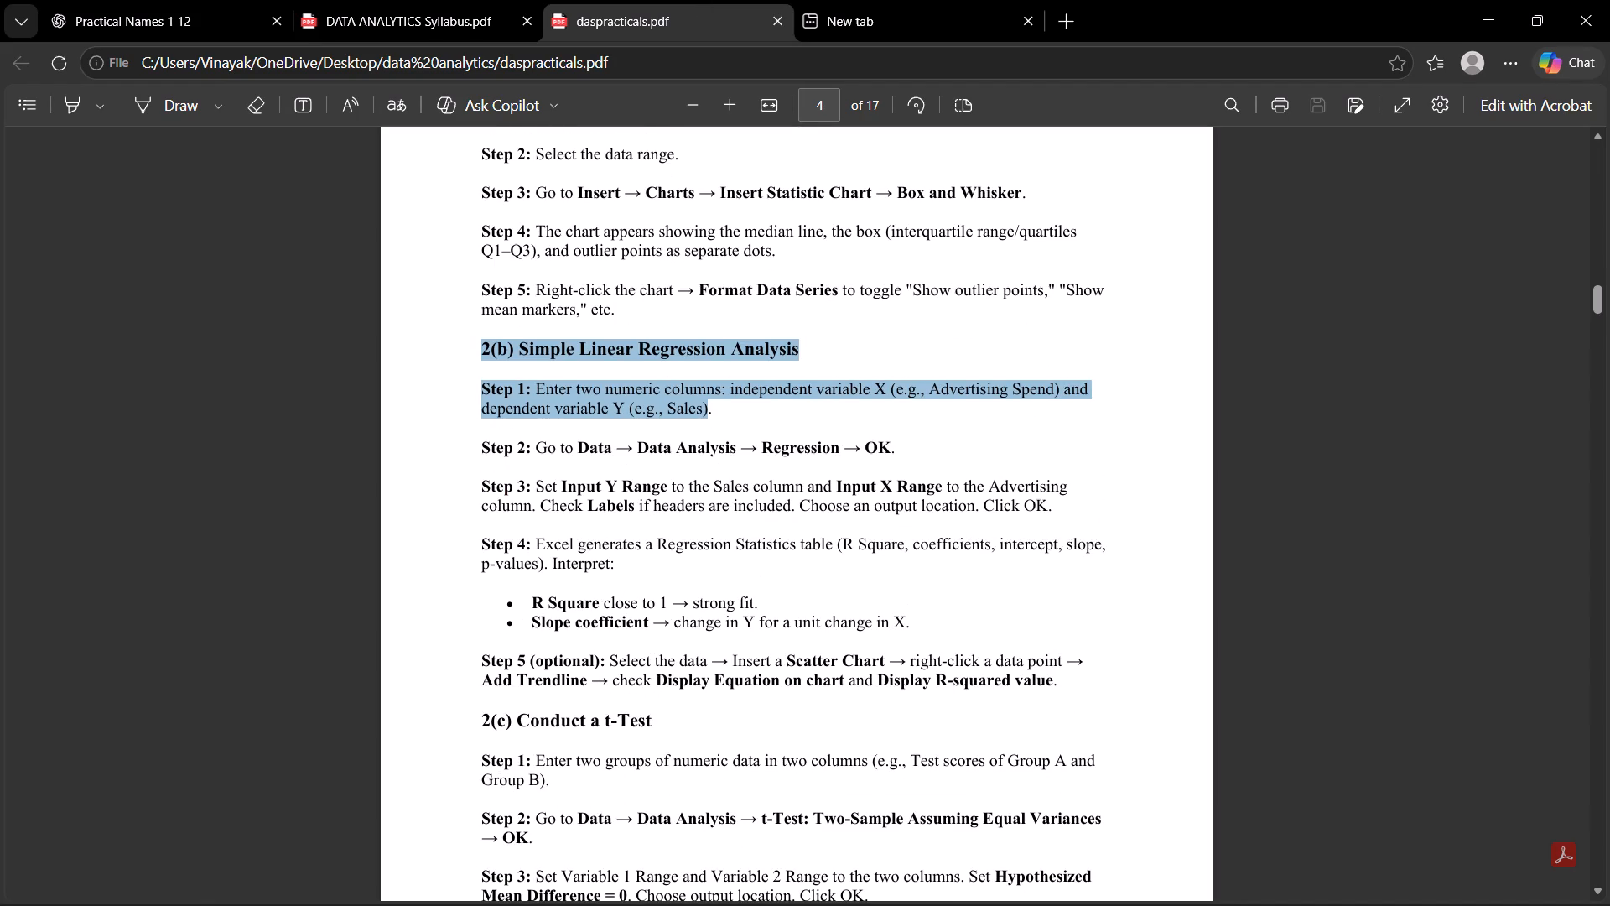
key(alt+Tab)
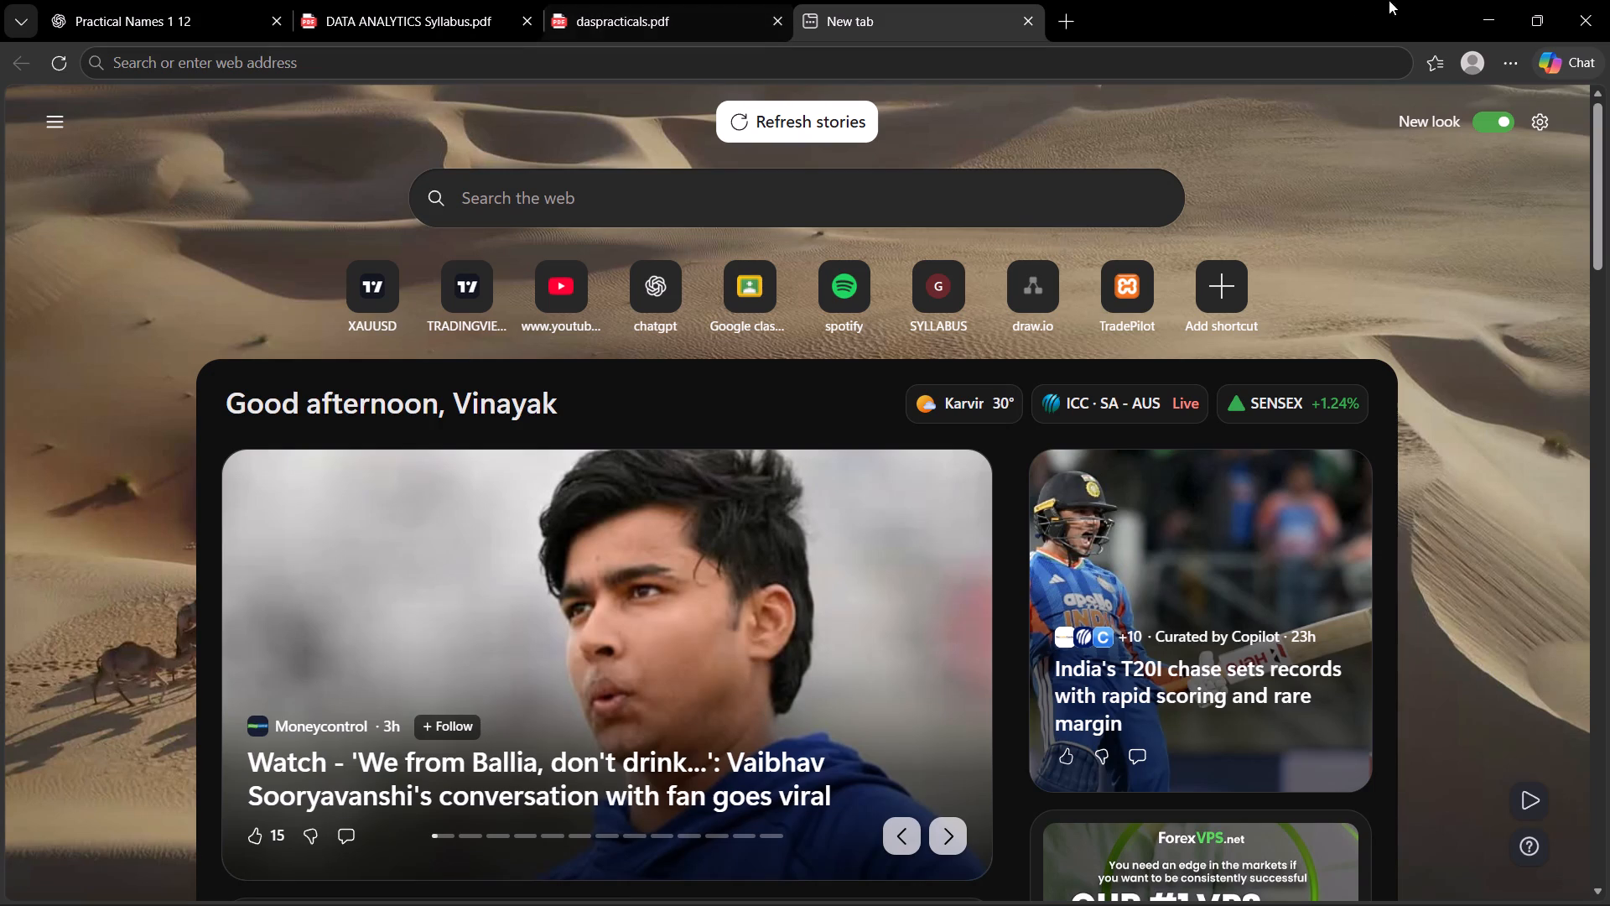
click(1511, 0)
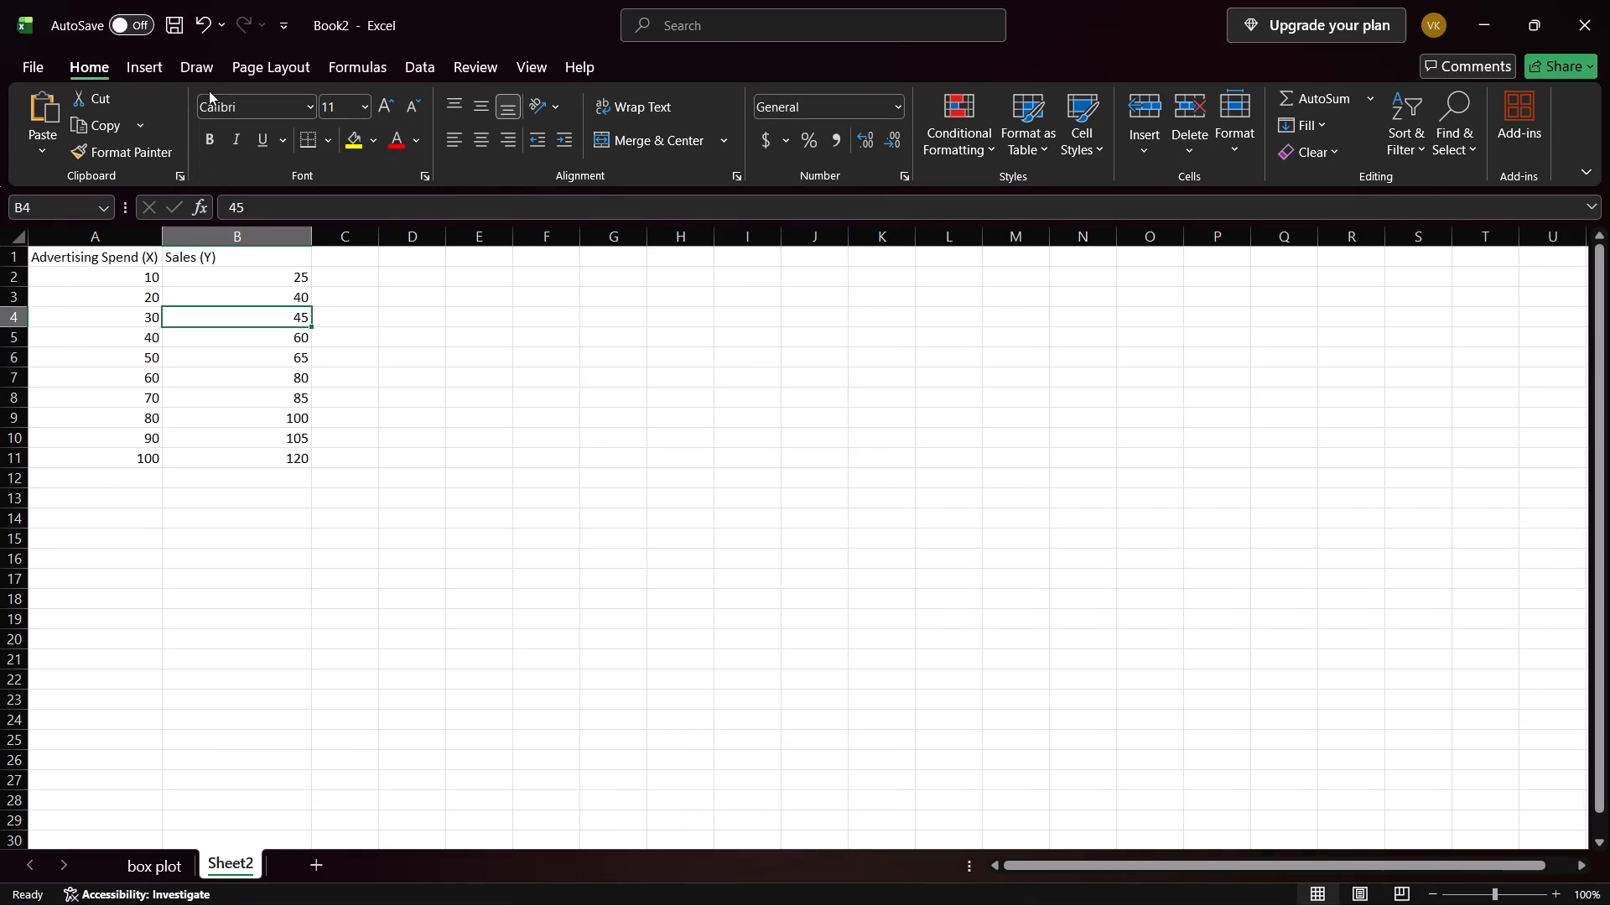
Open the Regression tool from the Data Analysis tools for the advertising and sales data on Sheet2.
click(425, 74)
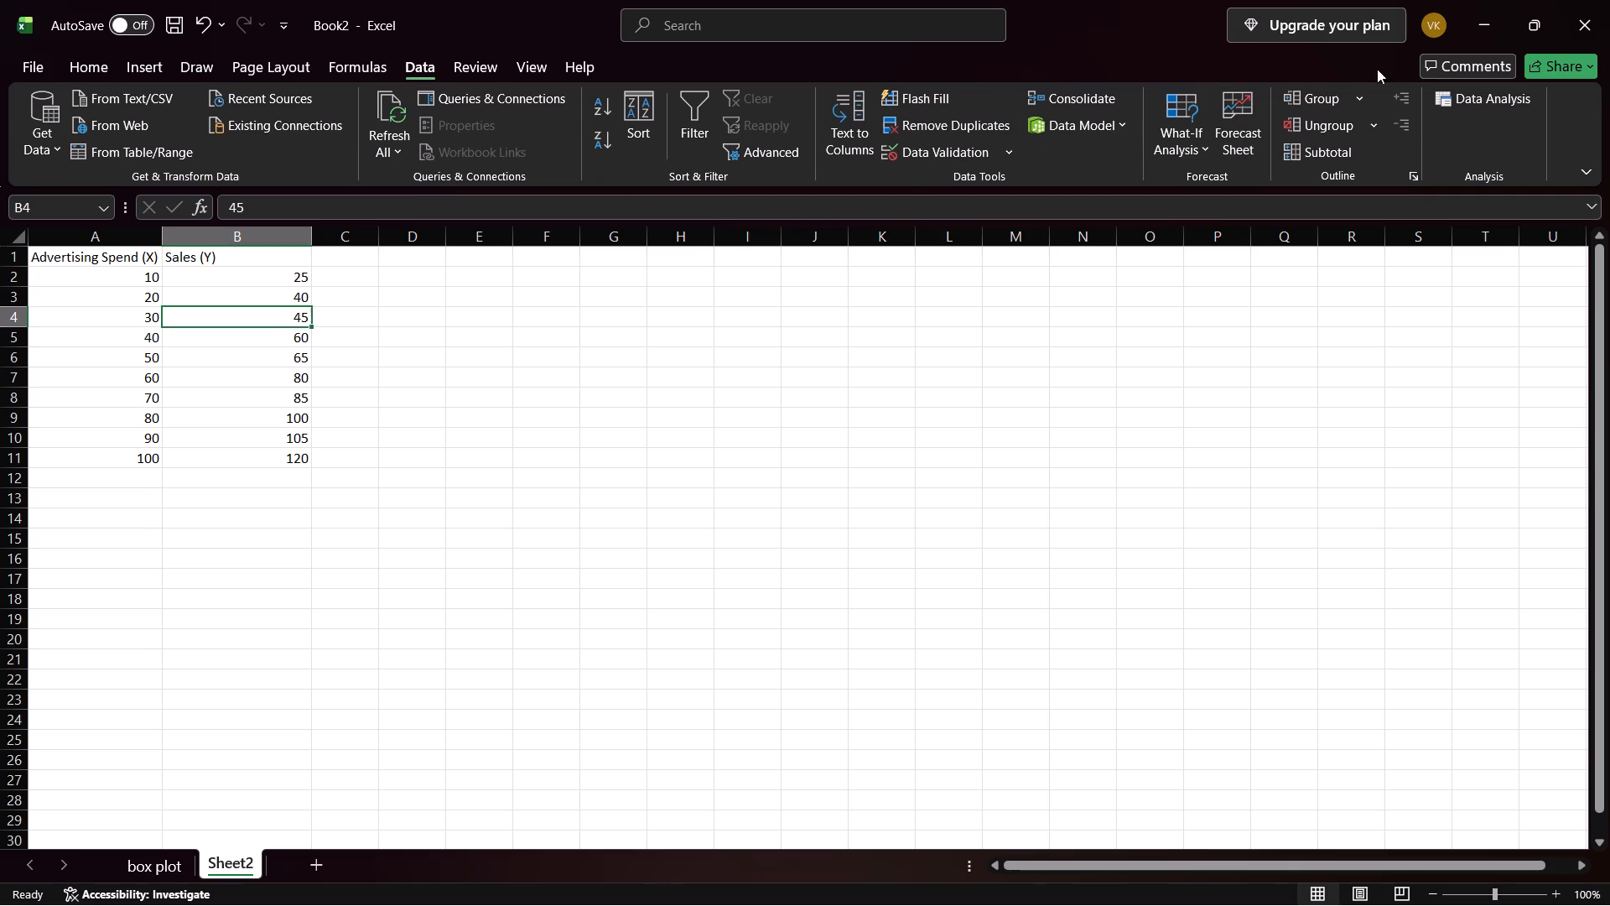
click(1458, 98)
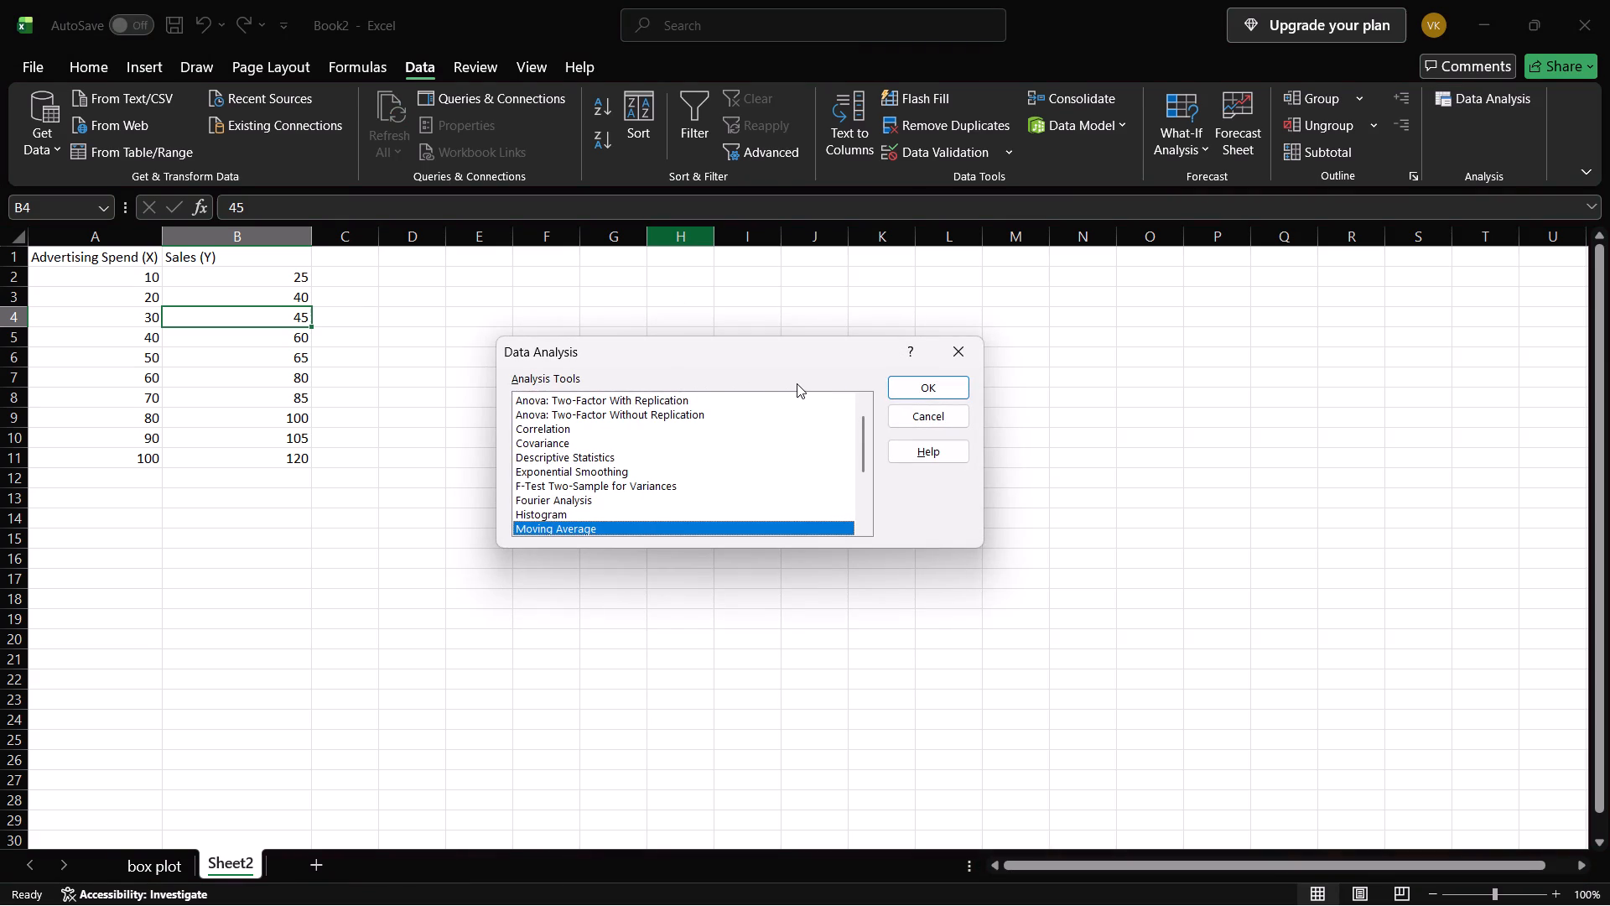
key(r)
key(e)
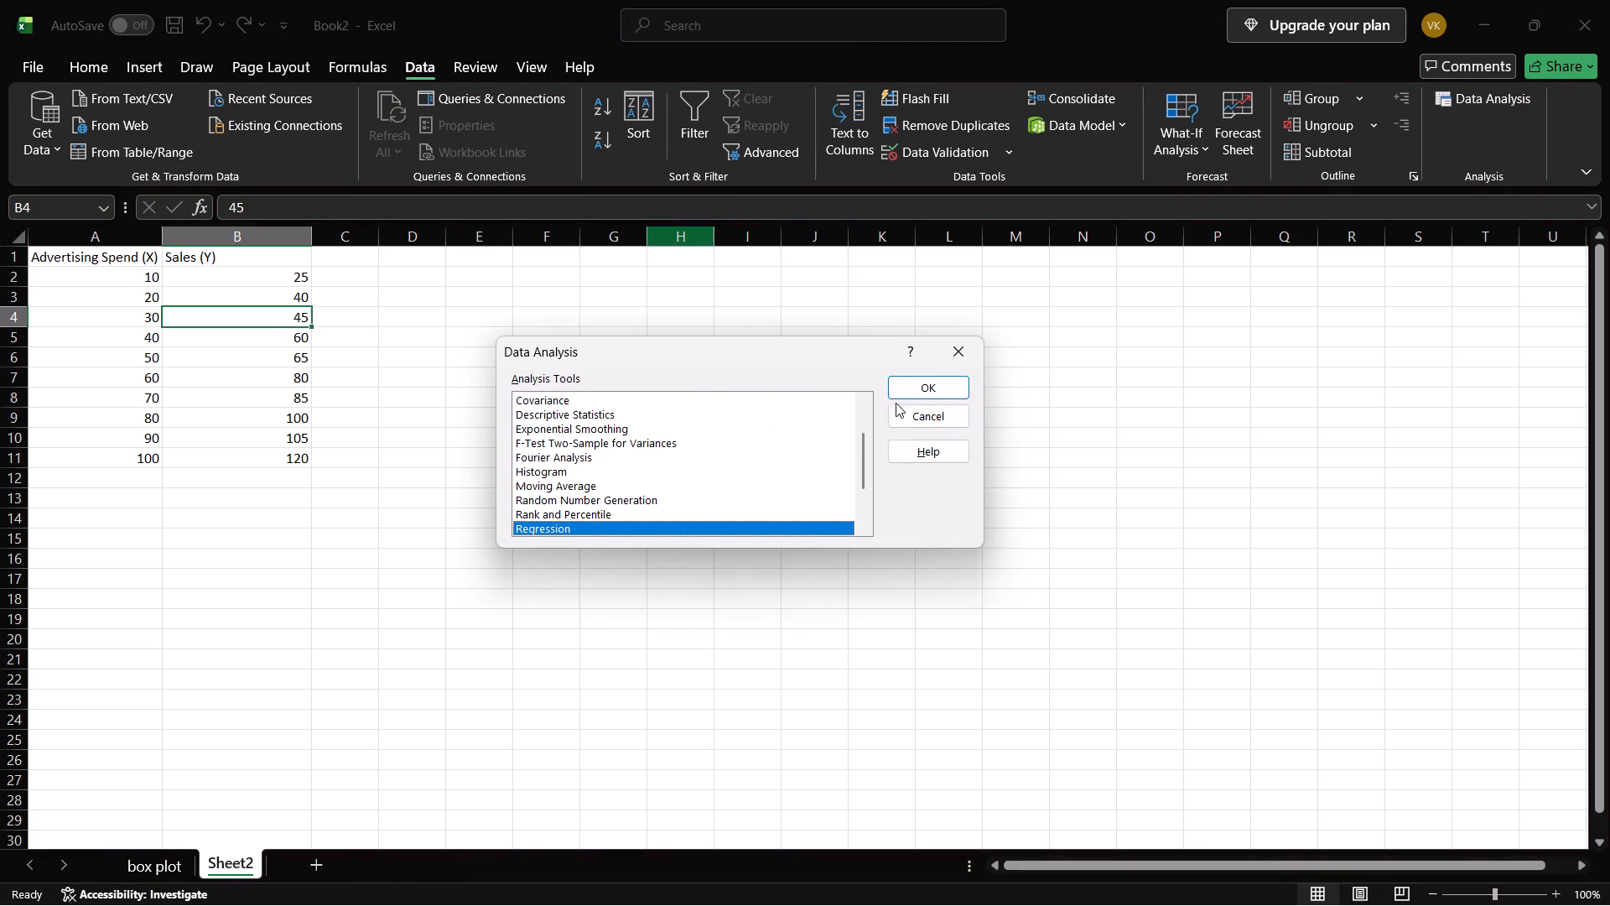
click(927, 391)
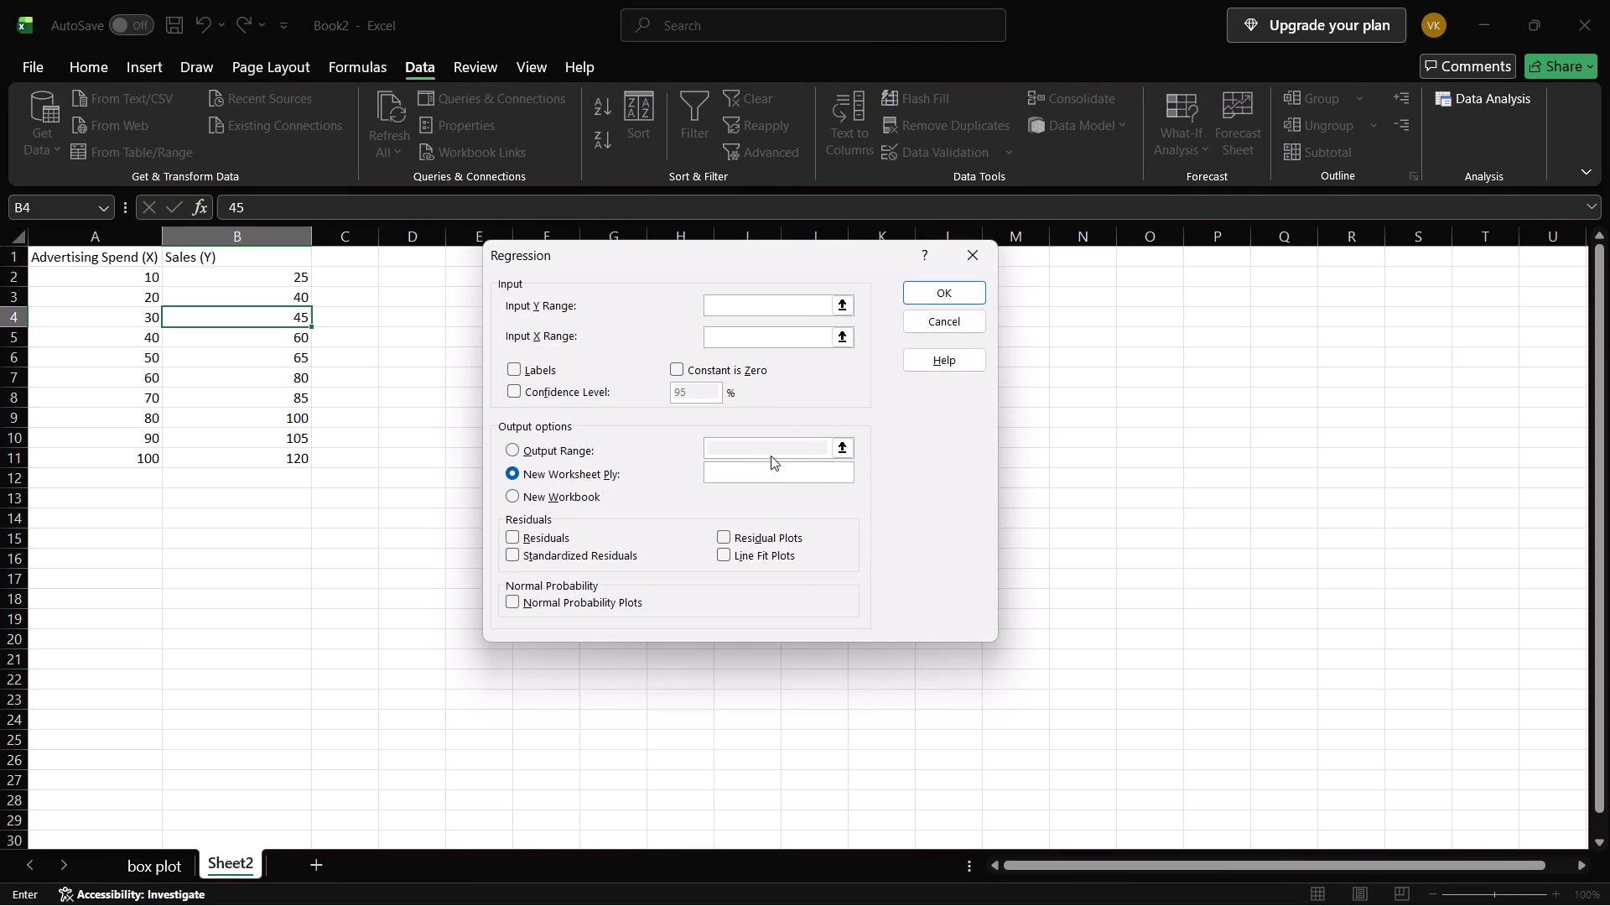
Check Step 3 of 2(b) in daspracticals.pdf in Edge for the regression input settings, and return to Excel.
key(alt+Tab)
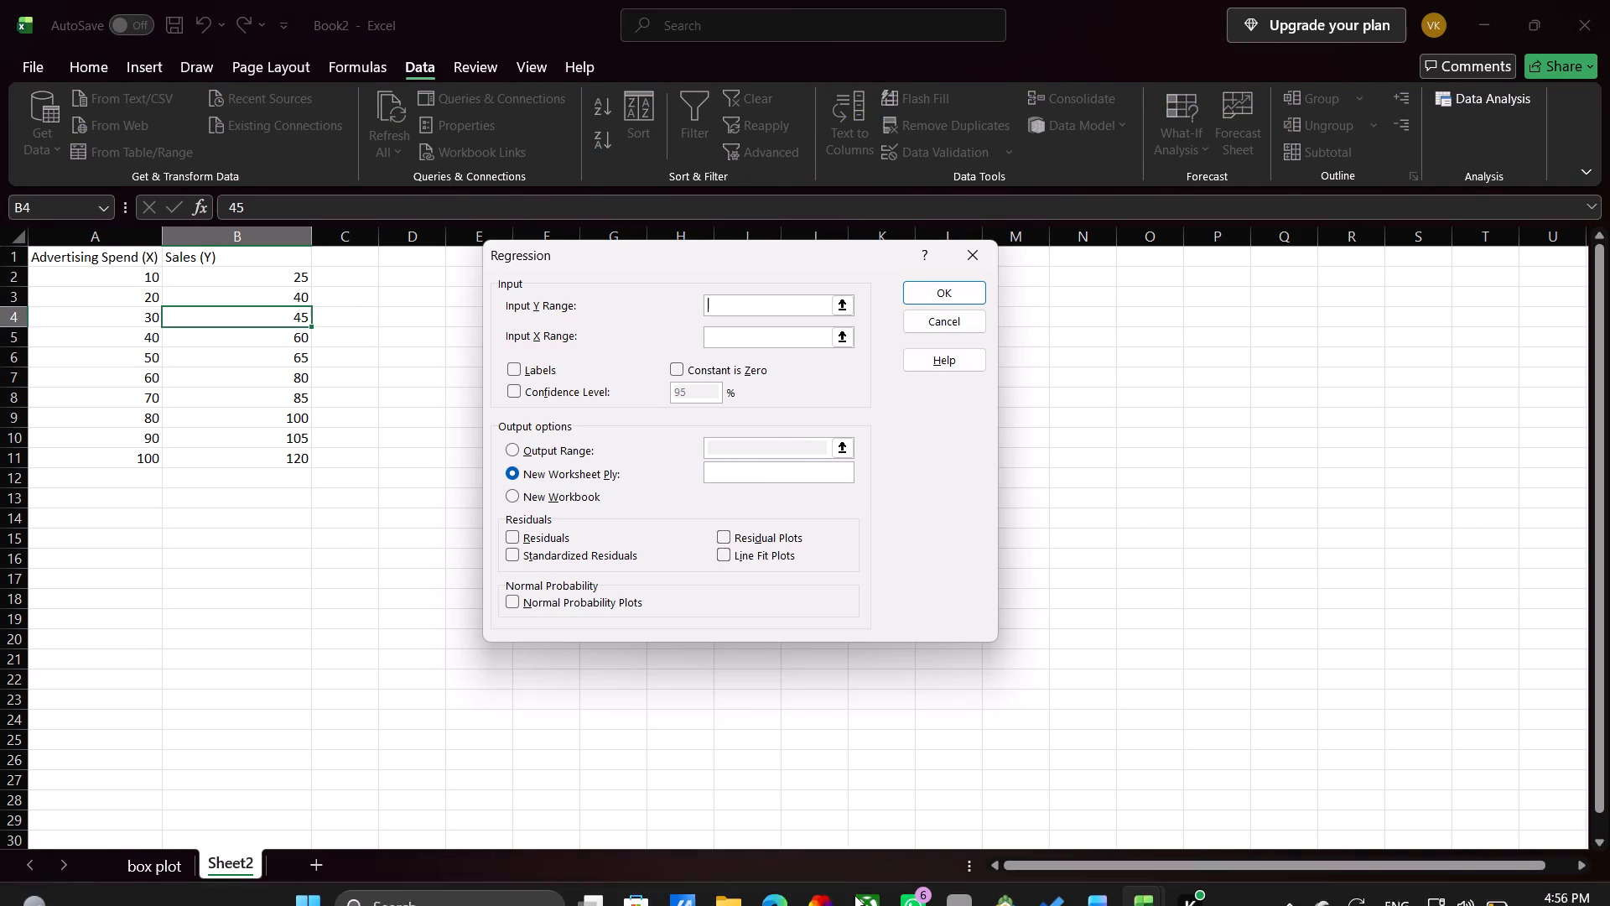
click(782, 880)
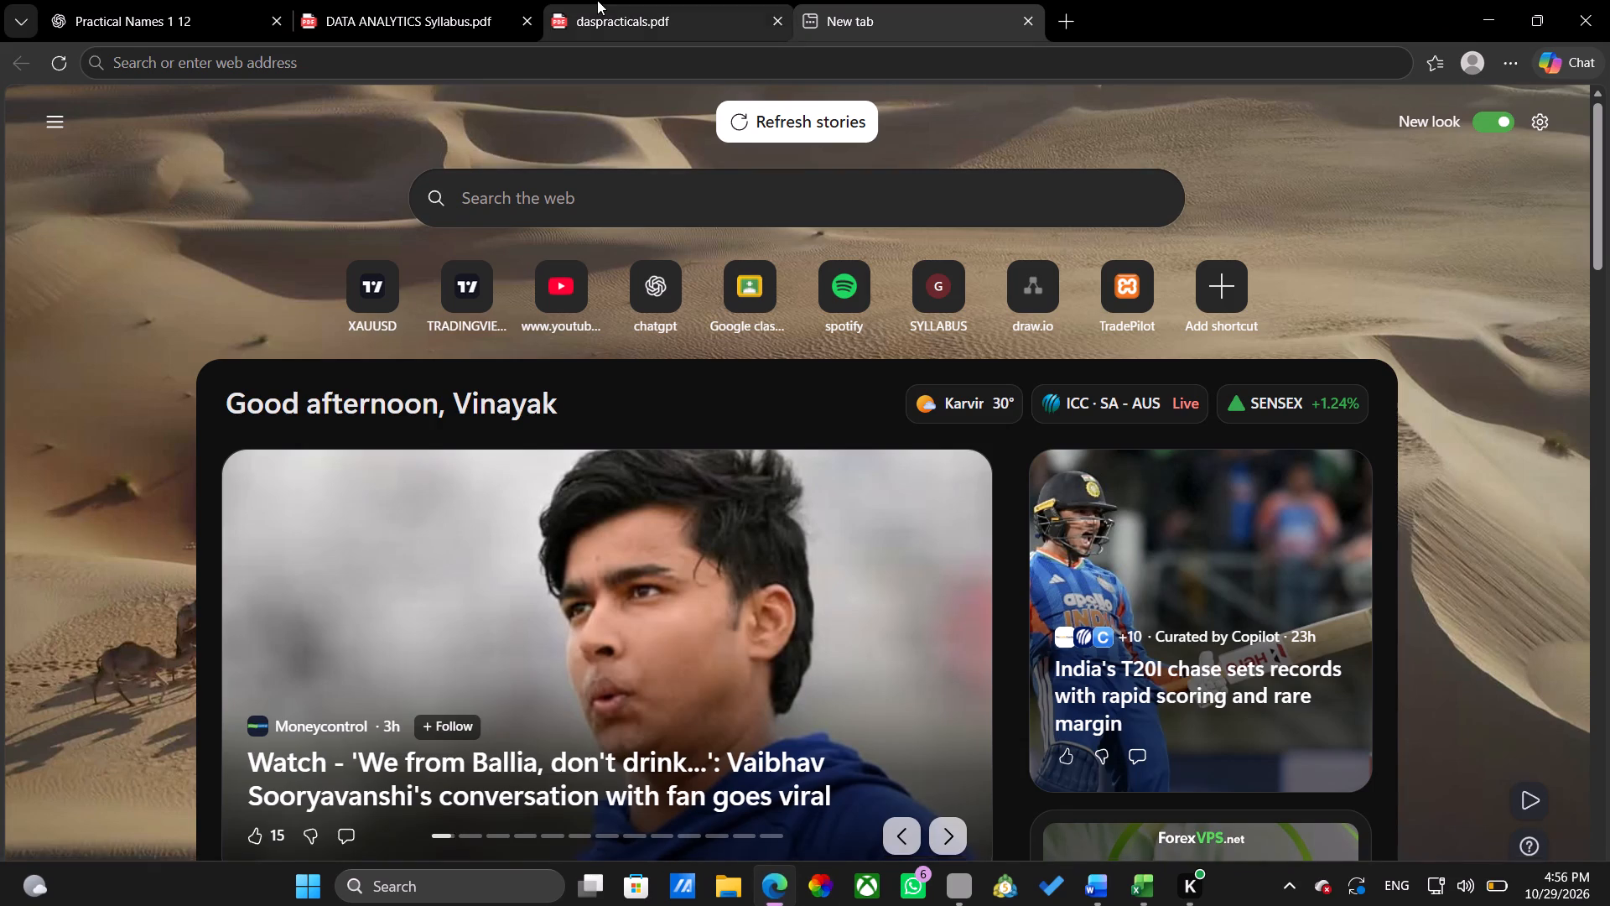
click(597, 0)
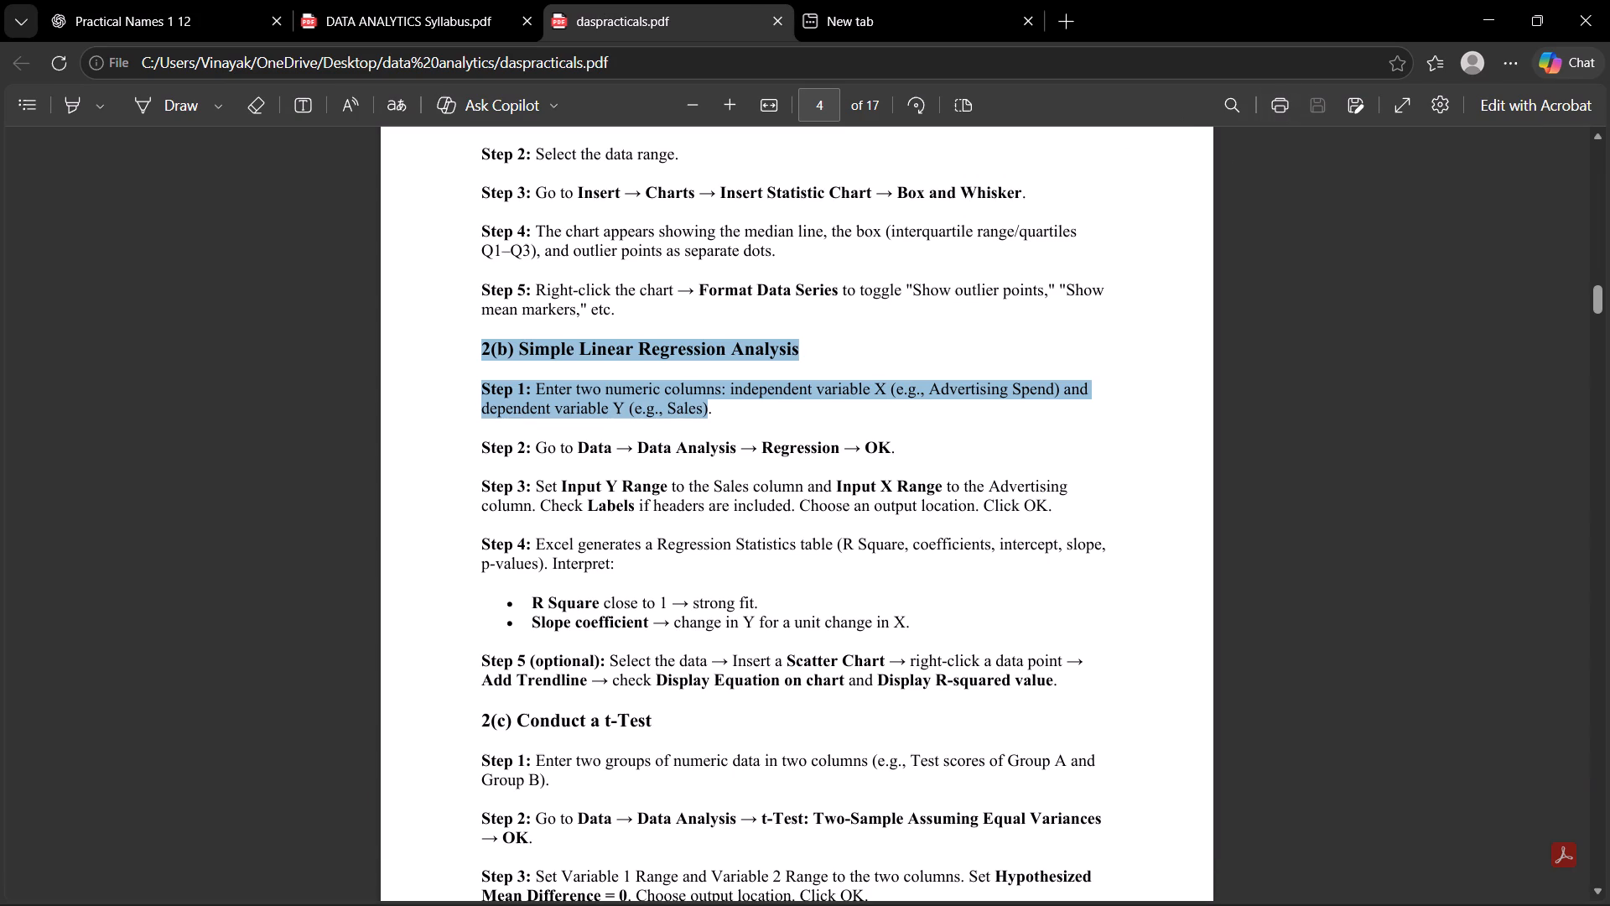
double_click(617, 514)
click(607, 545)
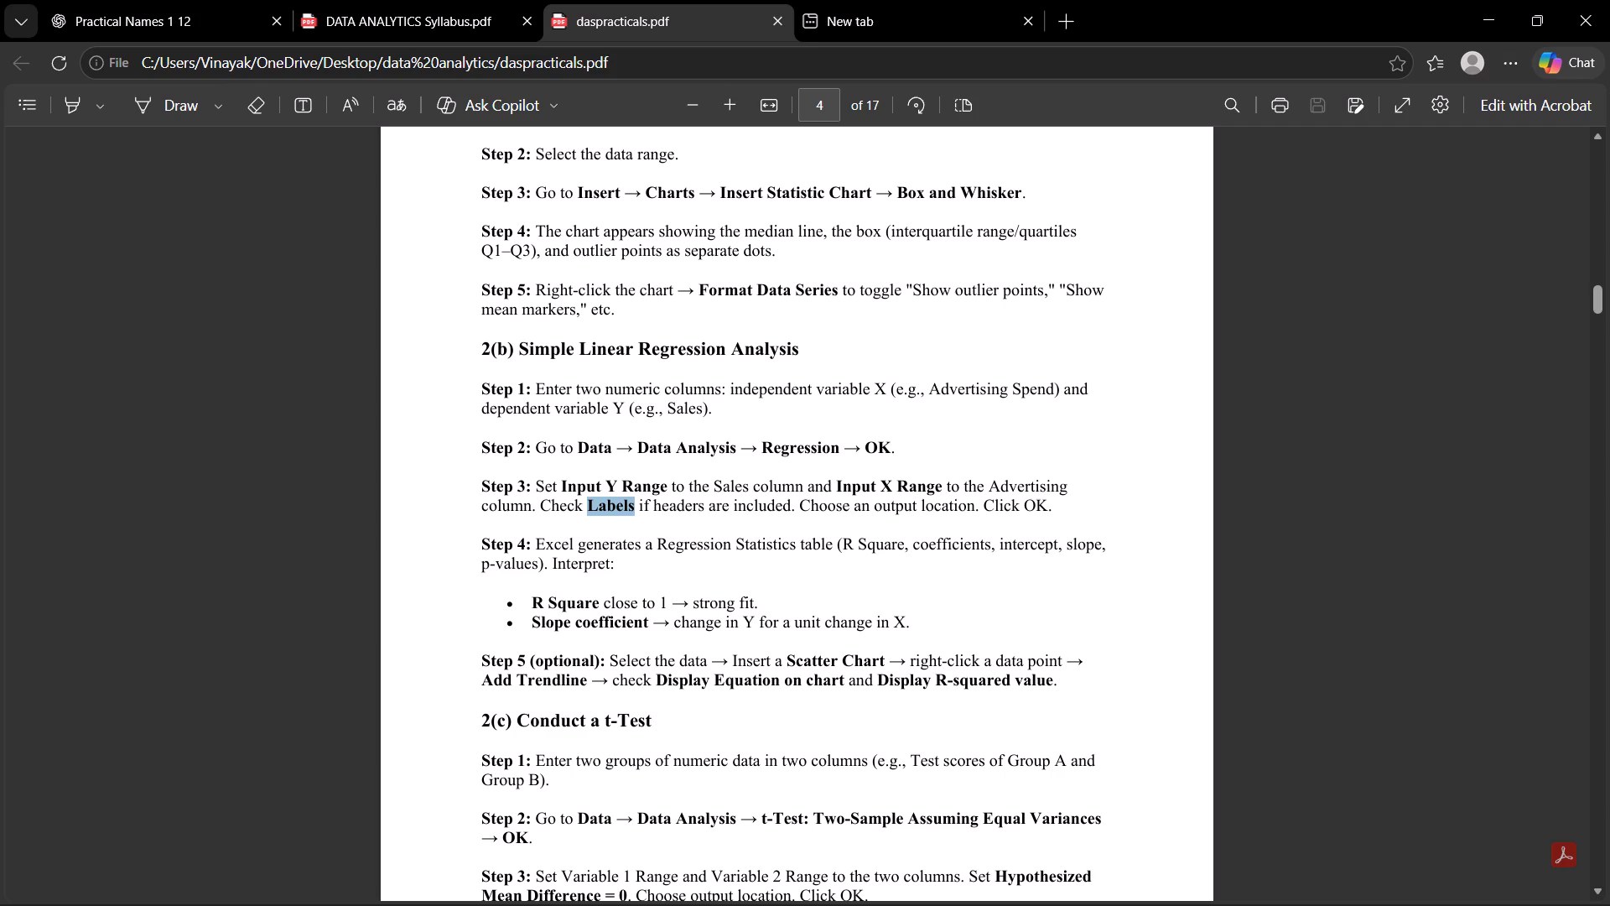
click(1500, 0)
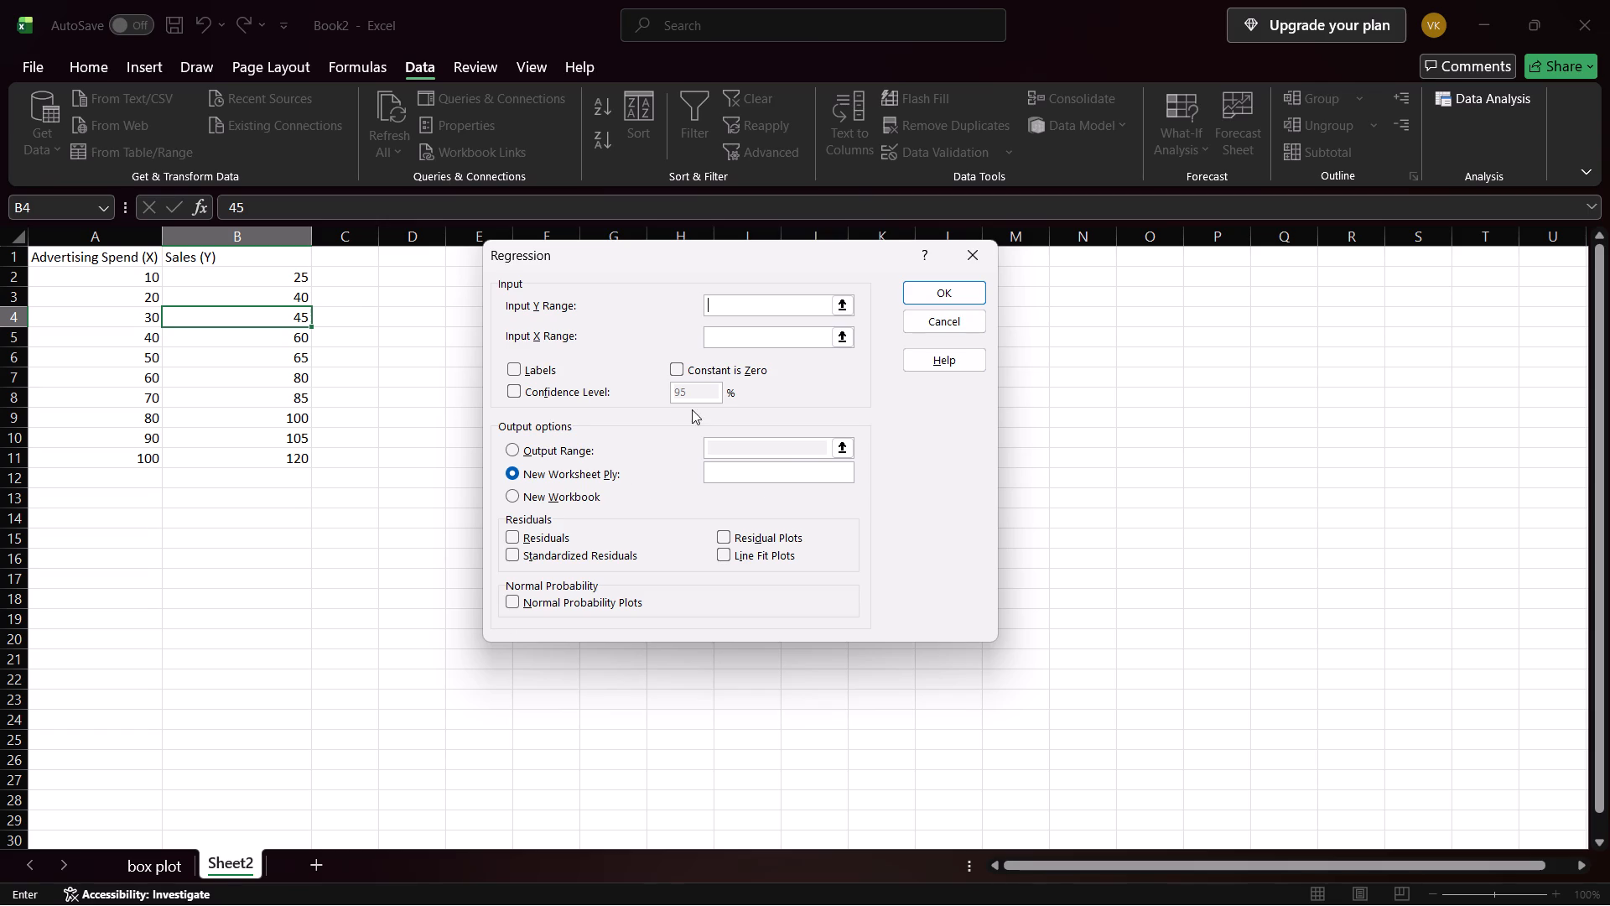
Run the regression with Y range $B$2:$B$11, X range $A$2:$A$11 and Labels enabled, outputting to a new worksheet.
drag(210, 274, 217, 299)
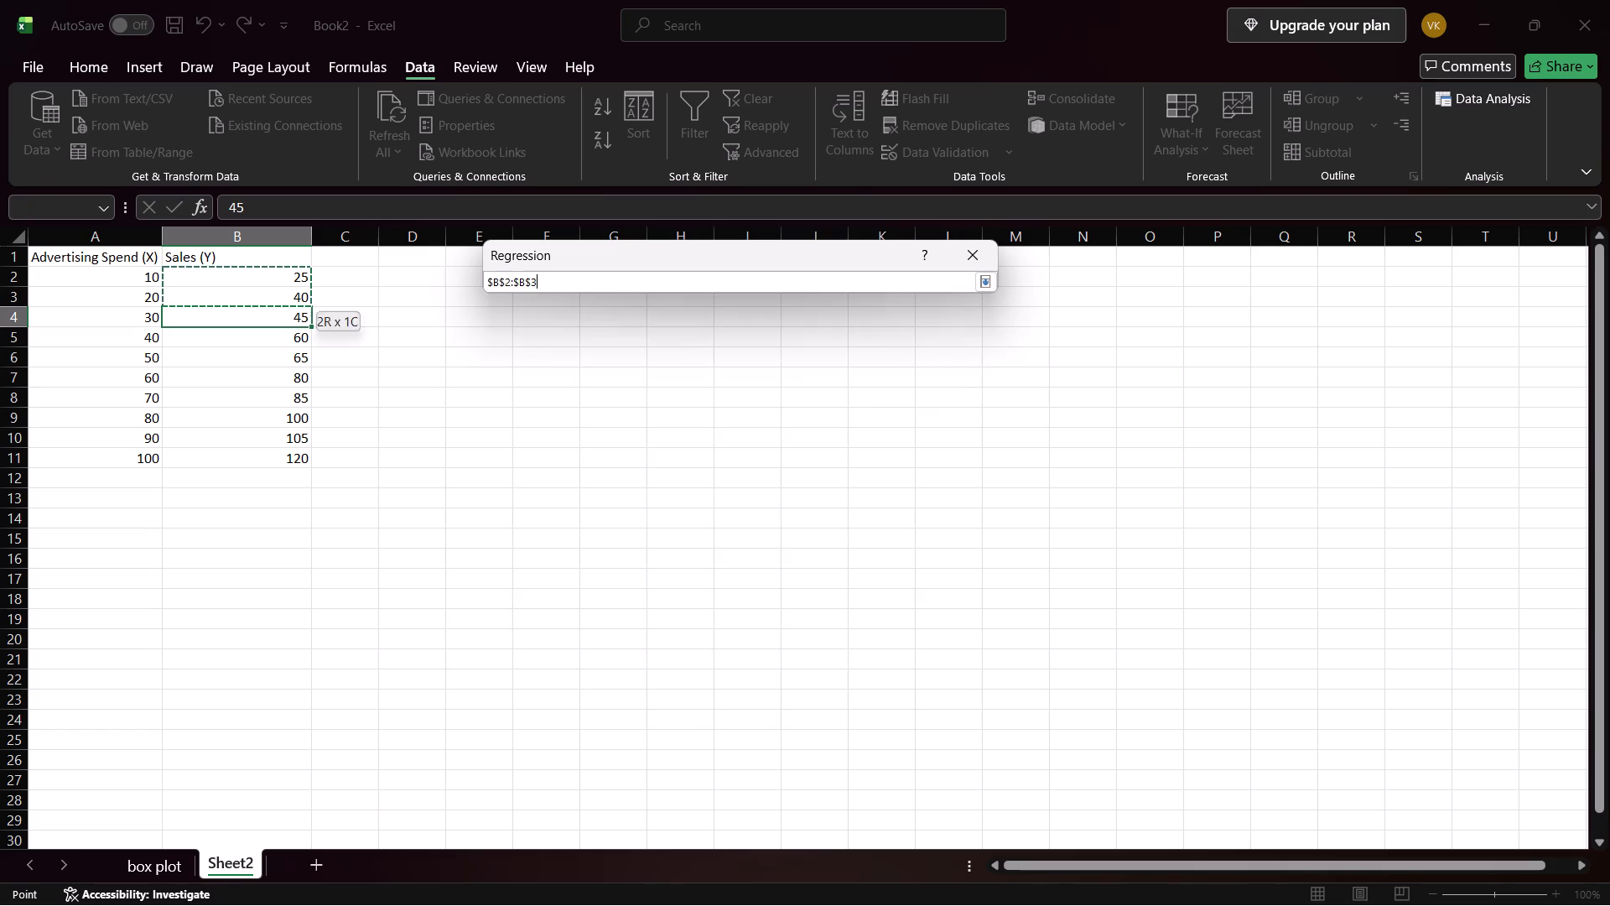
drag(217, 299, 215, 455)
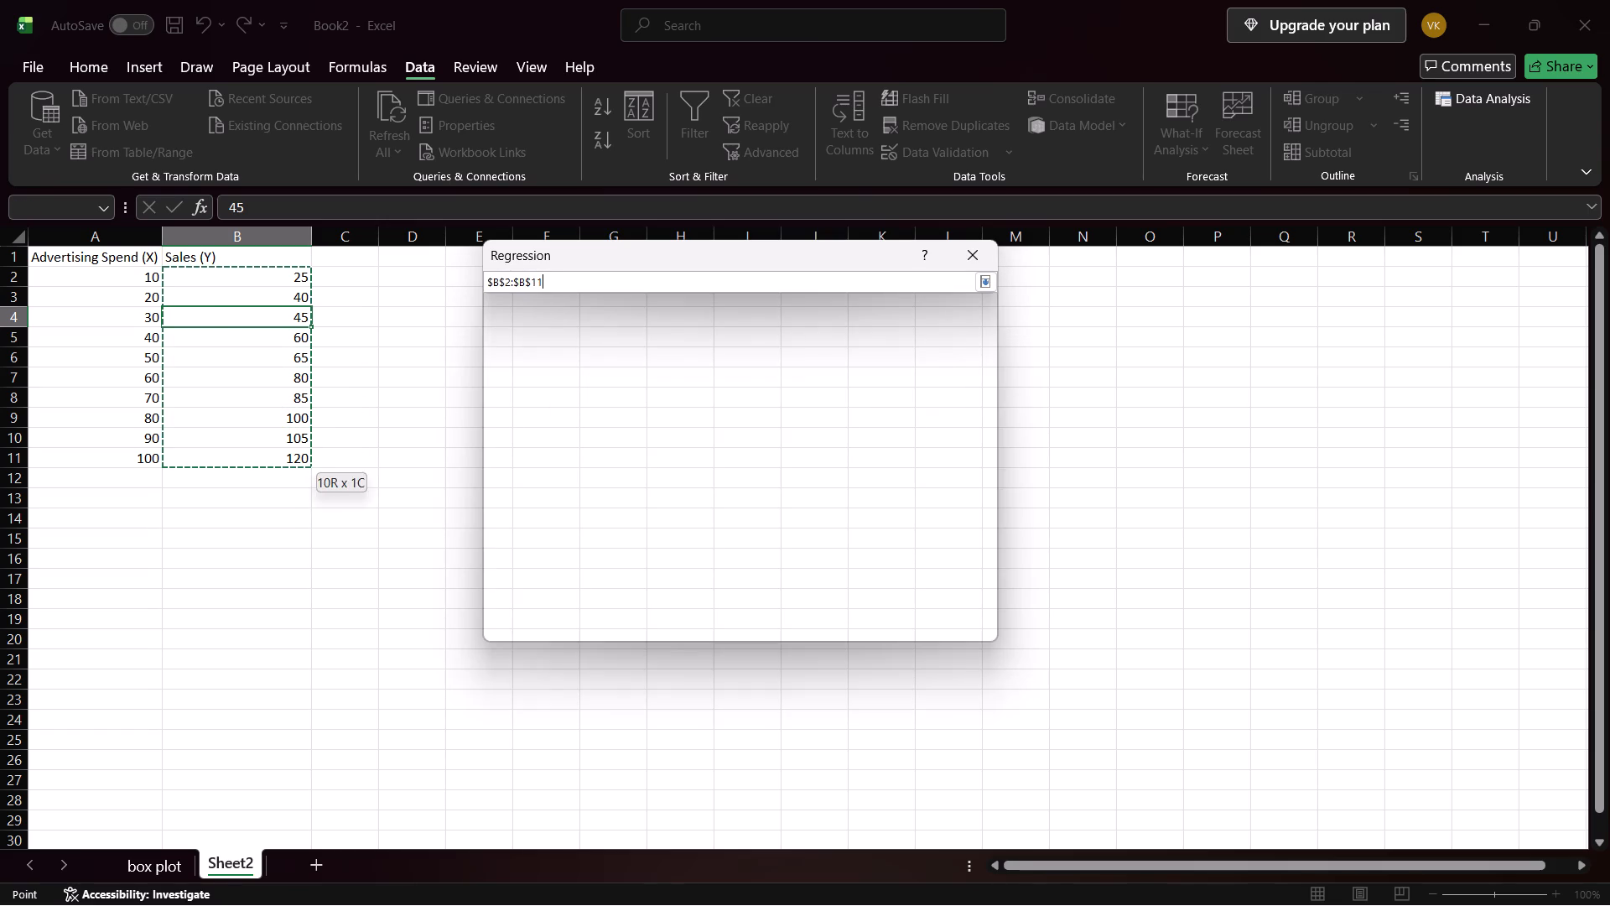
click(749, 335)
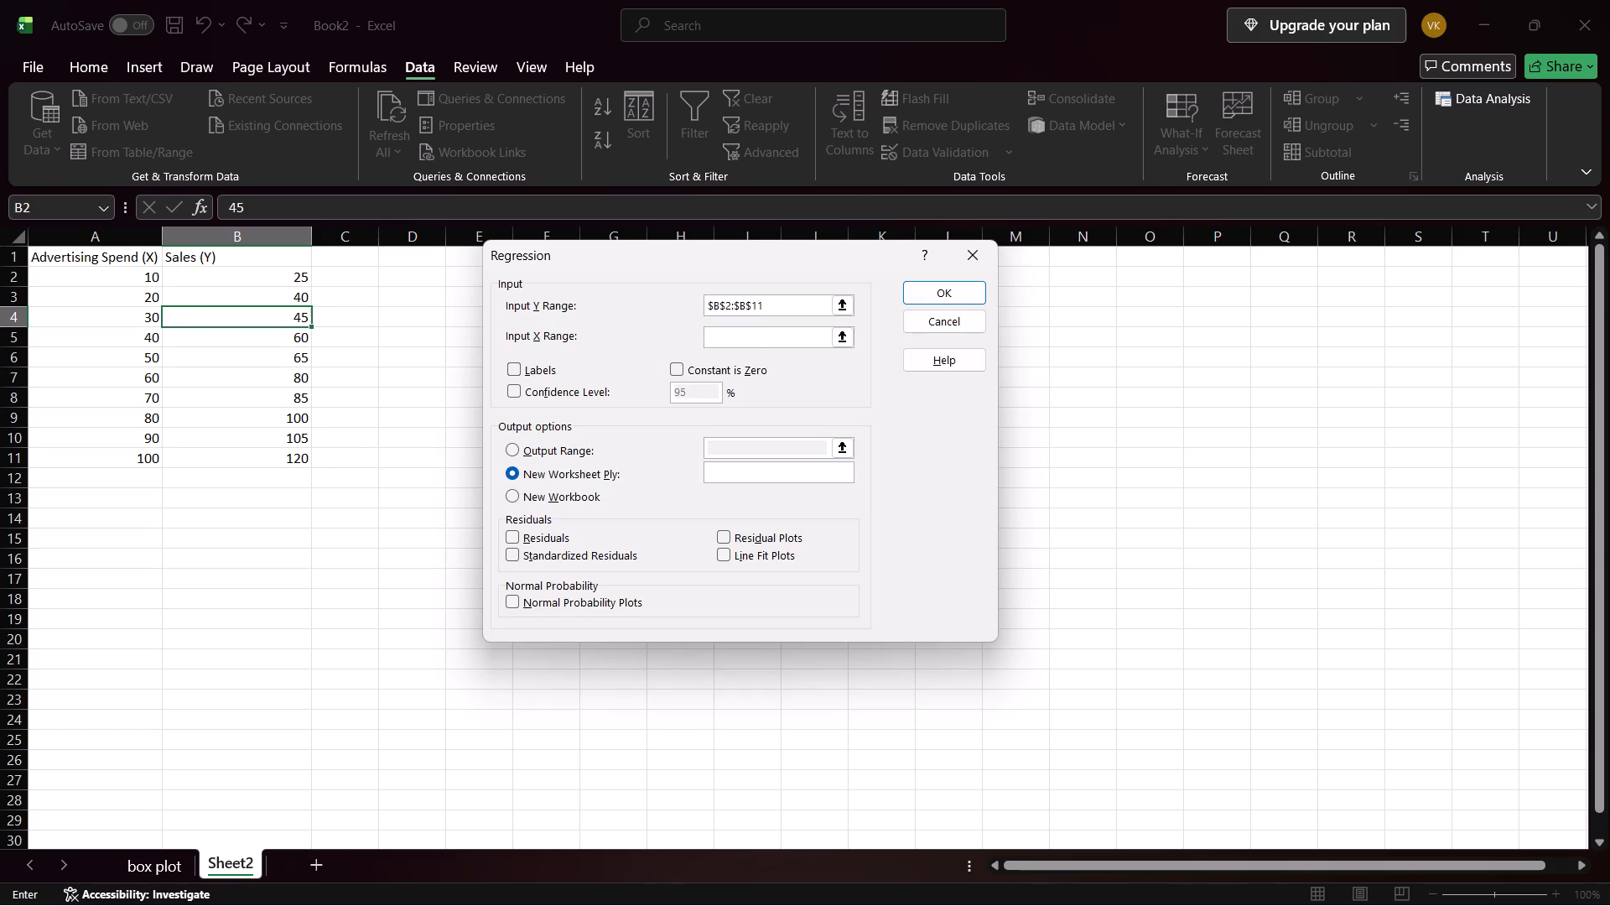
drag(121, 274, 136, 457)
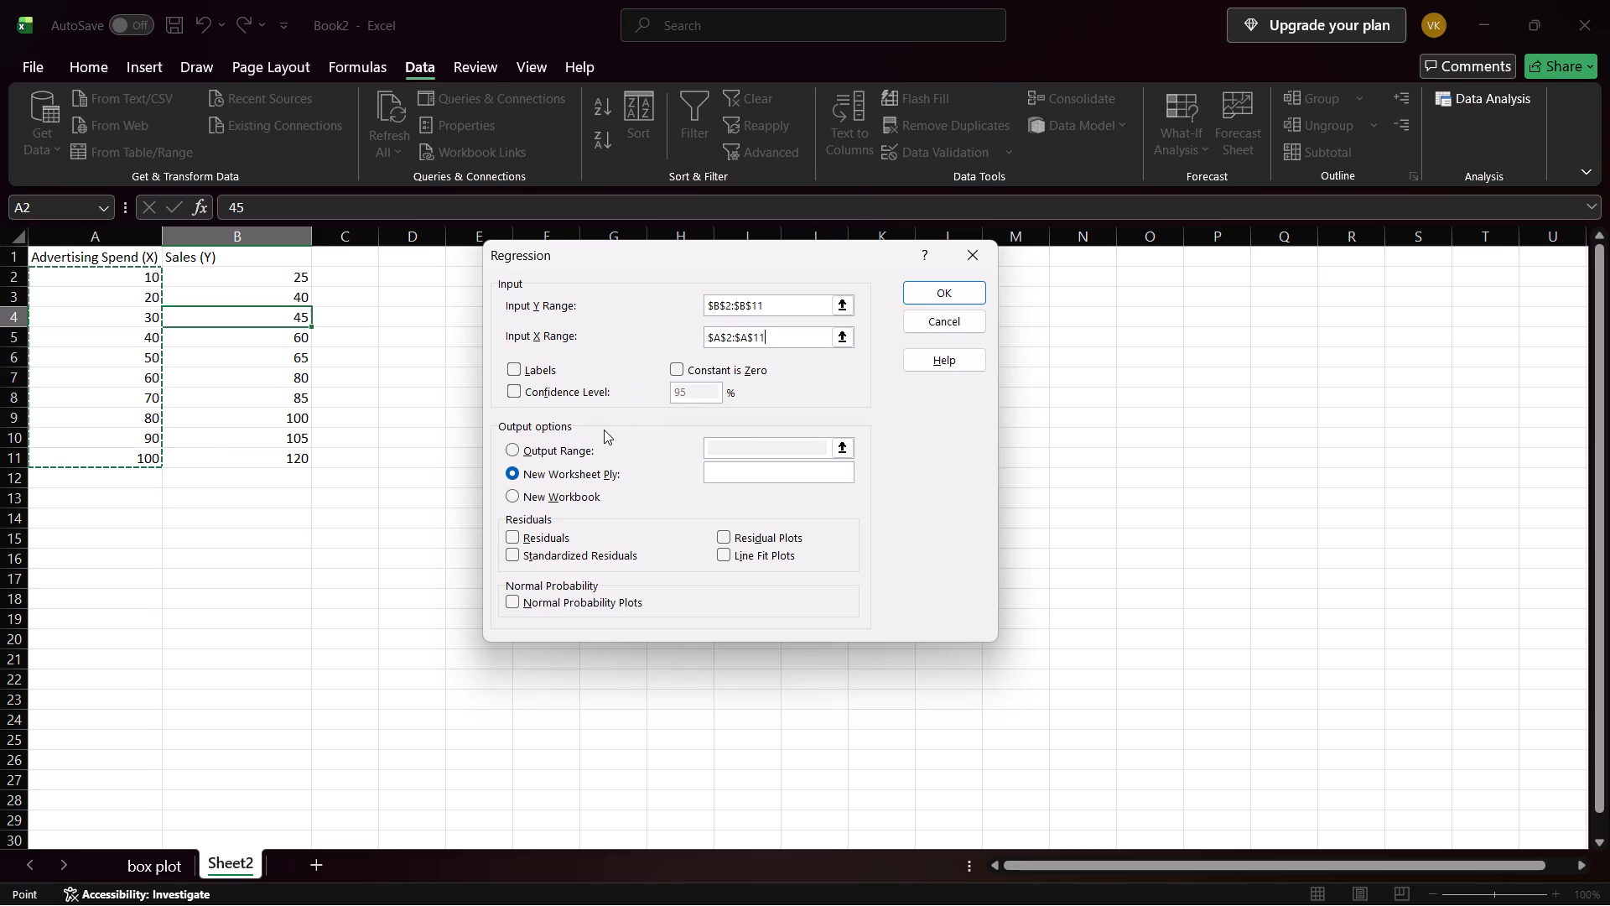
click(515, 372)
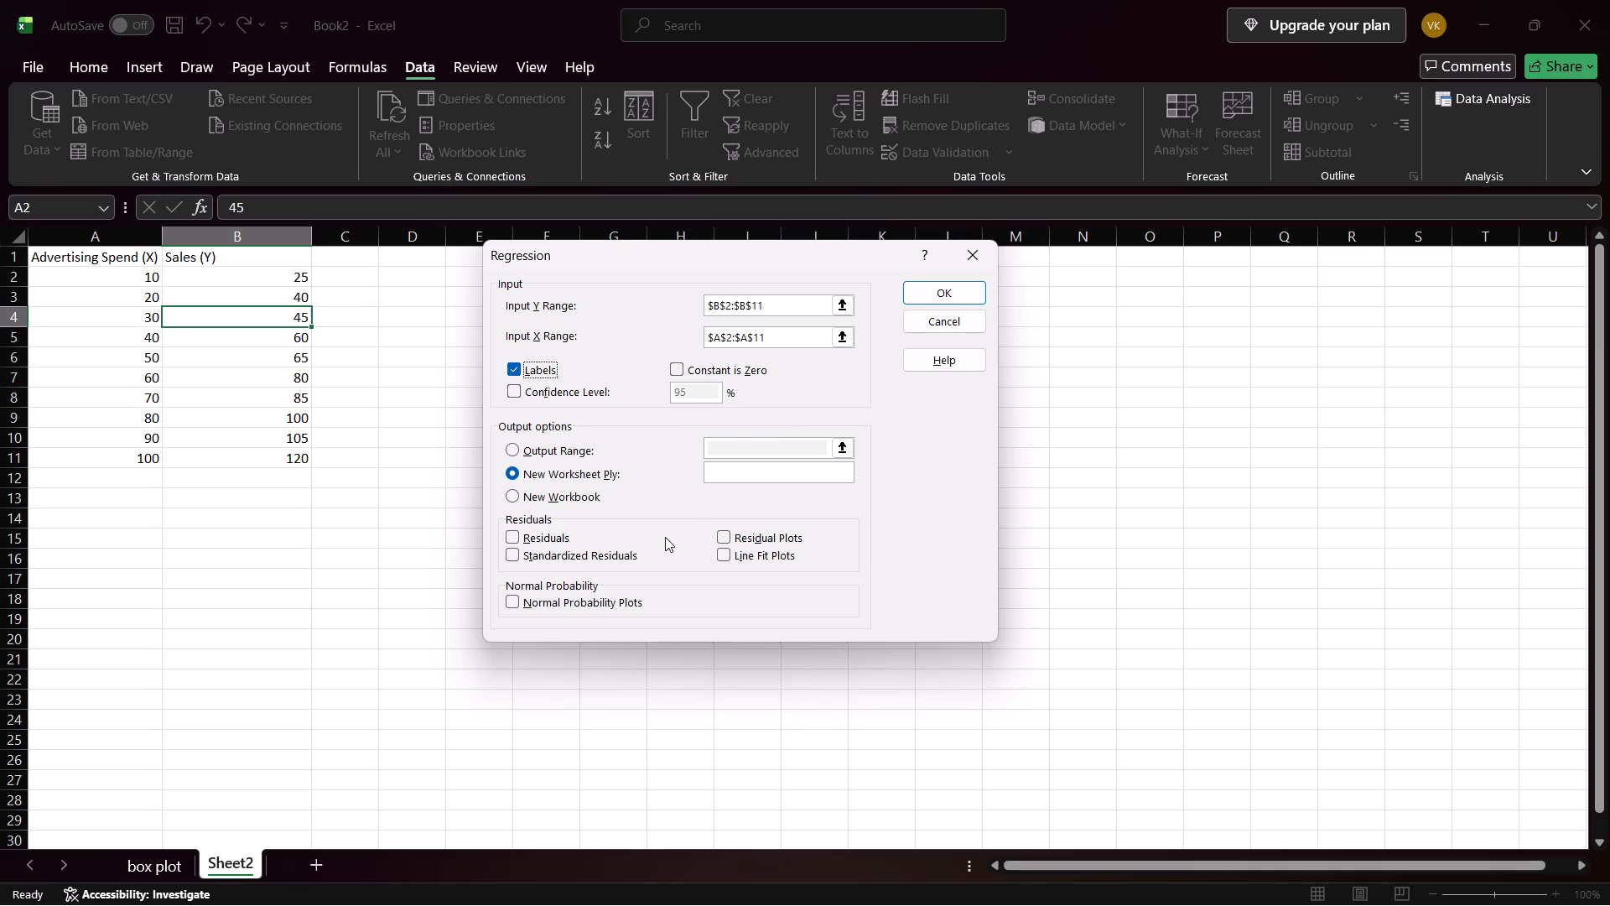
click(952, 295)
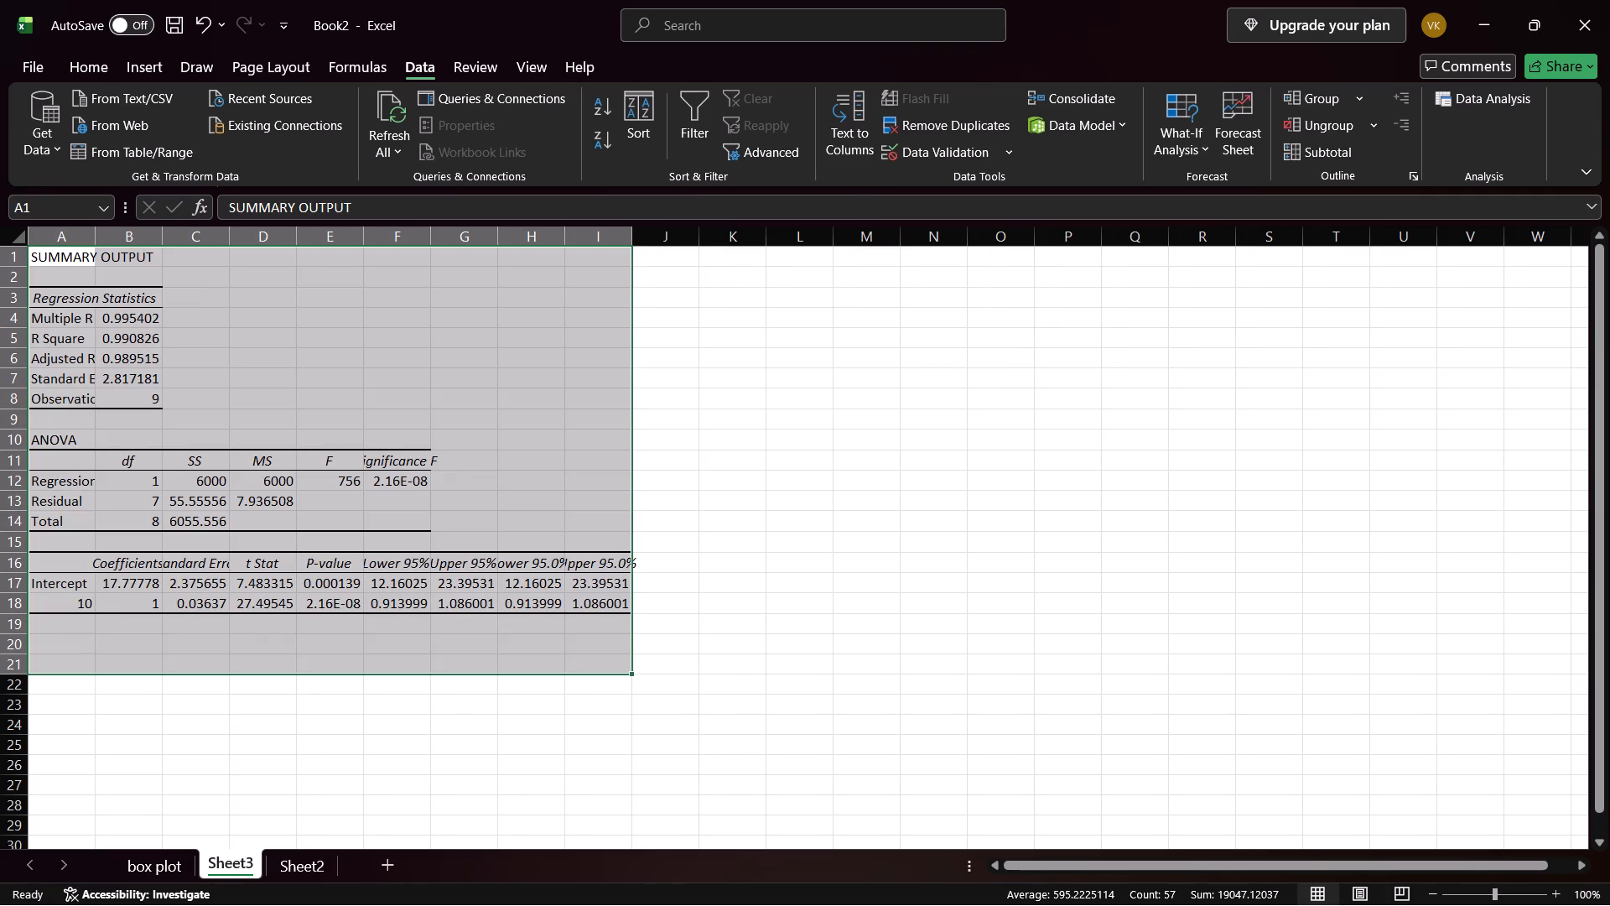
Rename Sheet2 as regression and move it ahead of Sheet3.
click(284, 870)
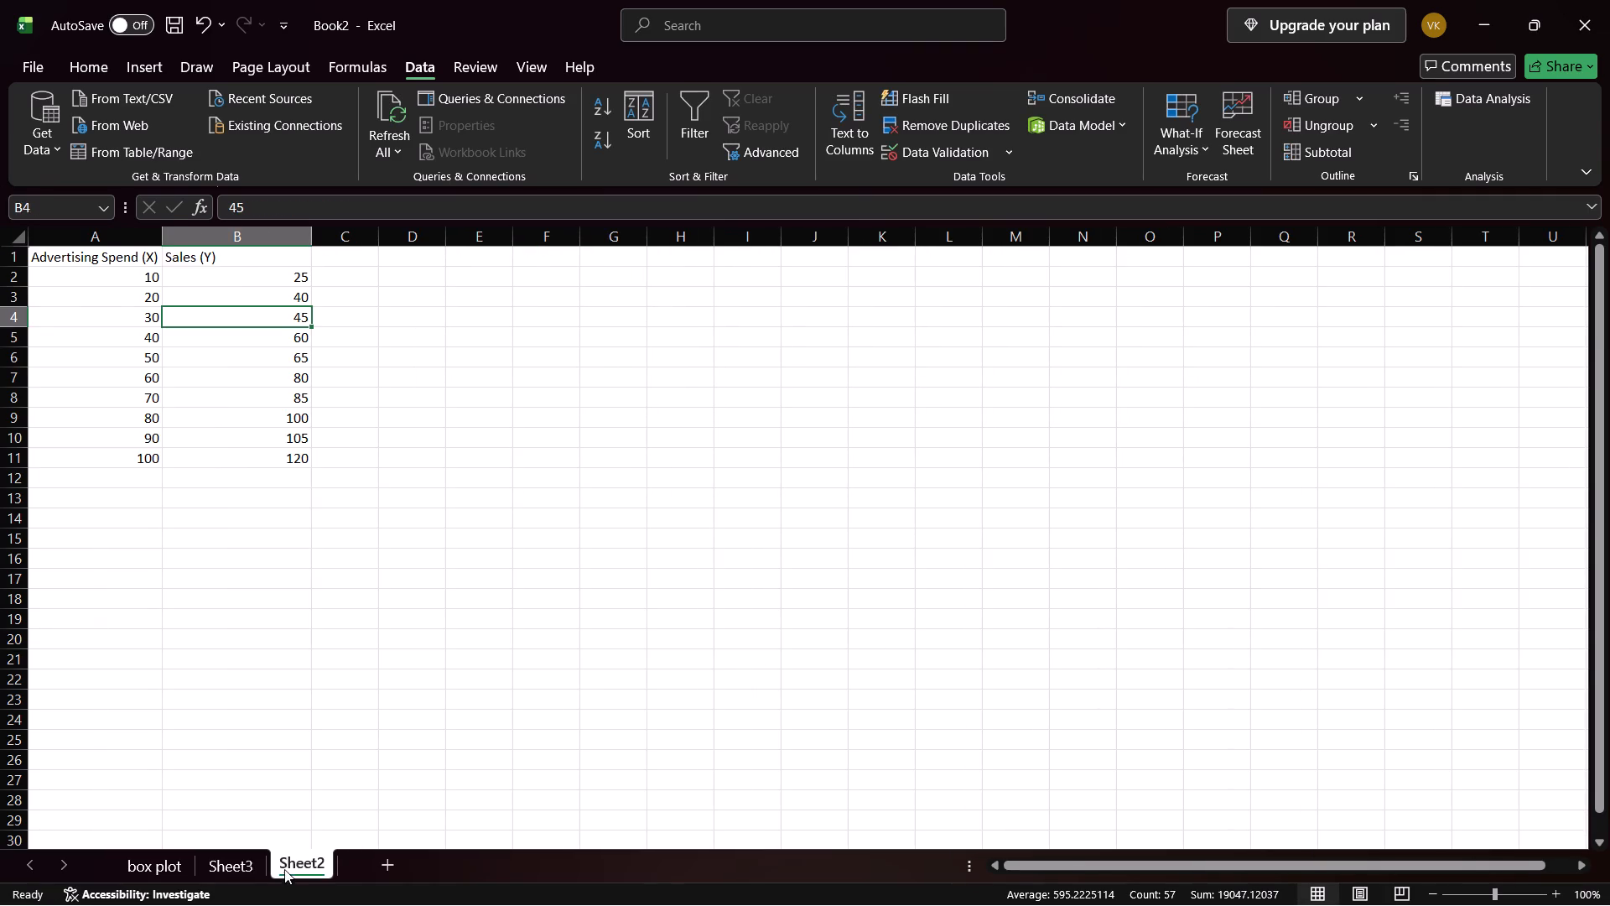
double_click(288, 867)
text(re)
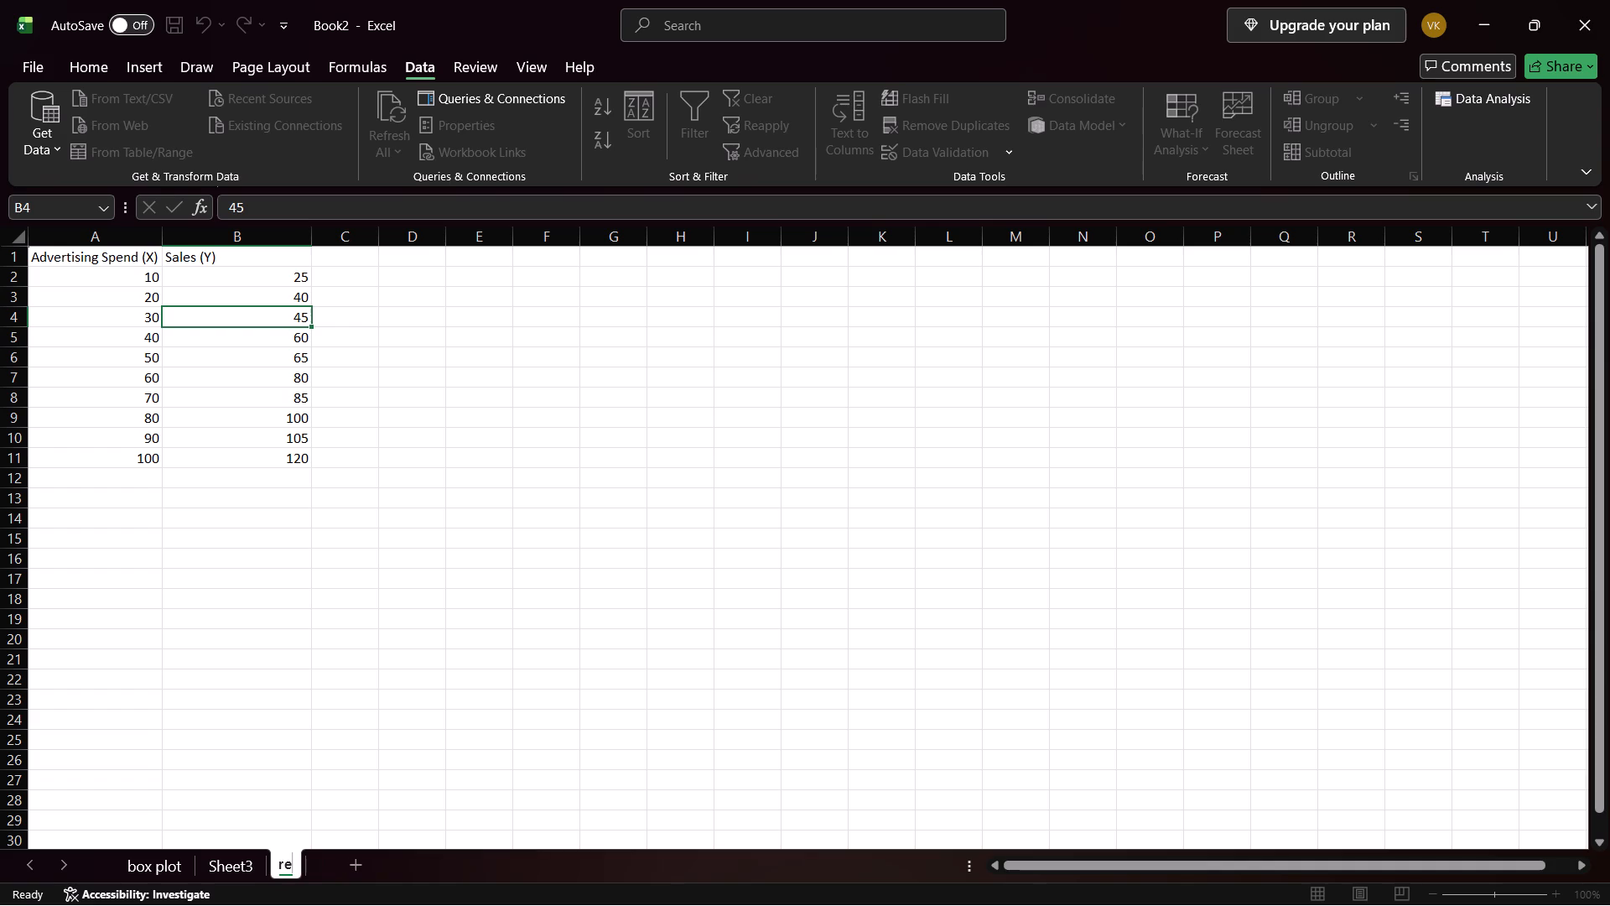
key(f)
key(BackSpace)
key(g)
text(ression)
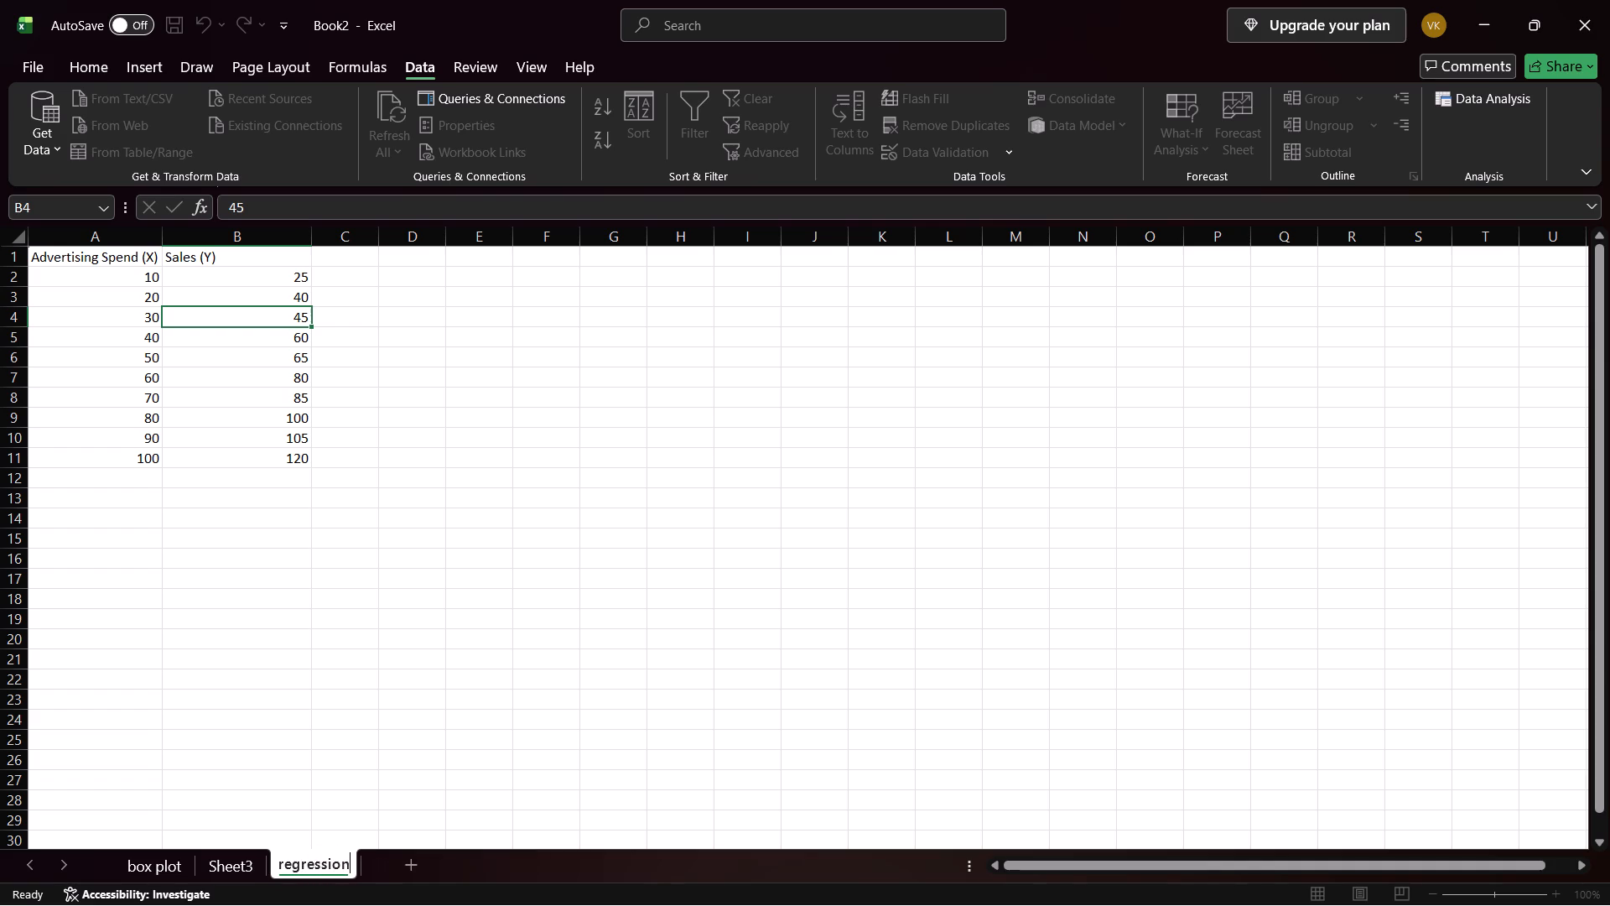
key(Return)
drag(288, 867, 239, 870)
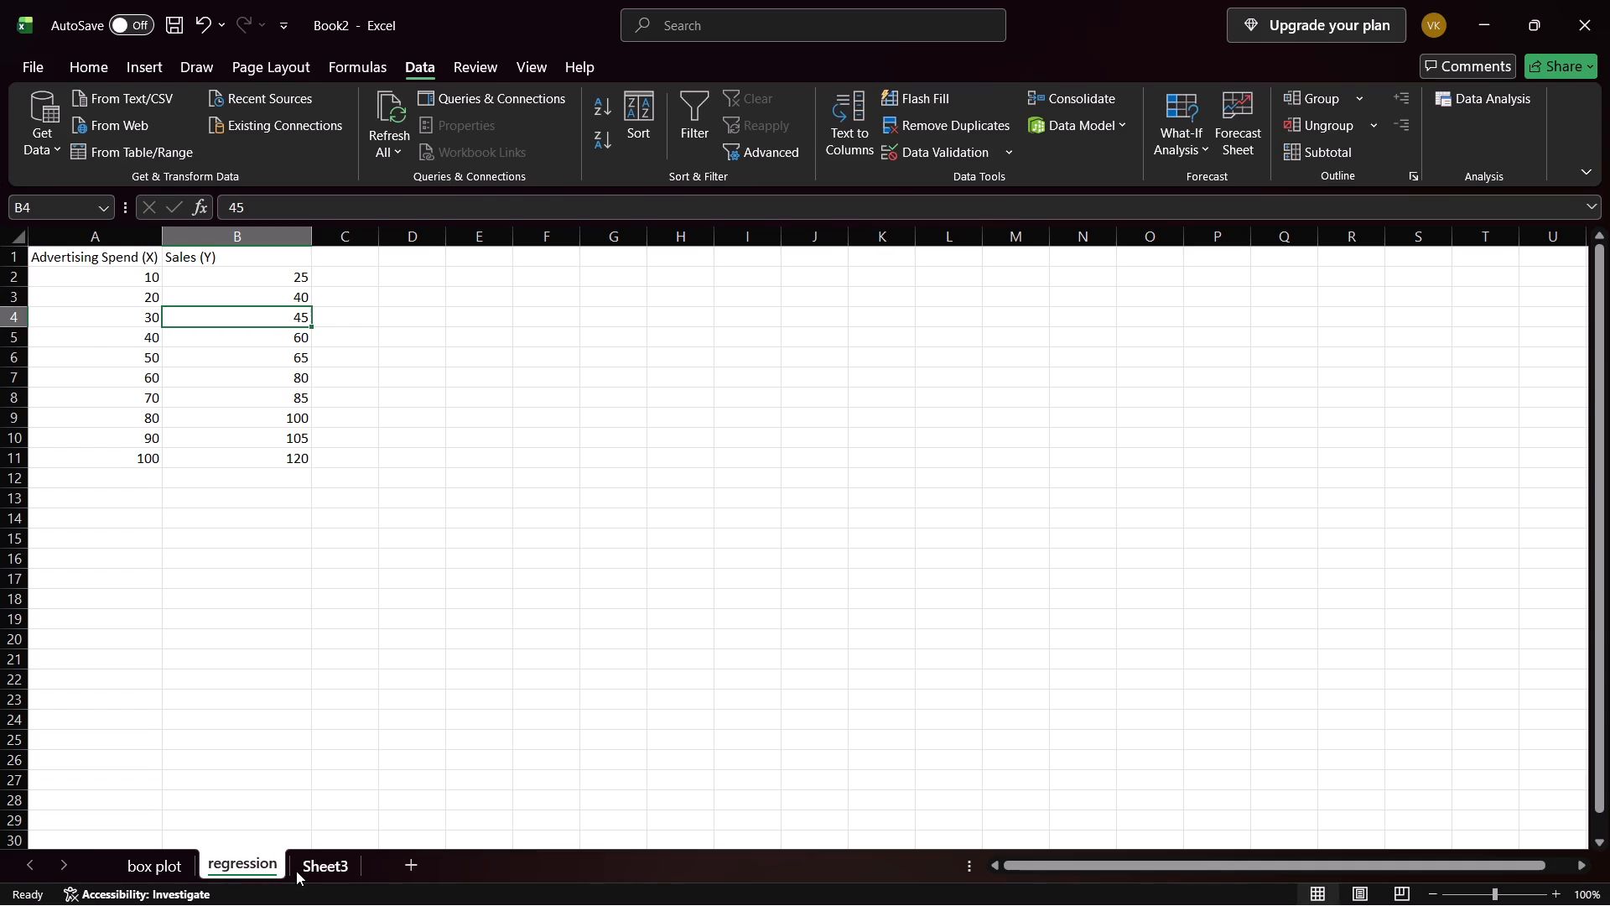
Widen column A on Sheet3 so the regression output's row labels fit in full.
click(296, 871)
click(315, 387)
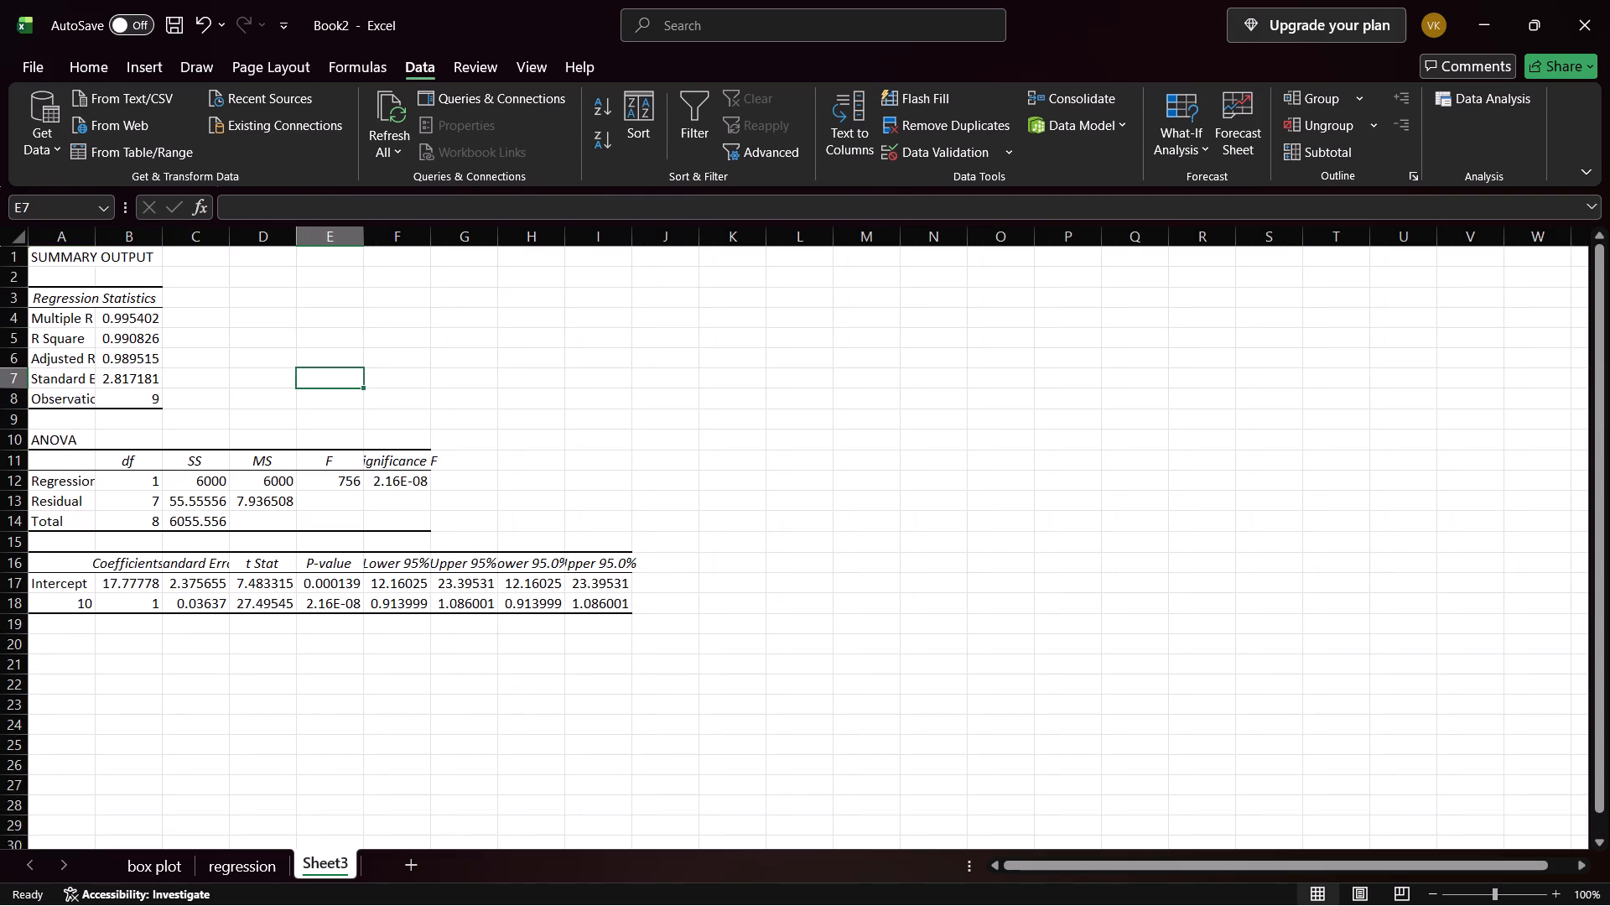
click(184, 325)
drag(92, 239, 169, 247)
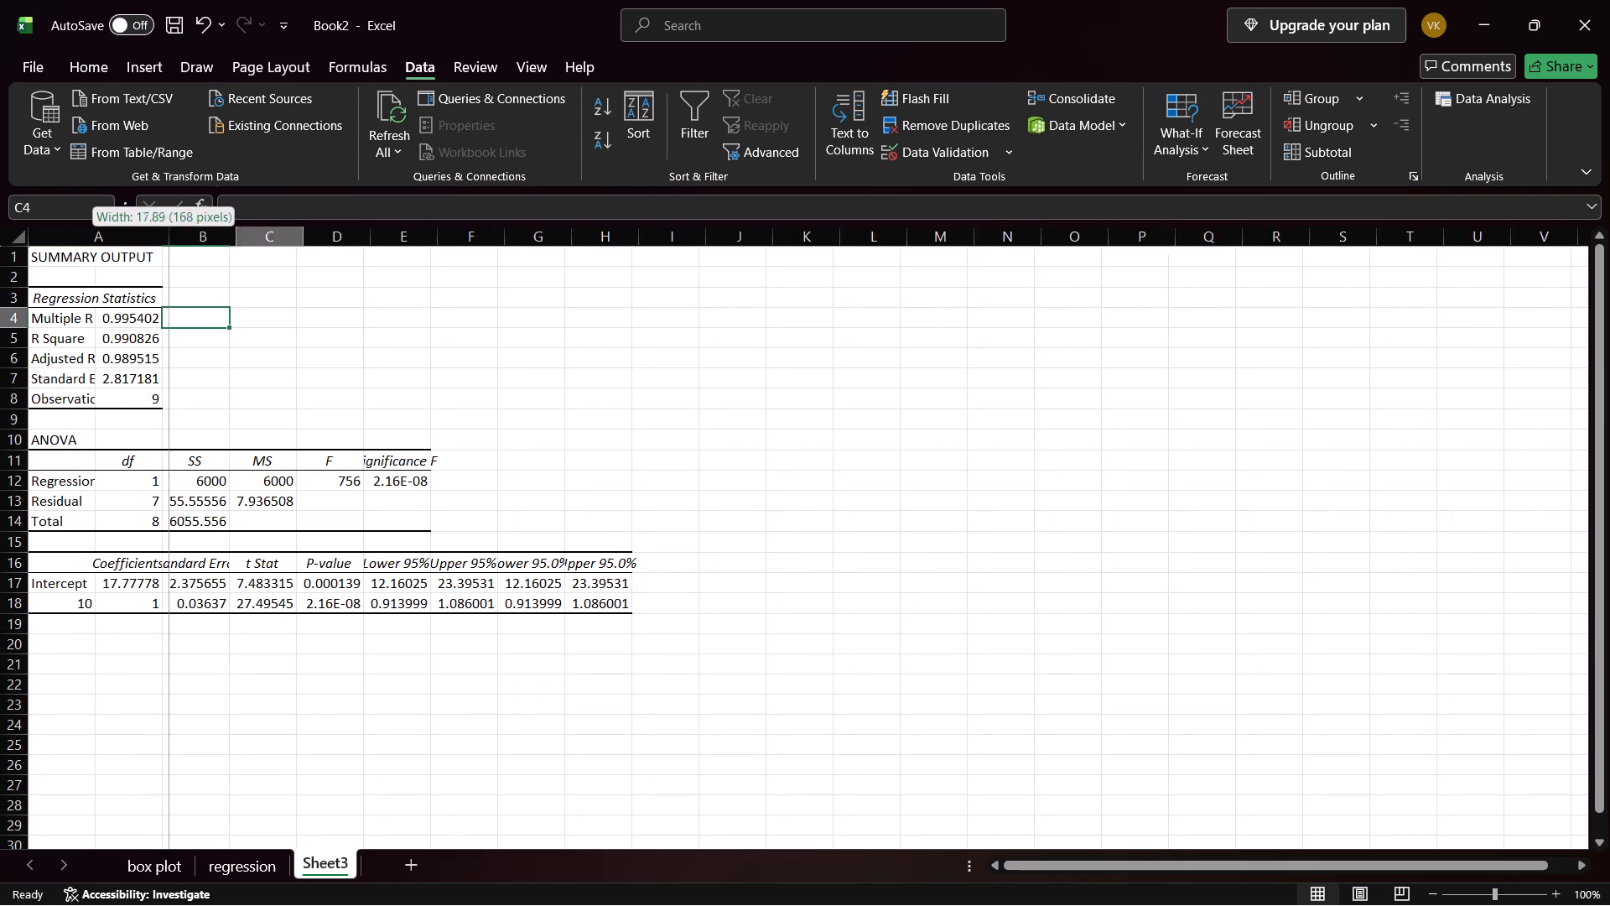
drag(169, 247, 187, 225)
click(330, 383)
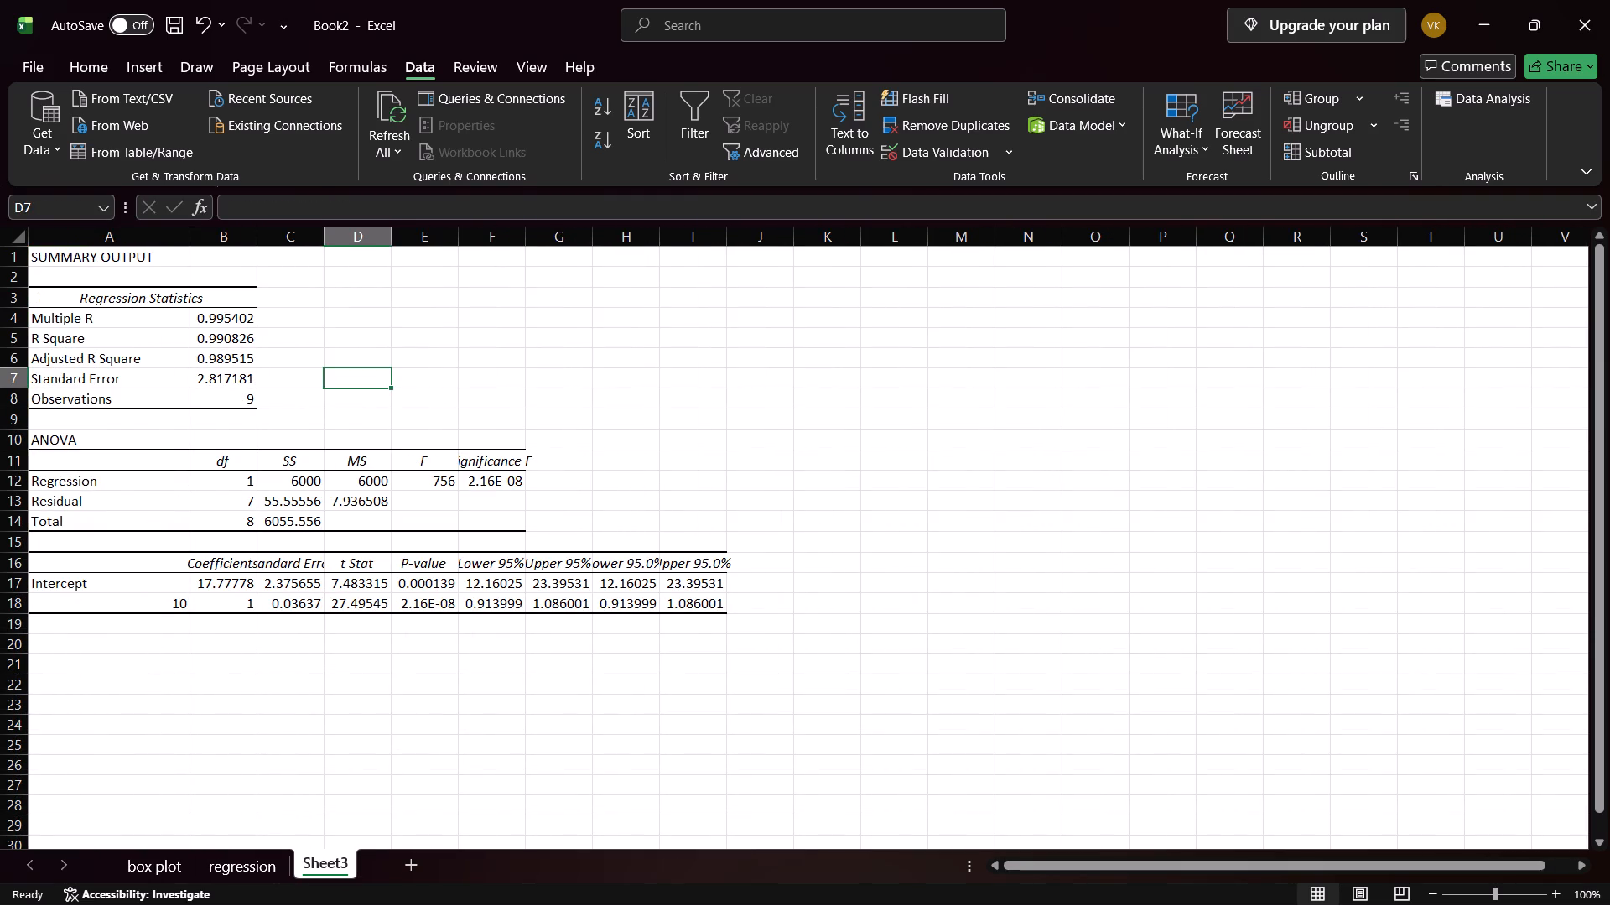
Examine the Regression Statistics labels and values on Sheet3, and check them against the source data on the regression sheet.
click(139, 319)
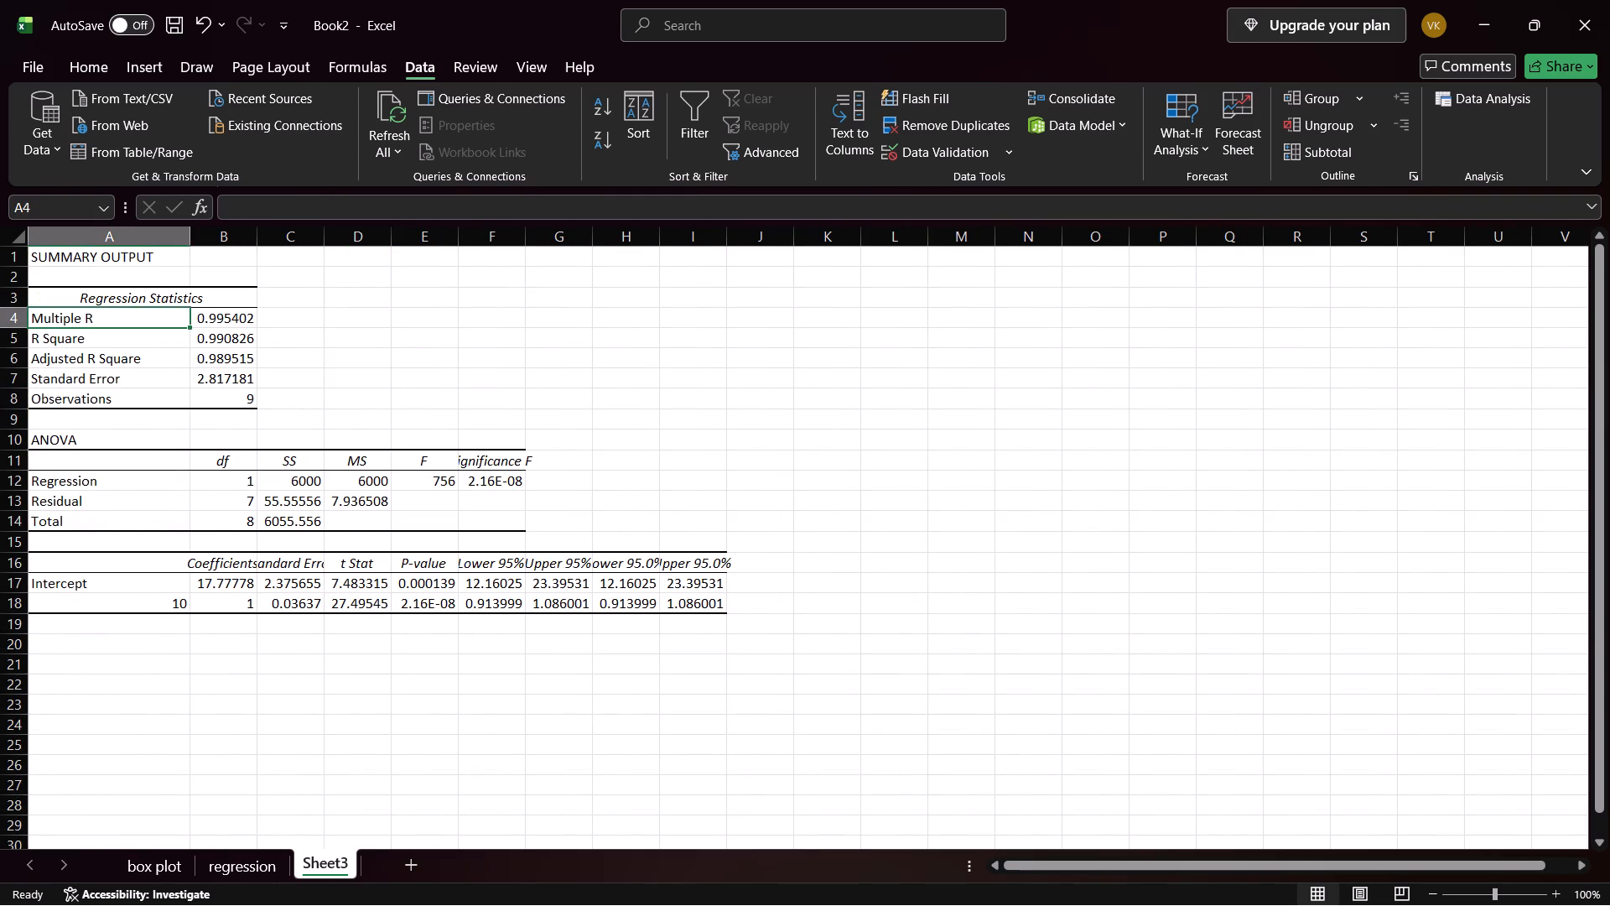
click(236, 327)
click(155, 351)
click(222, 342)
click(173, 361)
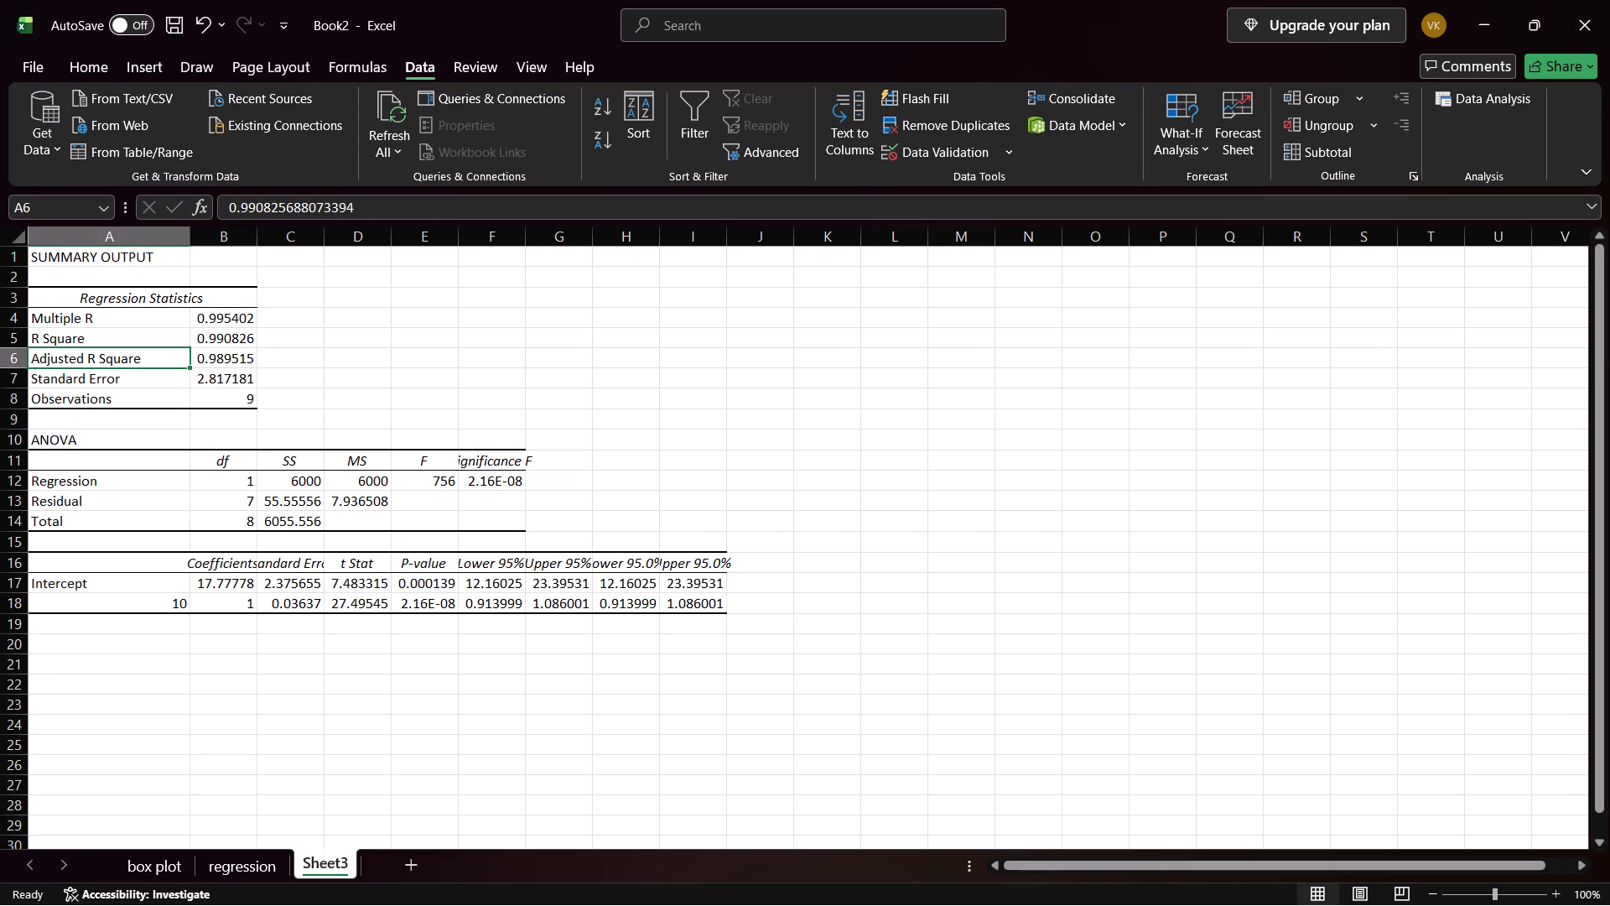
click(236, 362)
click(146, 386)
click(216, 384)
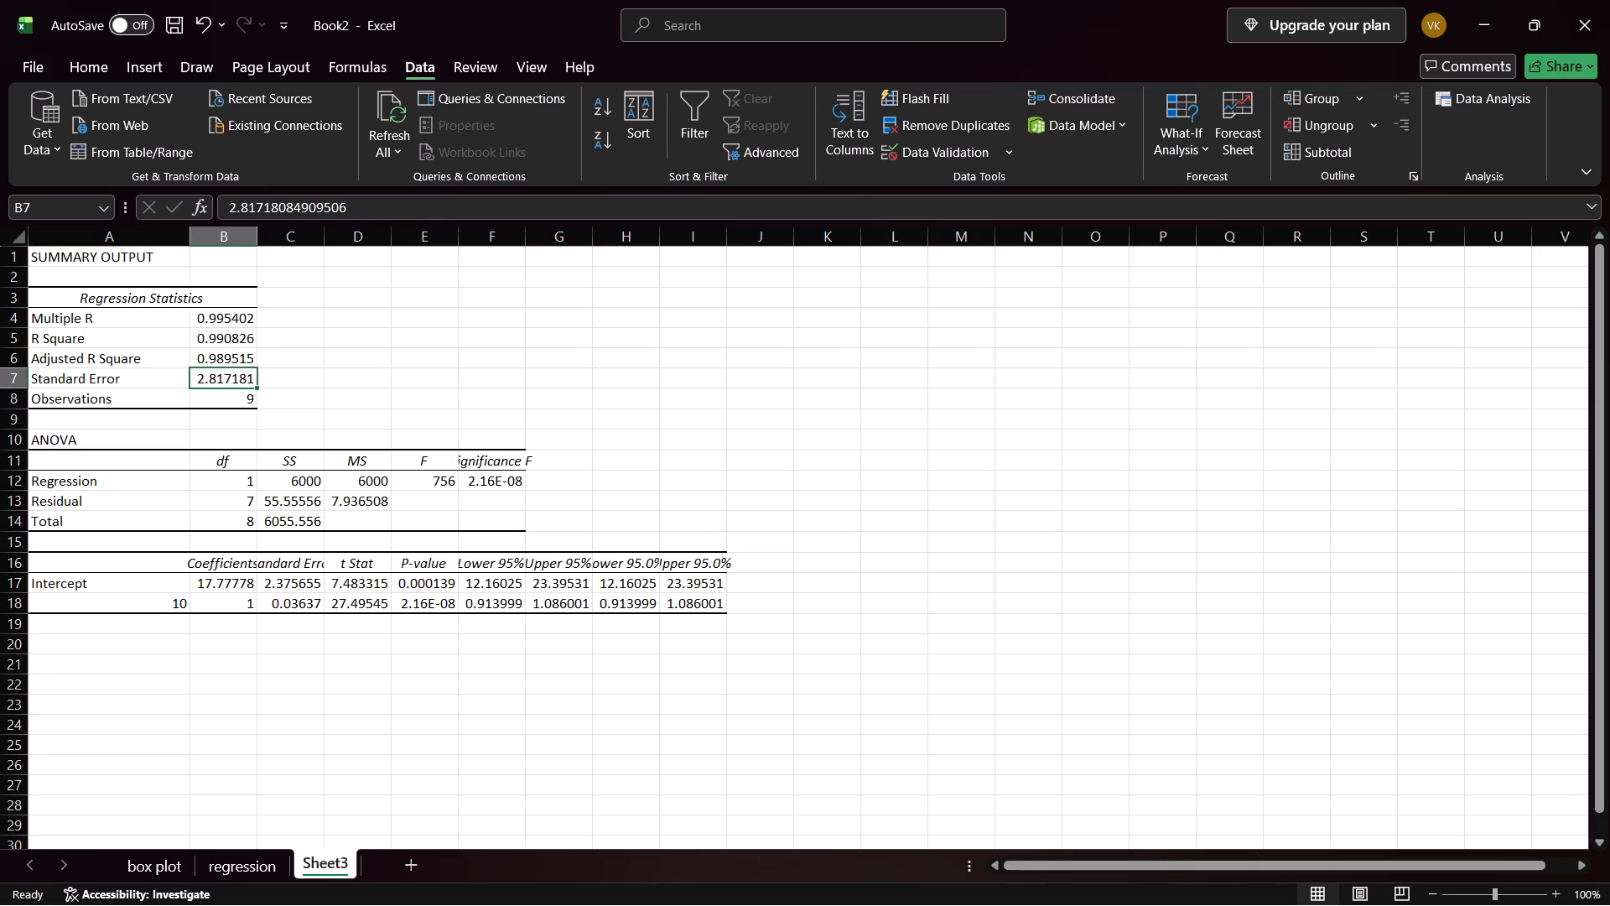
click(170, 403)
click(232, 397)
double_click(233, 411)
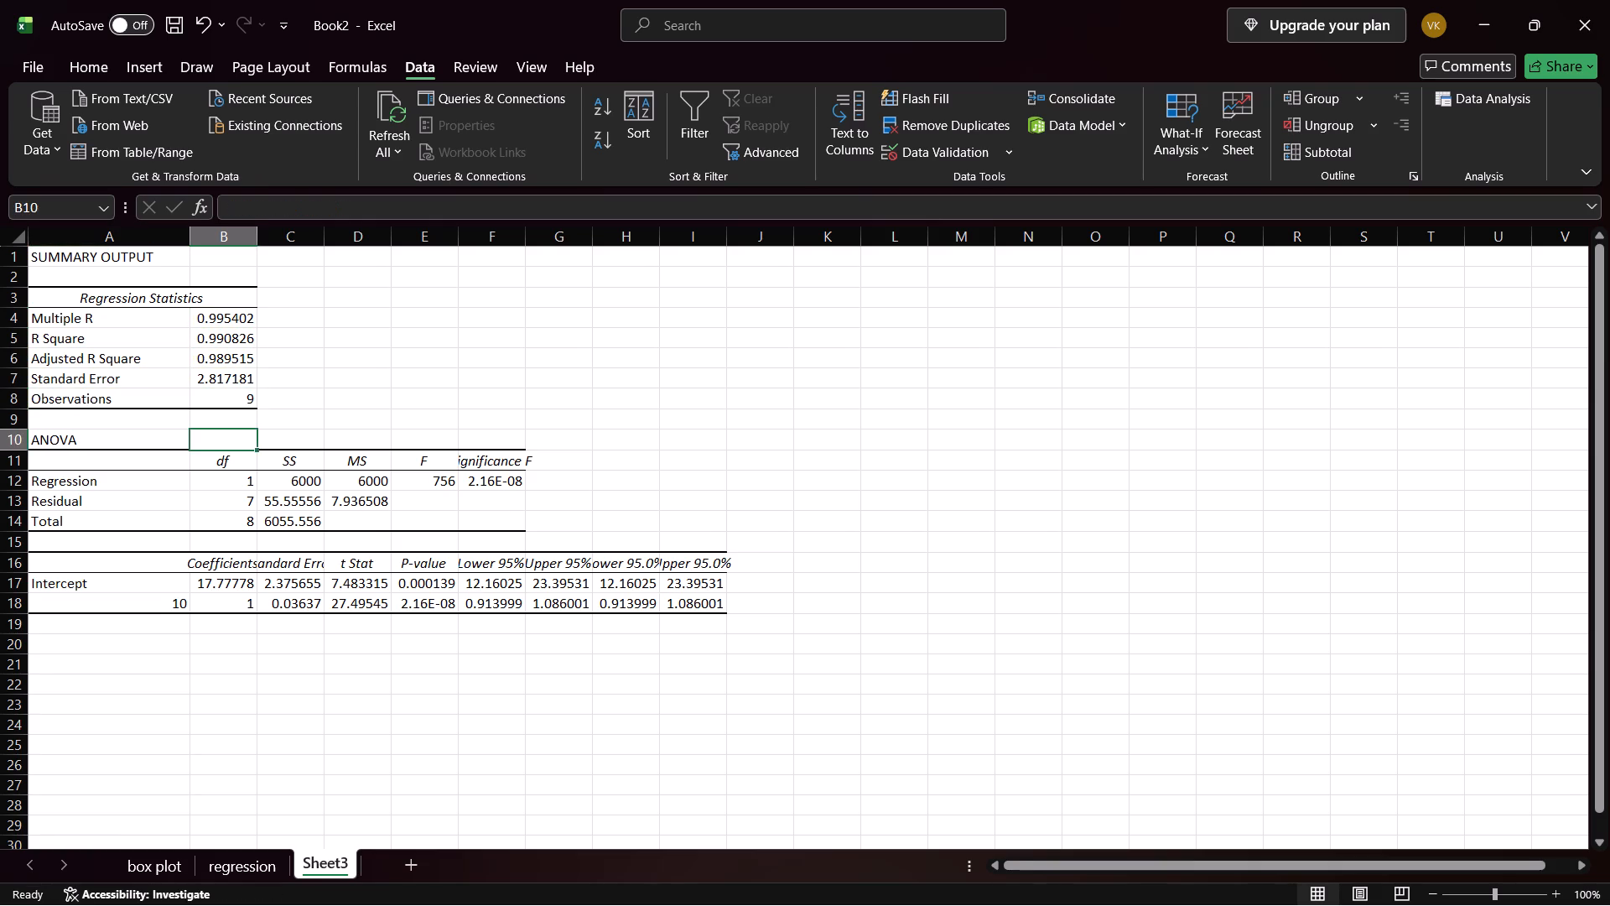
double_click(247, 402)
click(317, 402)
click(257, 402)
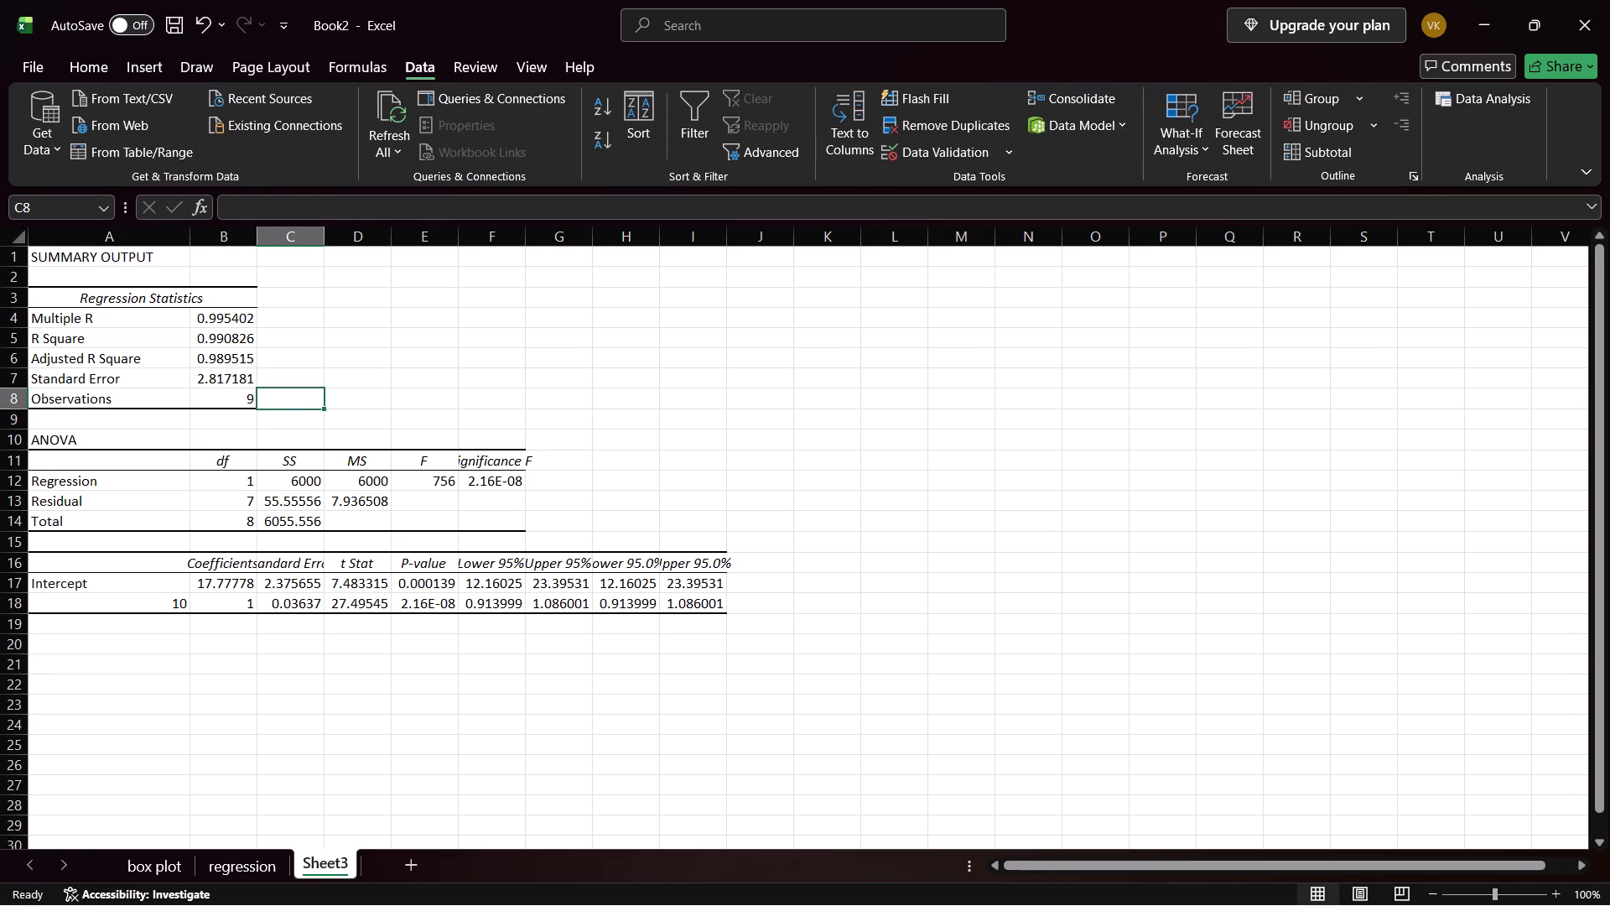
click(256, 857)
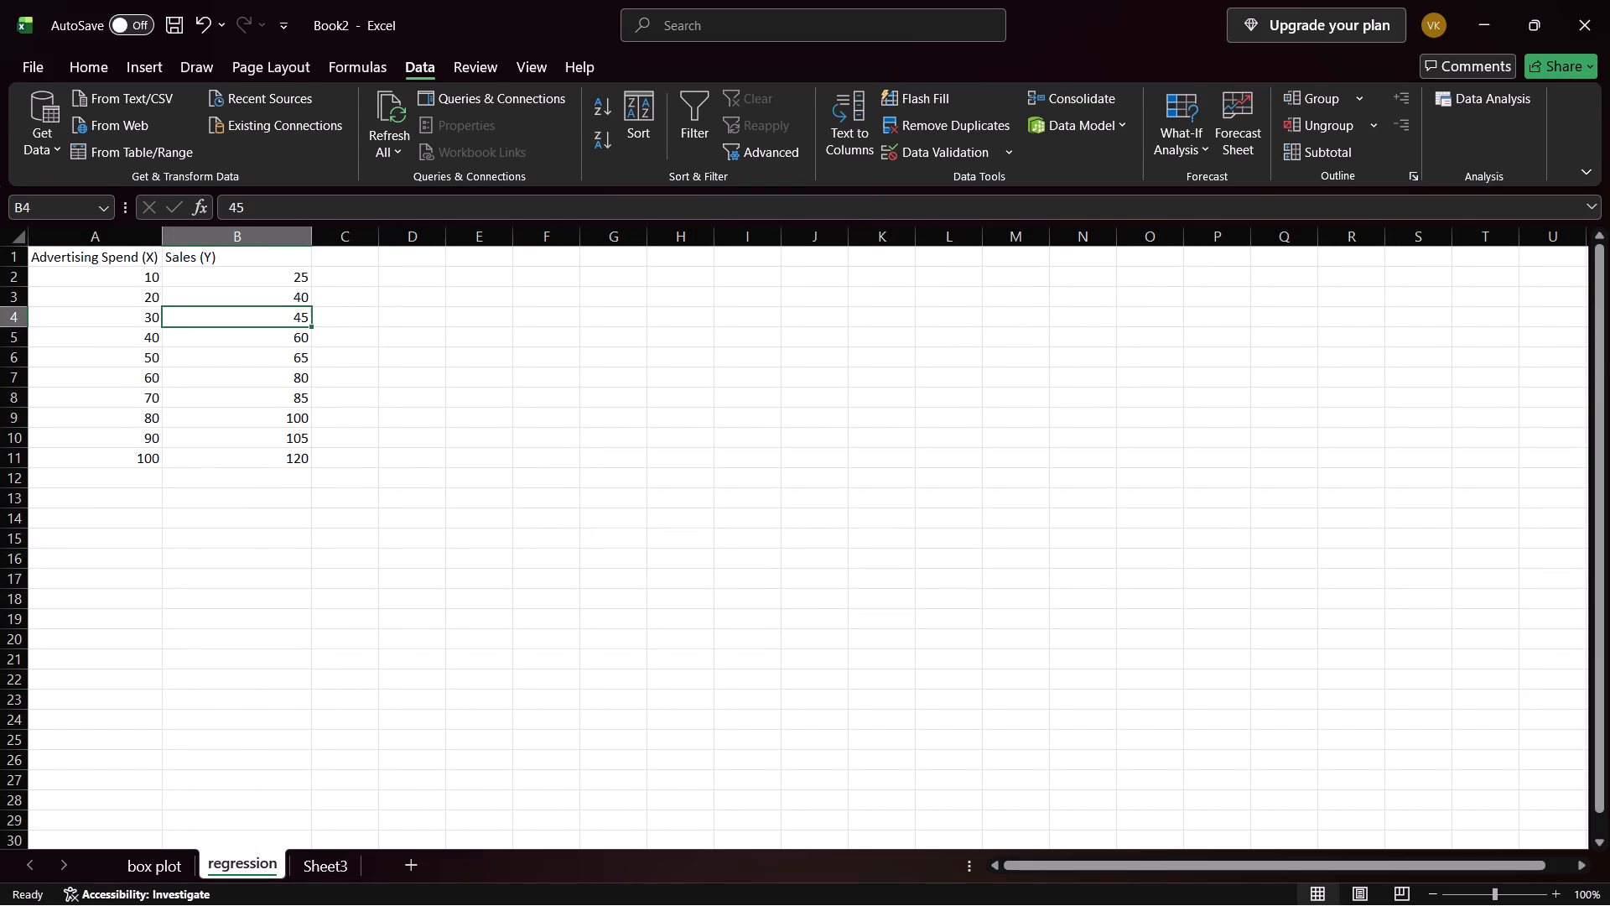
click(309, 866)
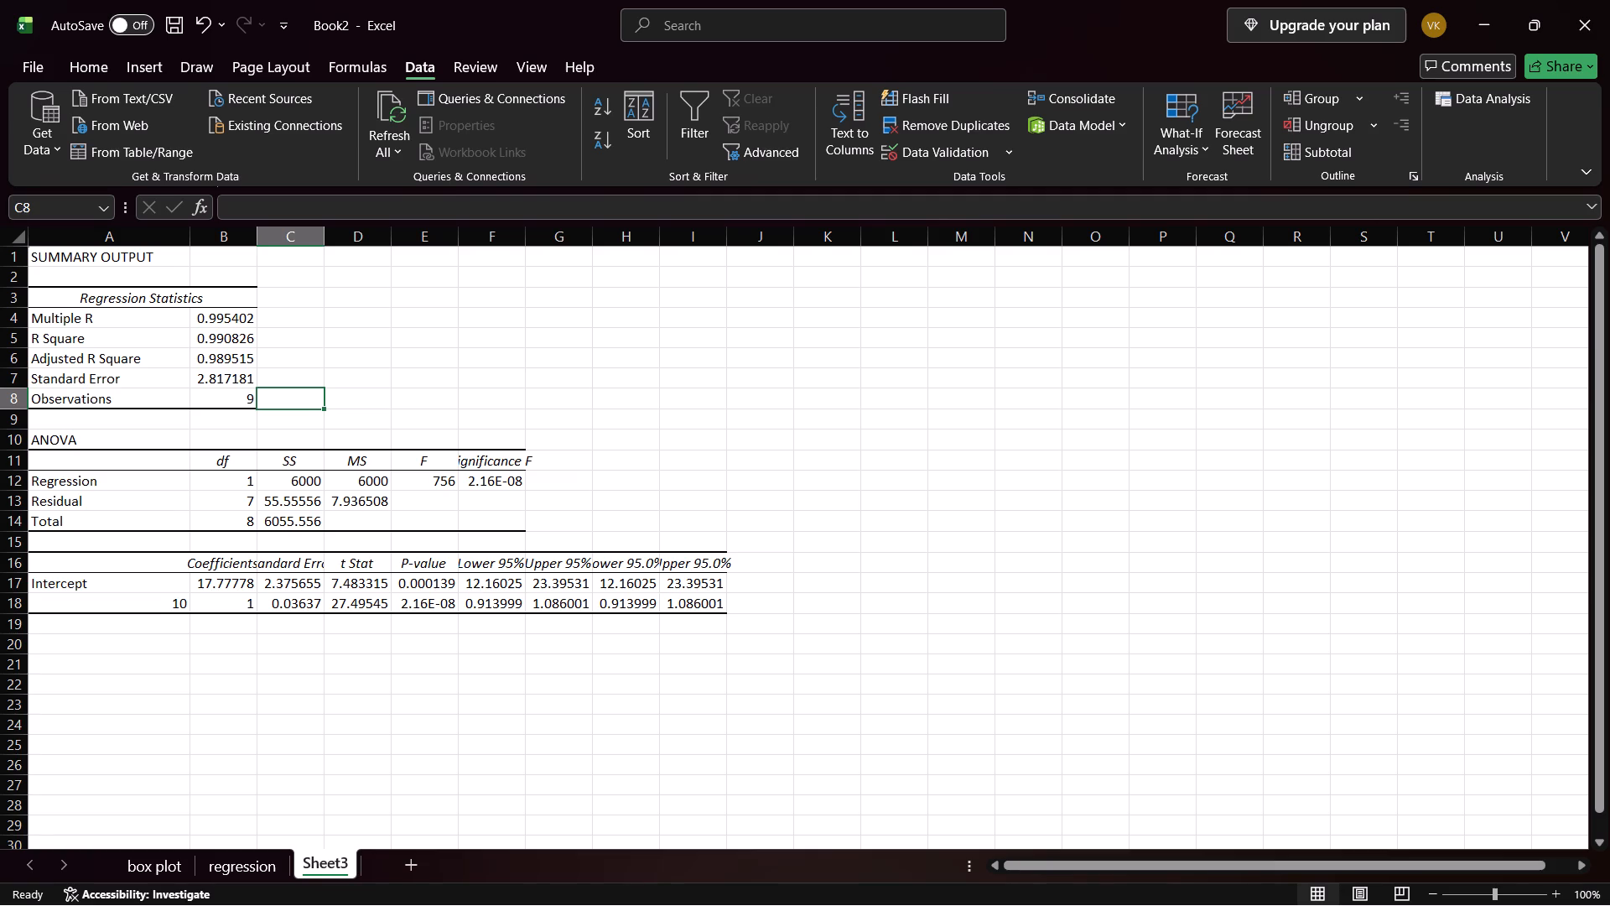
Widen columns B to I on Sheet3 so the regression output's headings and values fit in full.
drag(325, 232, 336, 233)
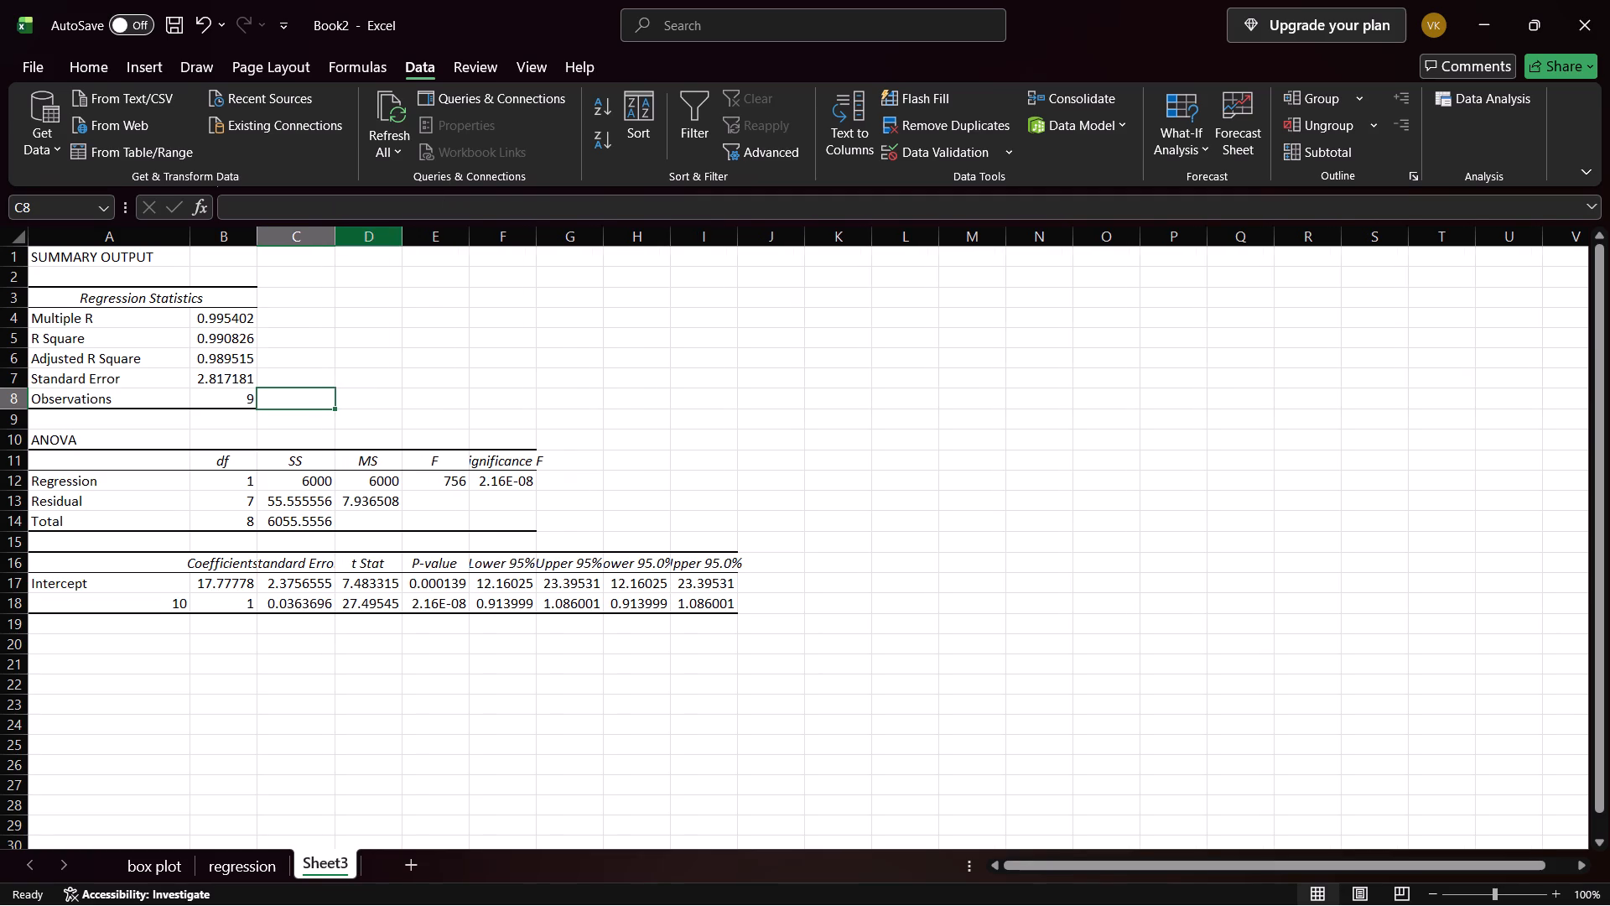
click(405, 238)
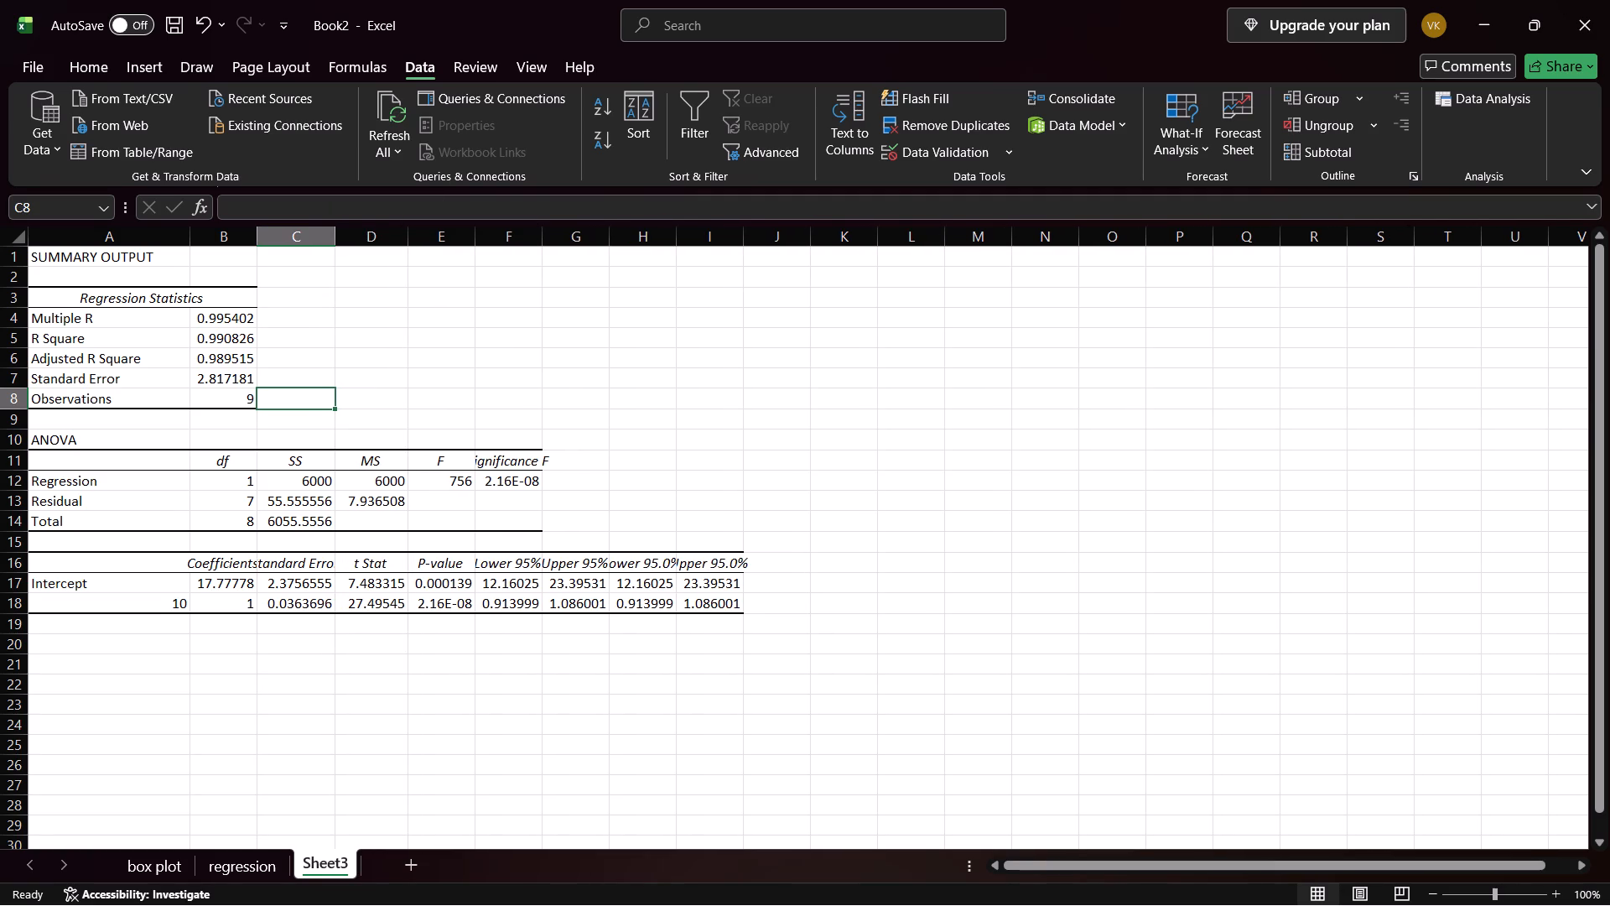
drag(476, 237, 491, 237)
drag(555, 233, 556, 233)
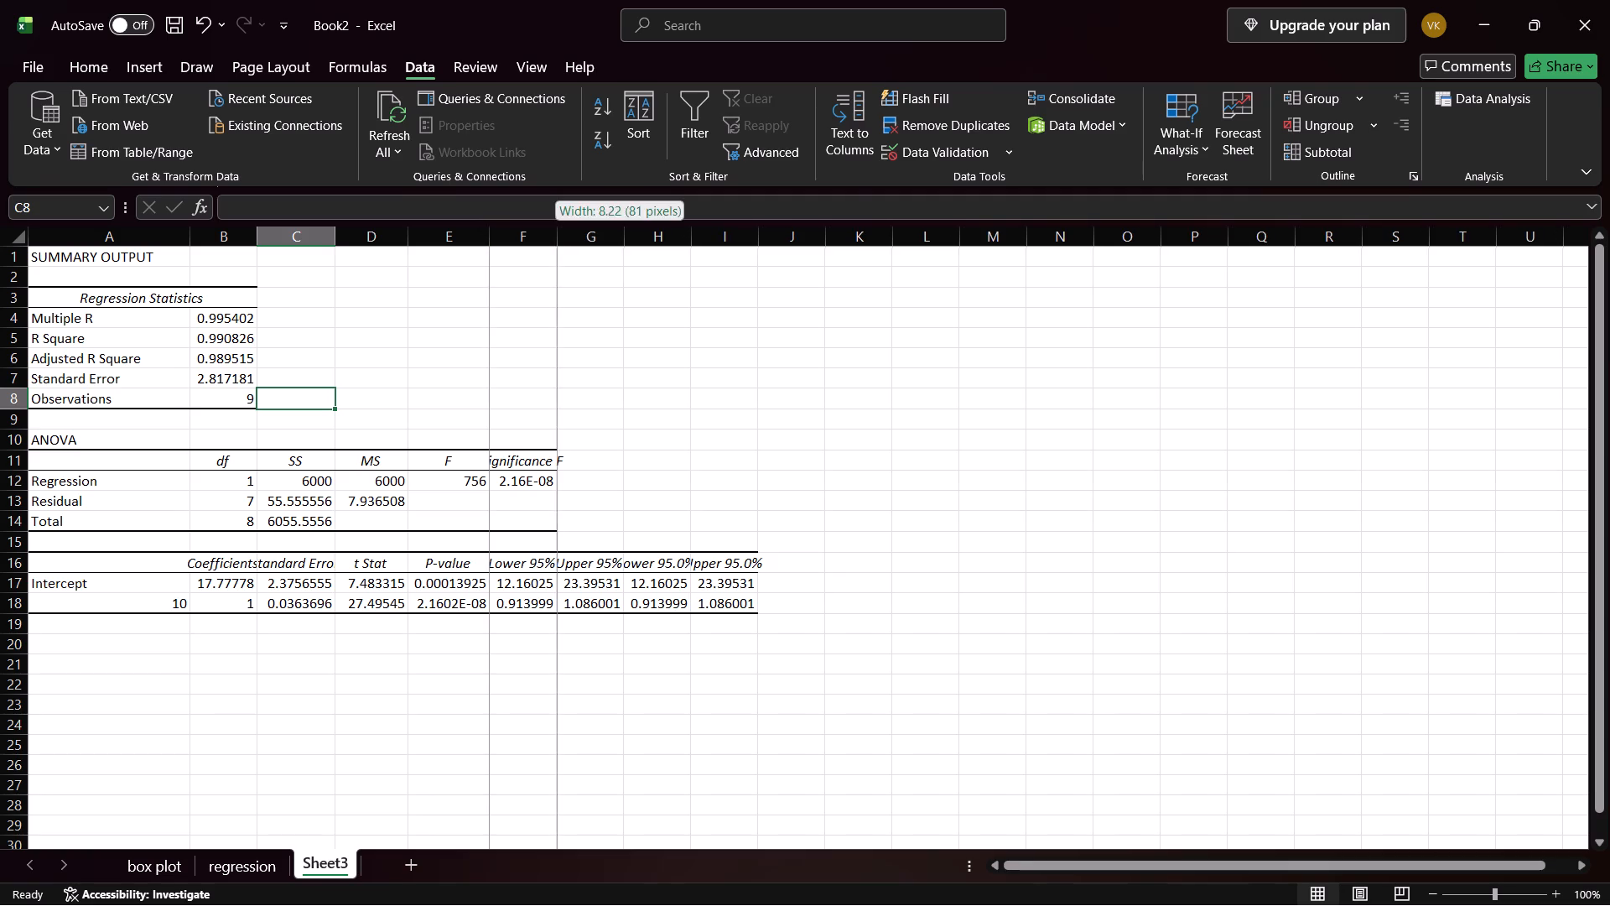
drag(556, 233, 573, 233)
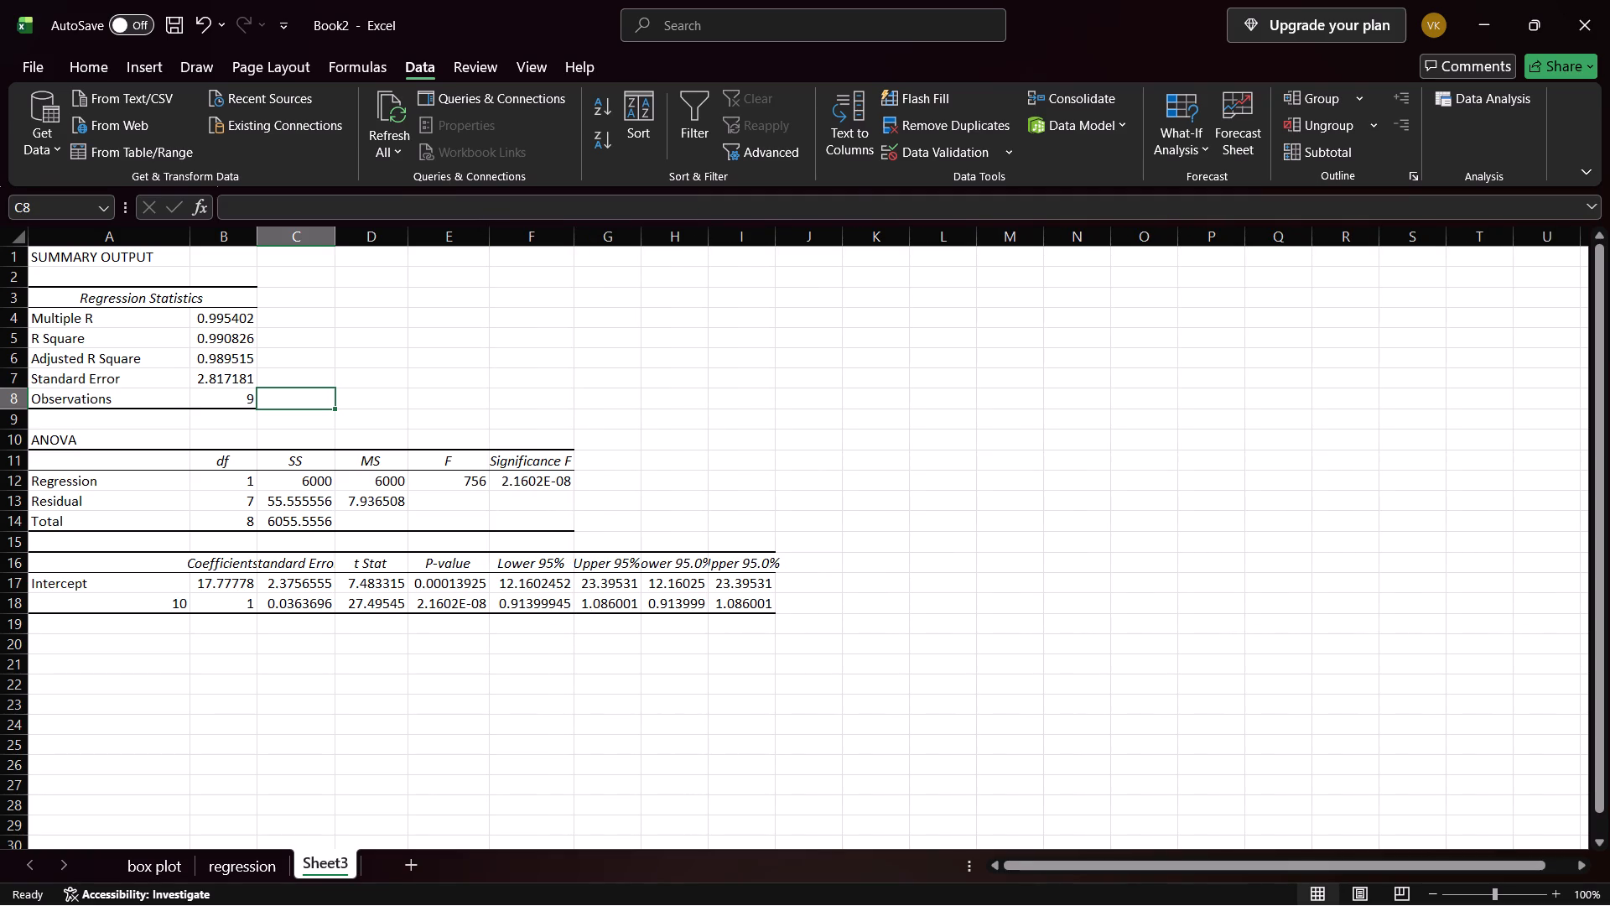
drag(641, 232, 657, 227)
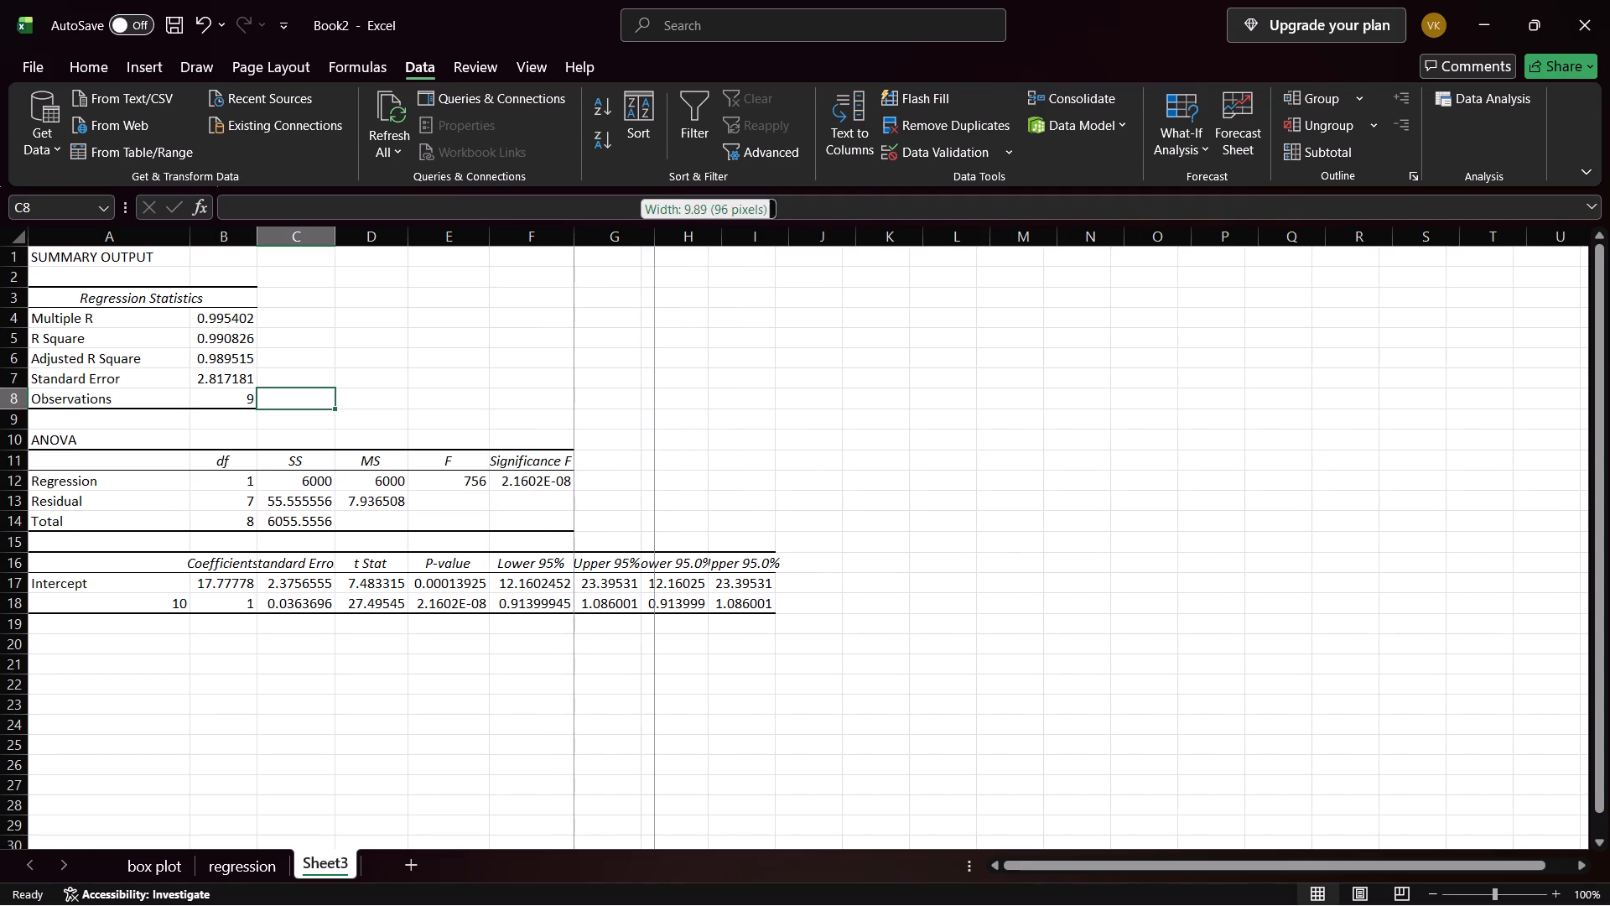
drag(657, 227, 658, 226)
drag(723, 237, 735, 231)
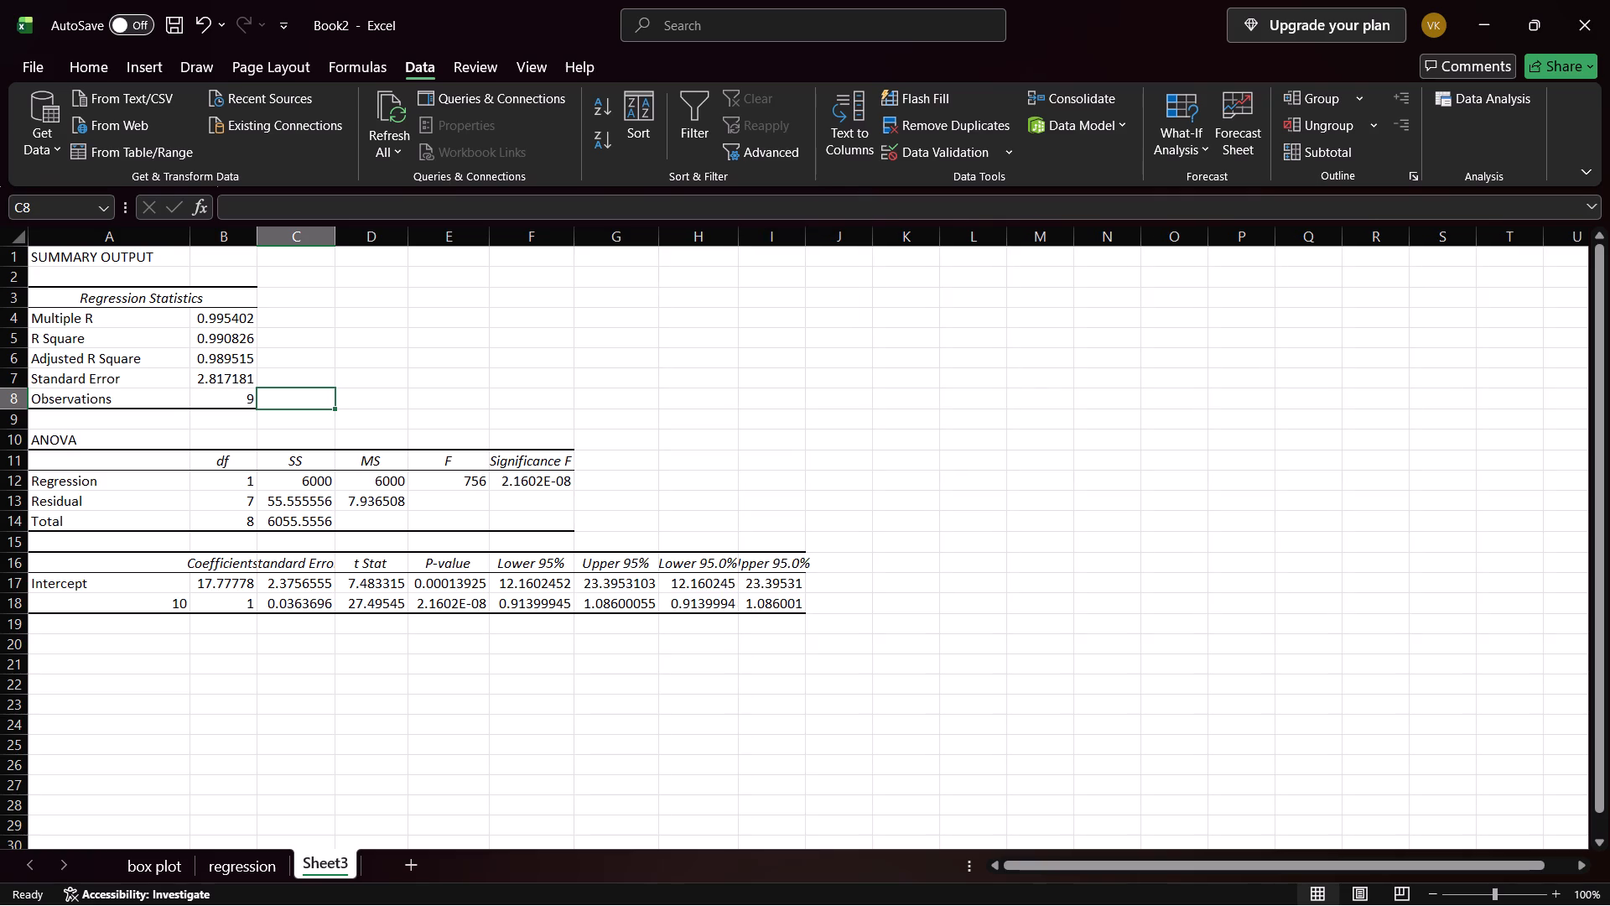
drag(805, 237, 820, 236)
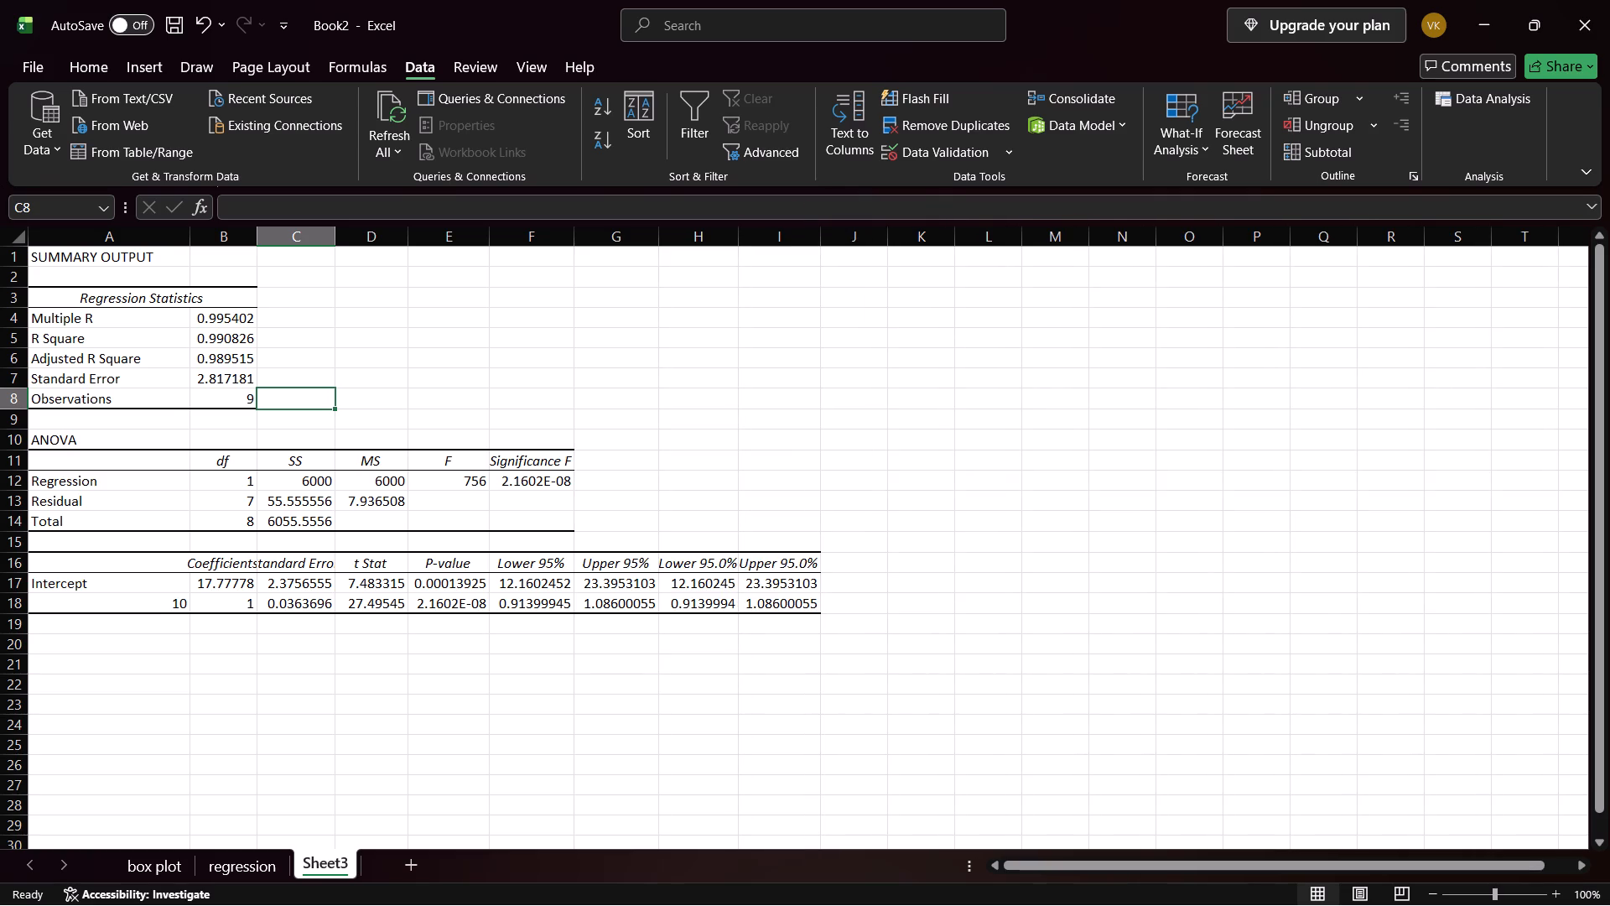
drag(254, 235, 283, 224)
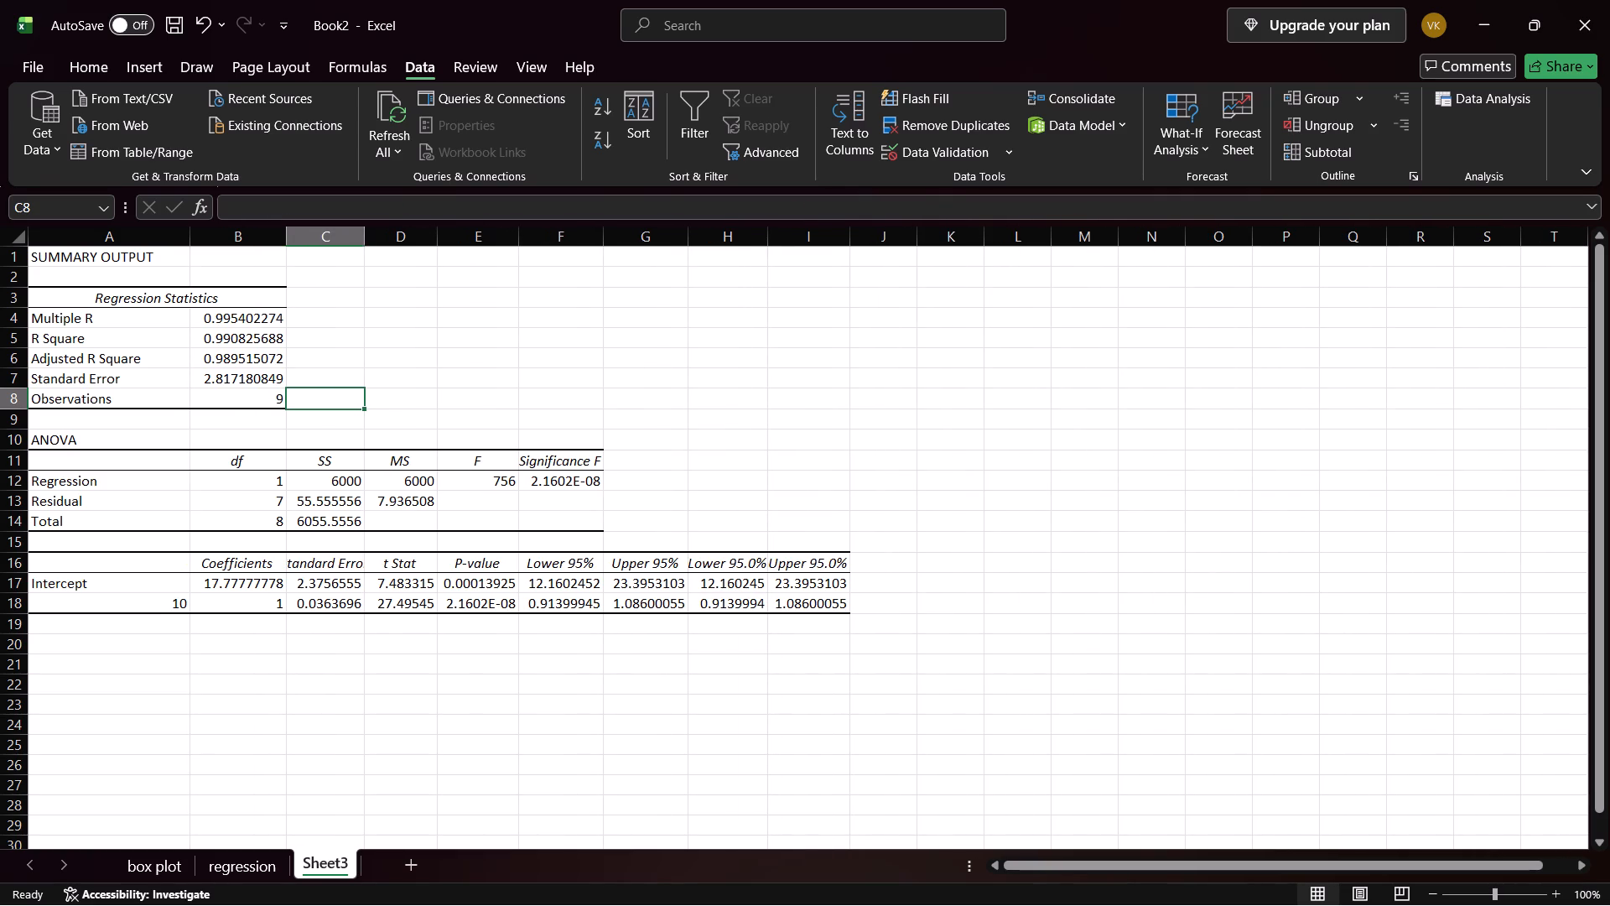
drag(361, 236, 392, 237)
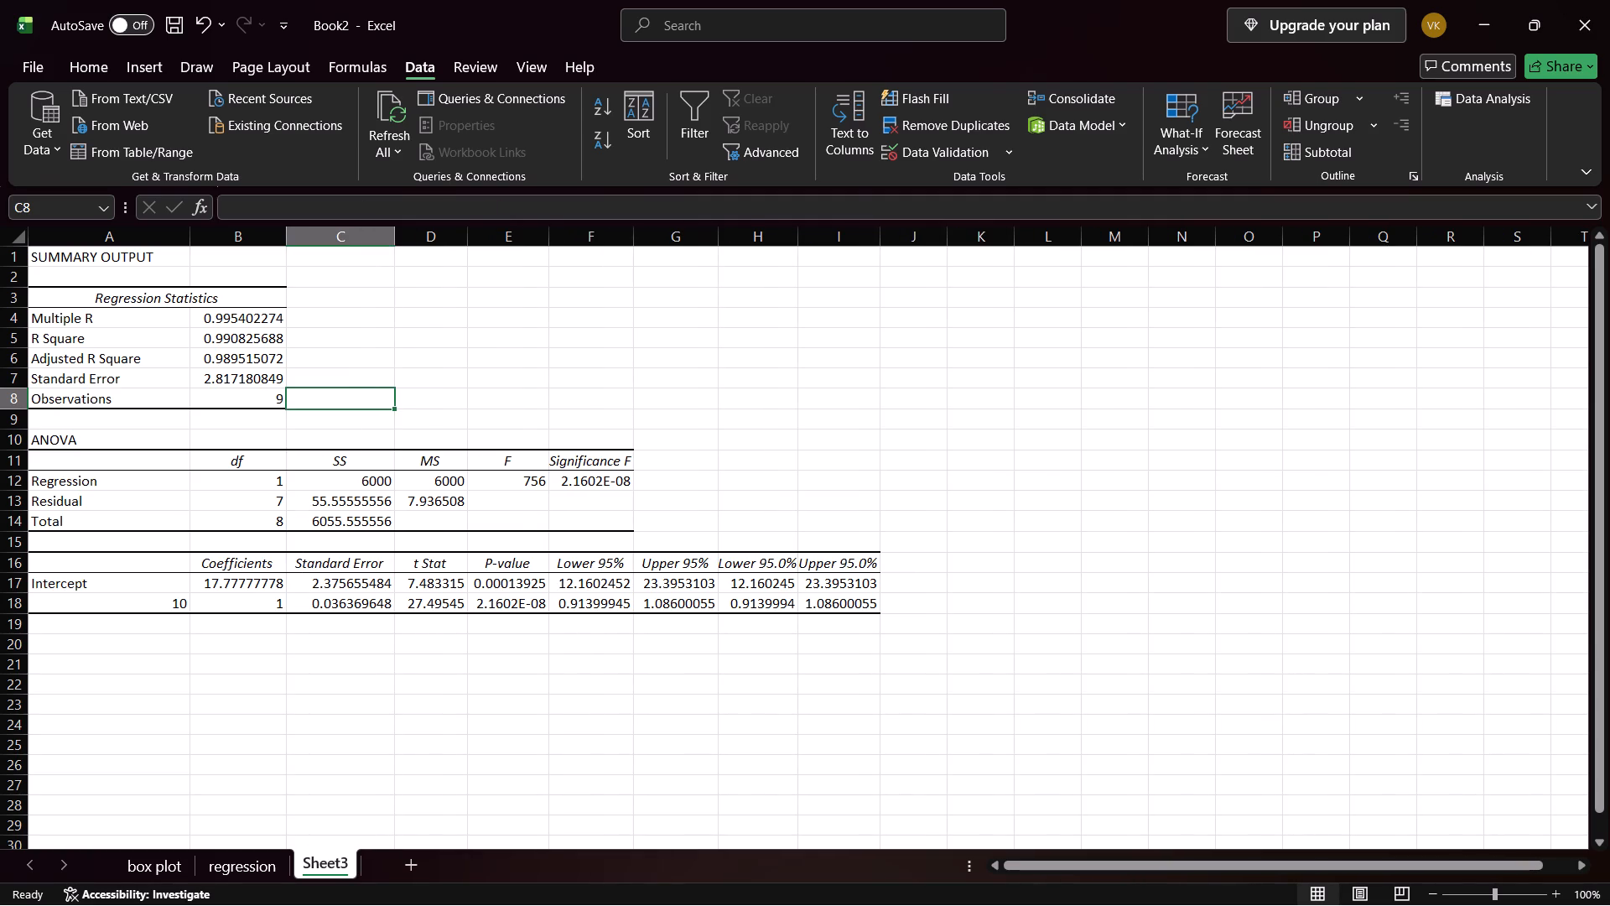
click(330, 305)
click(330, 388)
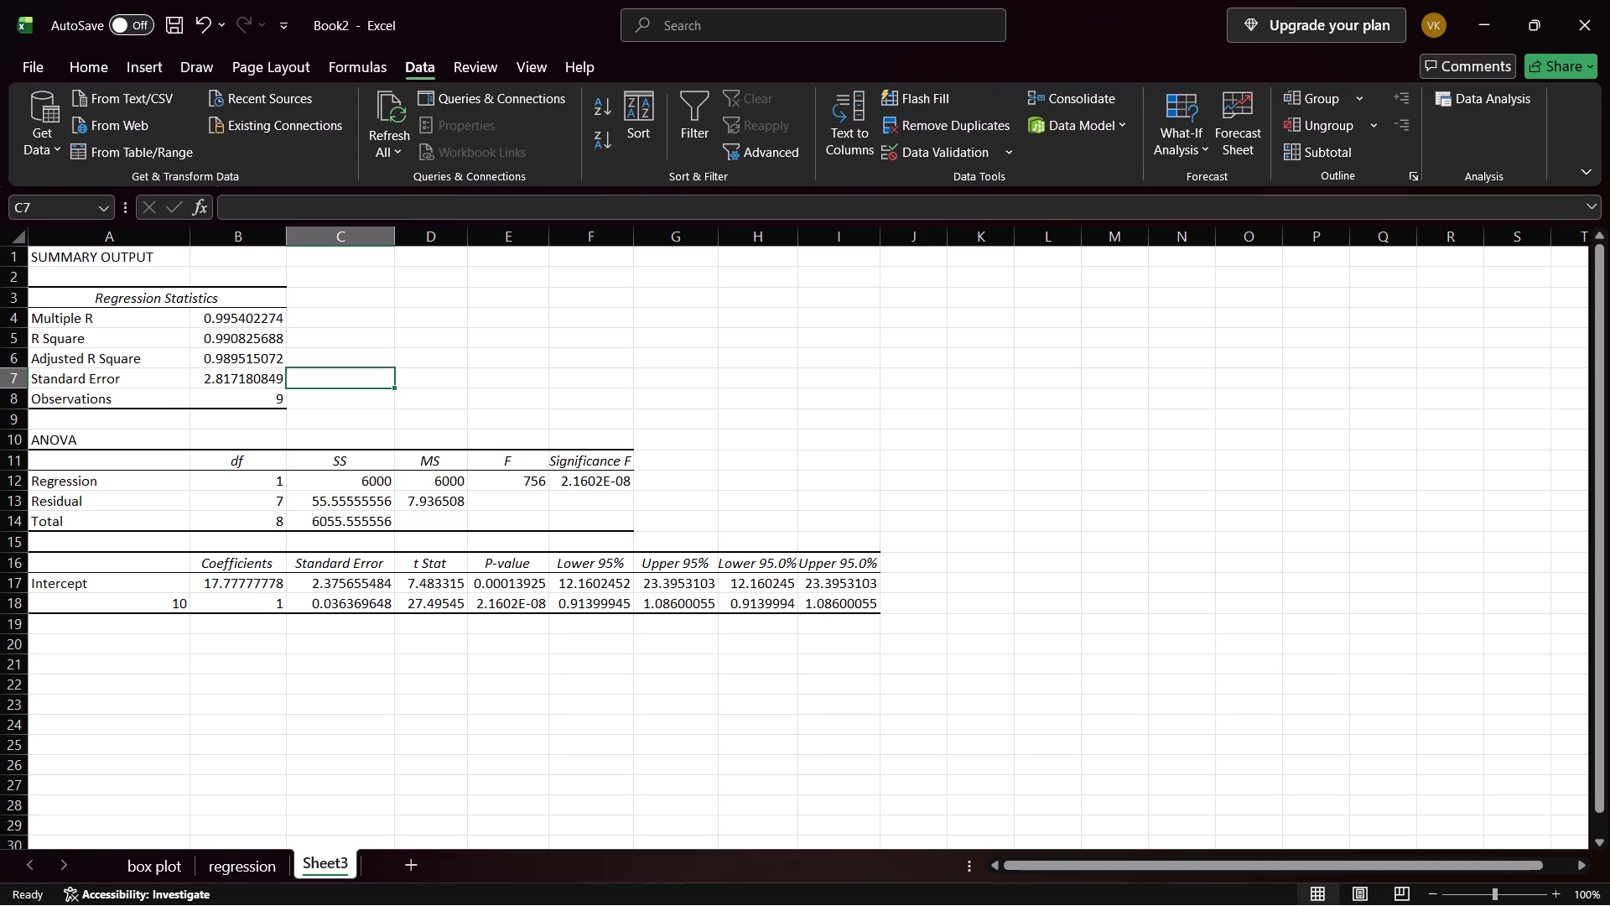
Open the regression sheet, and read in daspracticals.pdf in Edge how practical 2(b) interprets R Square and the slope coefficient.
click(244, 874)
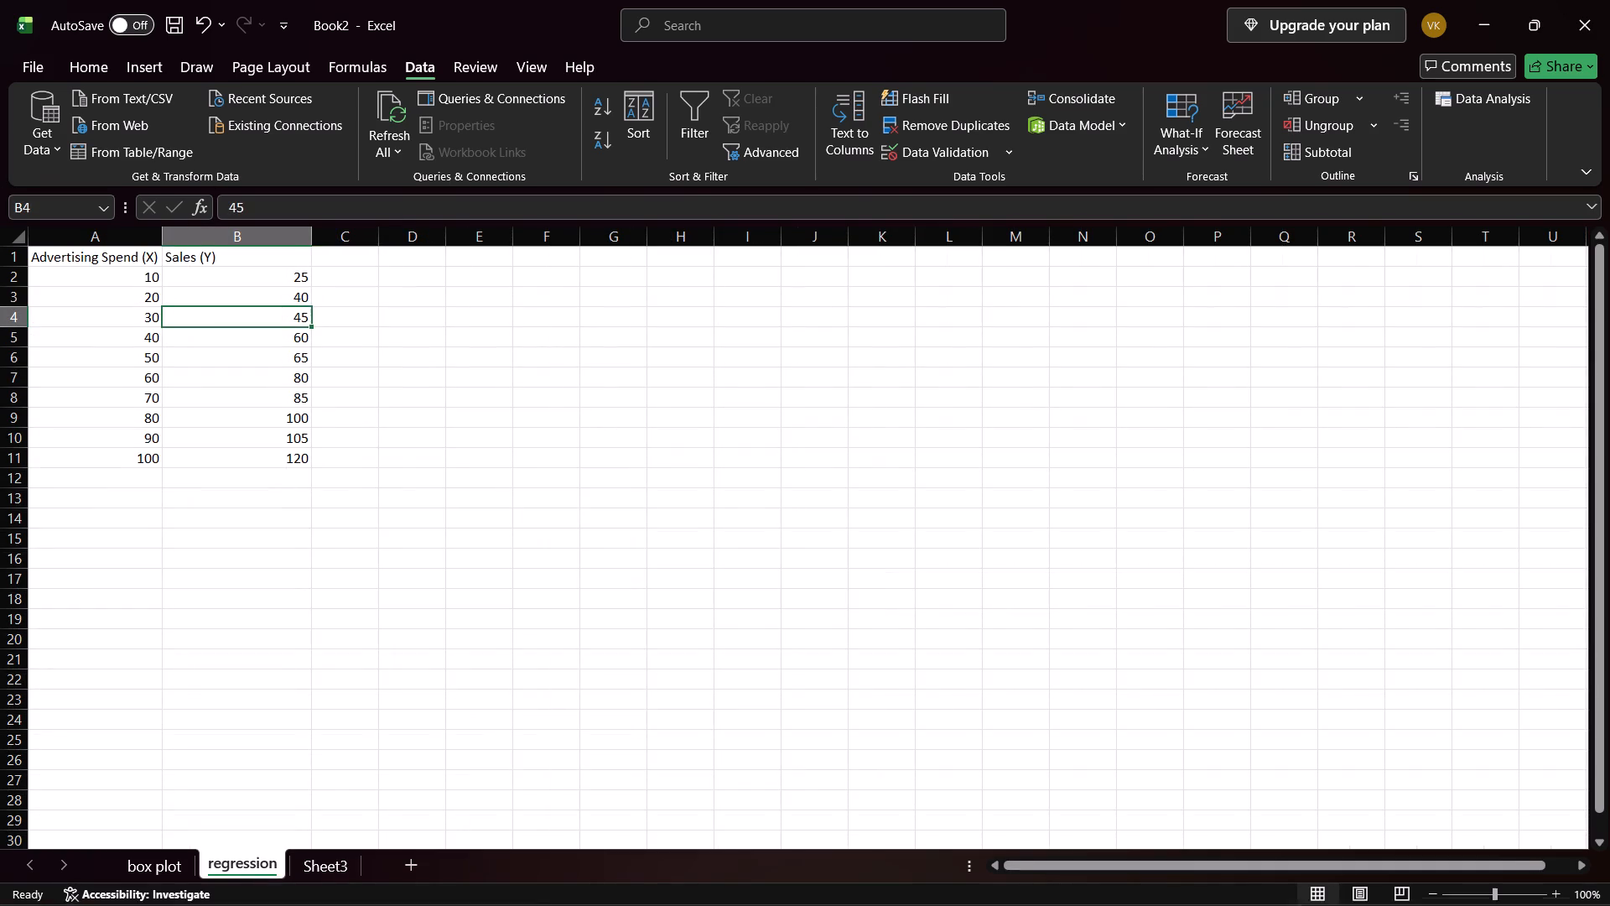
click(773, 887)
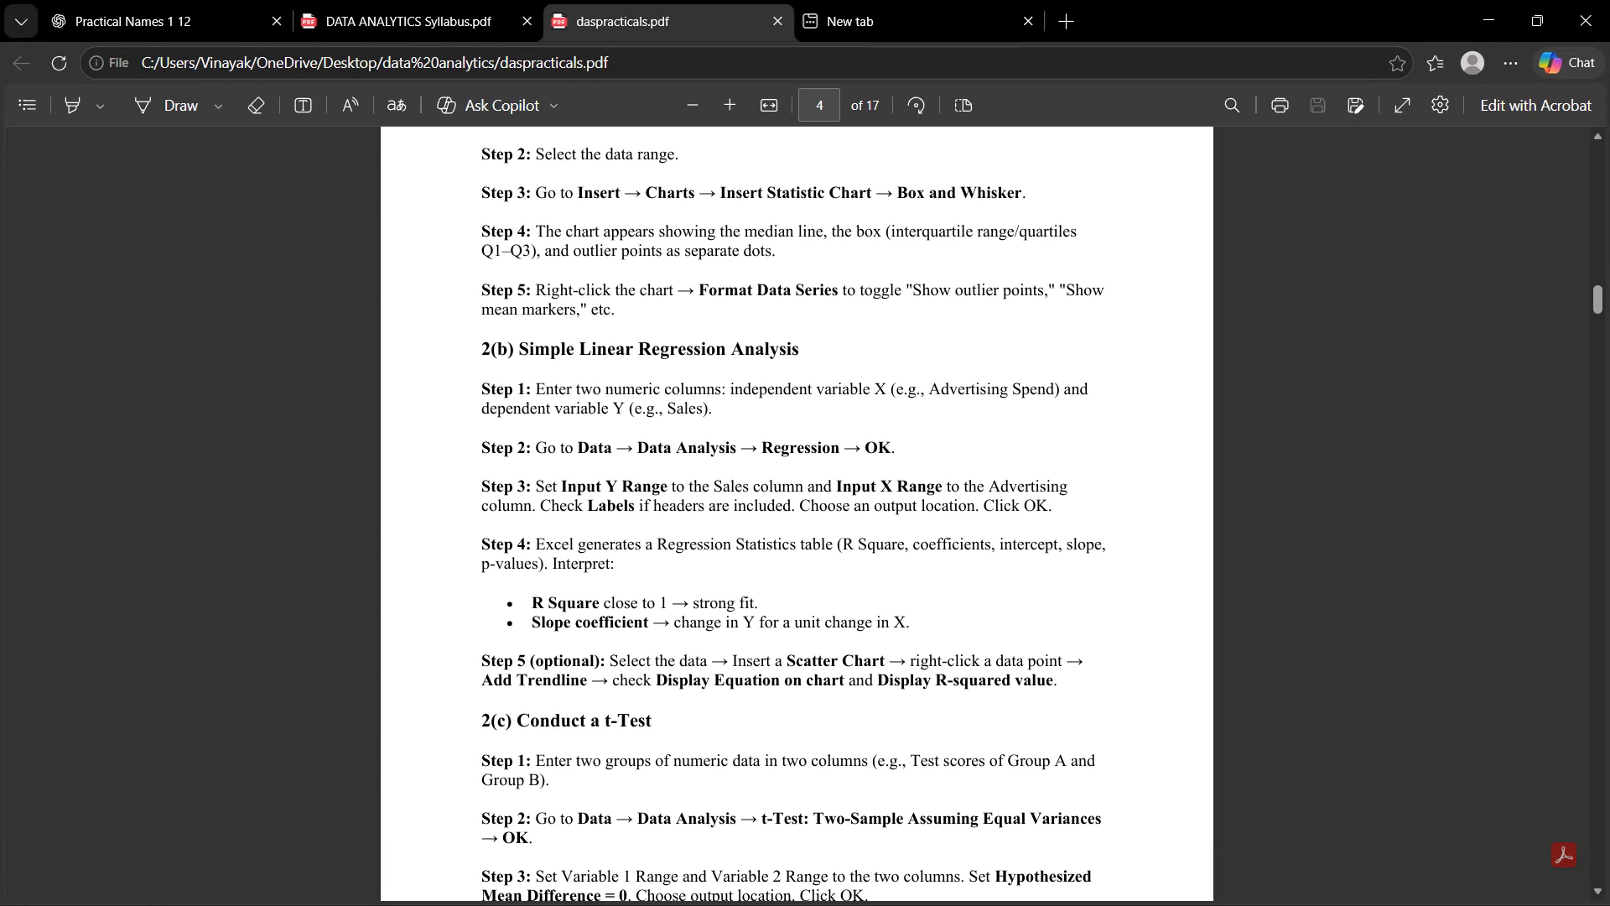
drag(613, 572, 454, 536)
click(584, 615)
drag(529, 601, 611, 599)
click(593, 617)
click(700, 601)
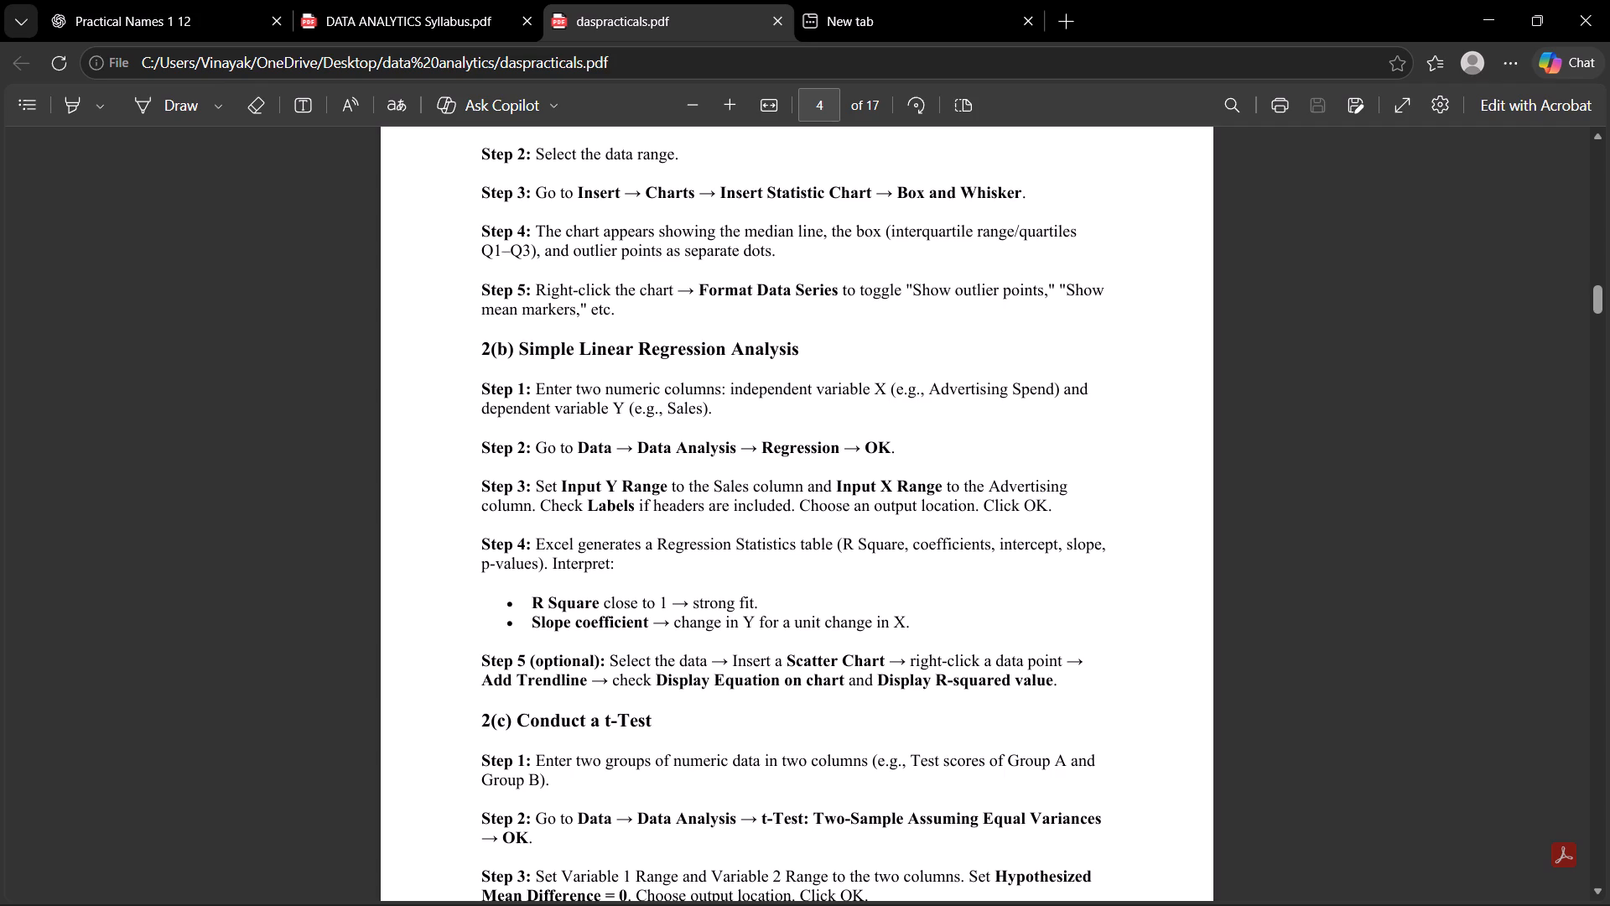
click(1482, 0)
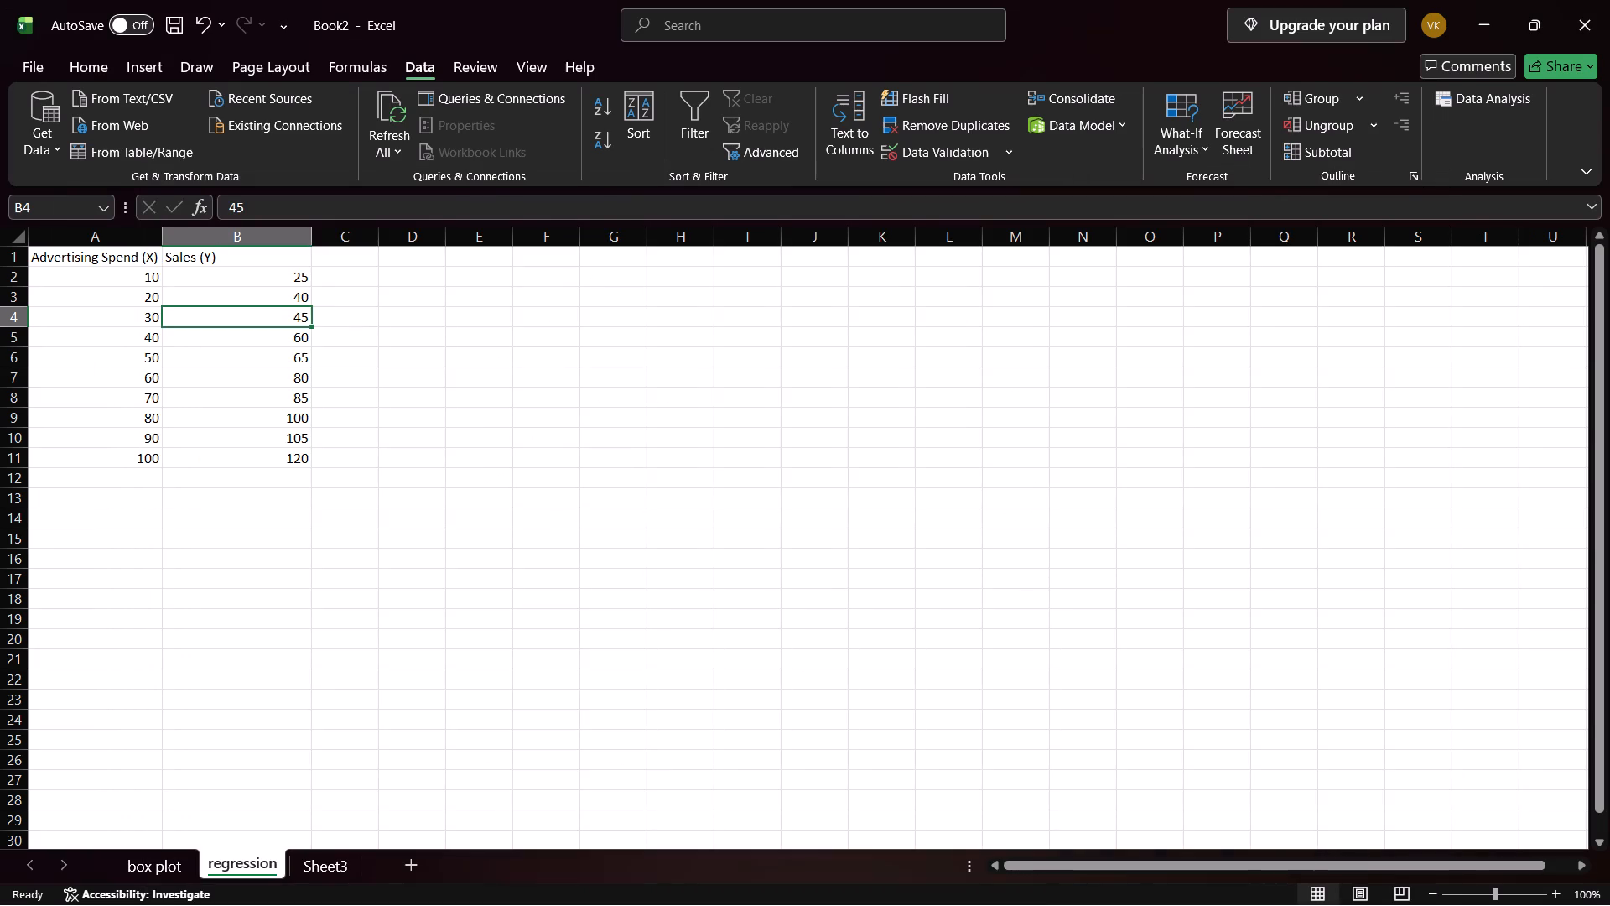
Insert a markers-only scatter chart from A1:B11 on the regression sheet, following the optional Step 5 of 2(b).
drag(118, 276, 260, 431)
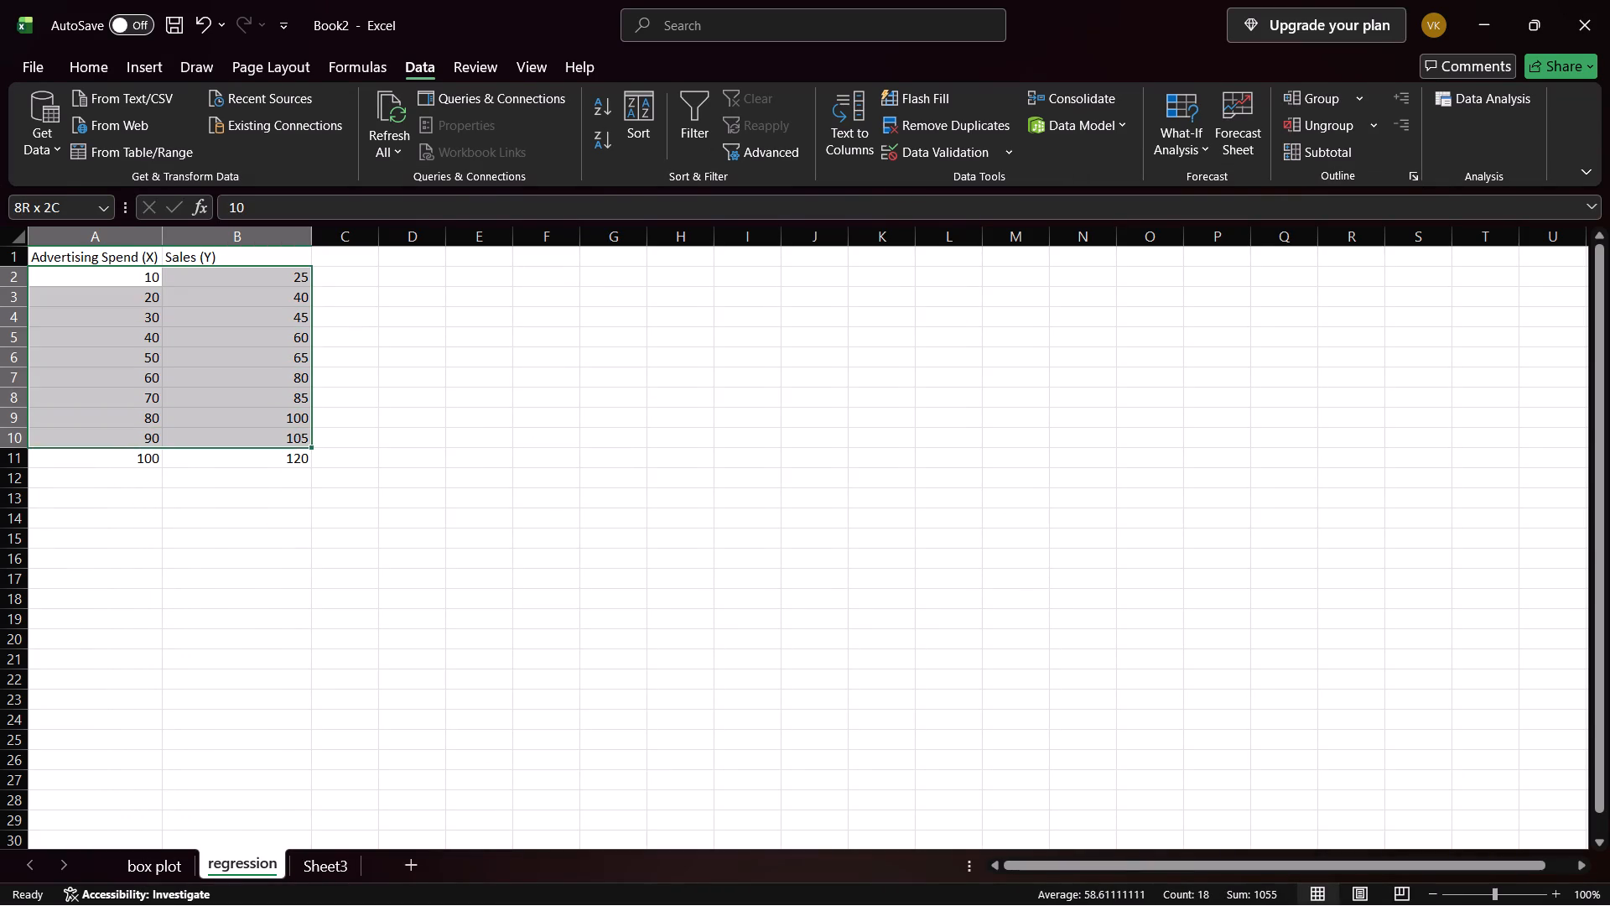
drag(260, 431, 260, 458)
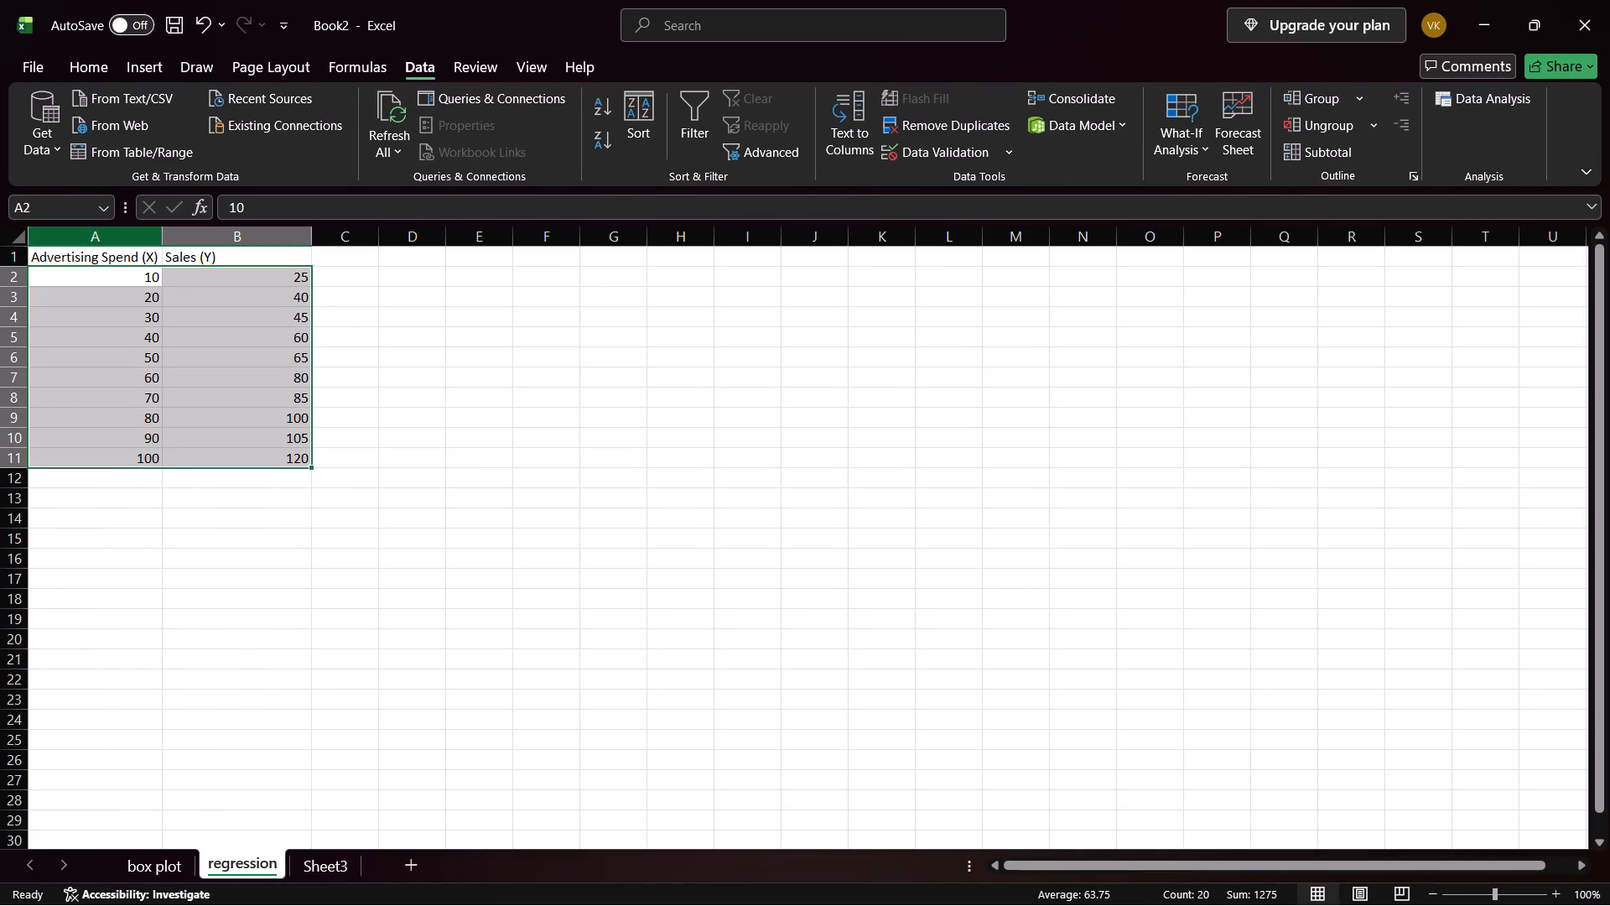
drag(99, 257, 287, 422)
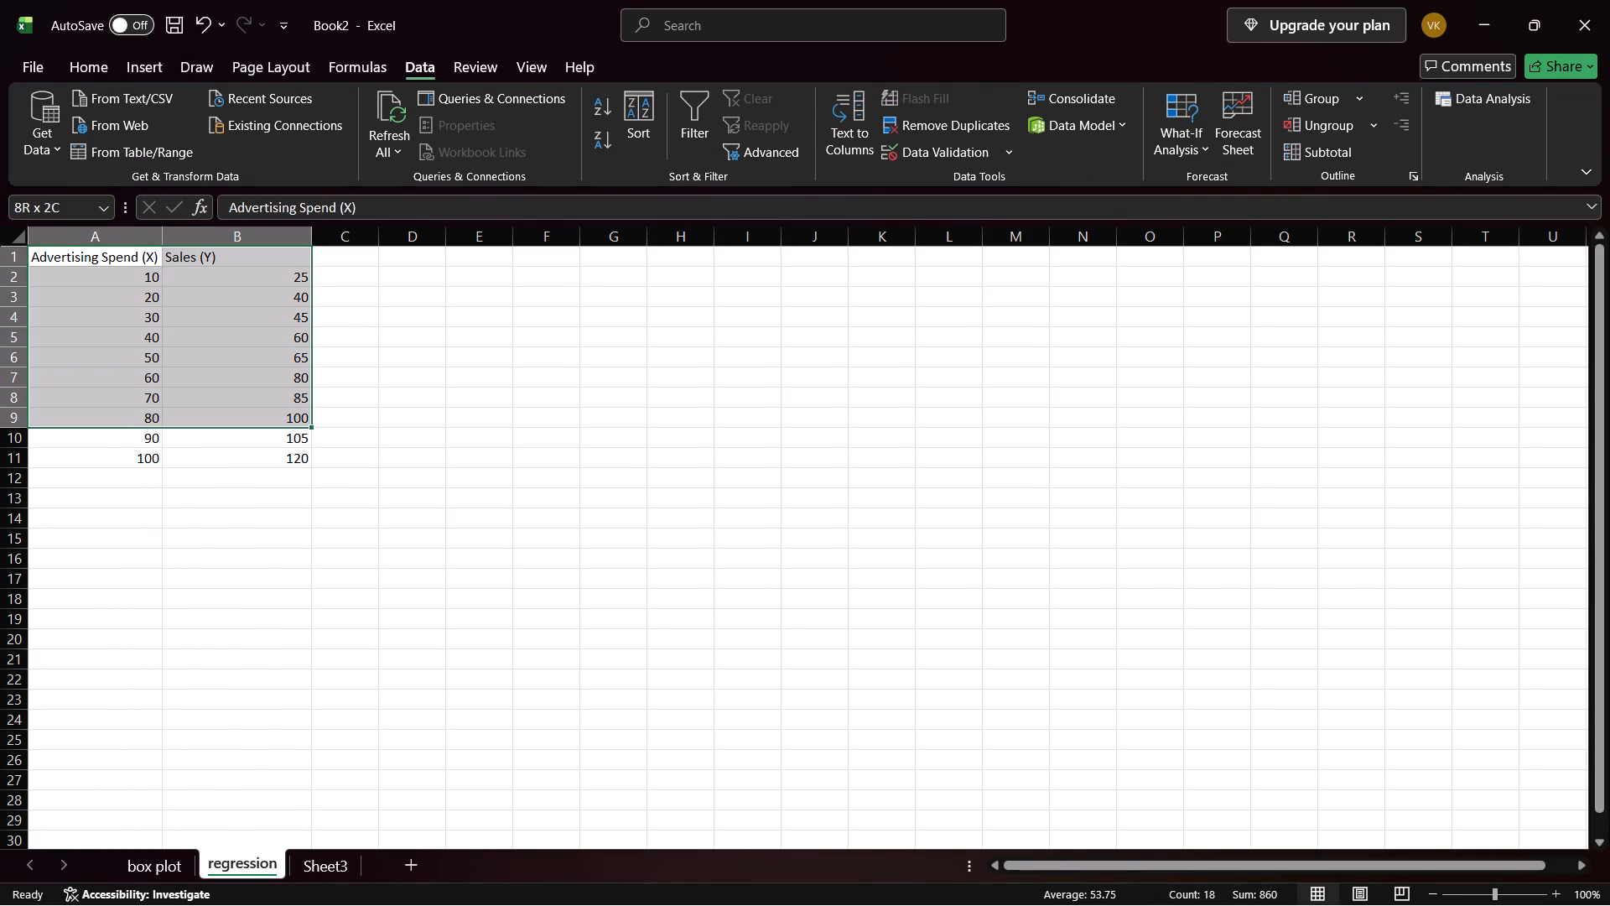
drag(287, 422, 287, 459)
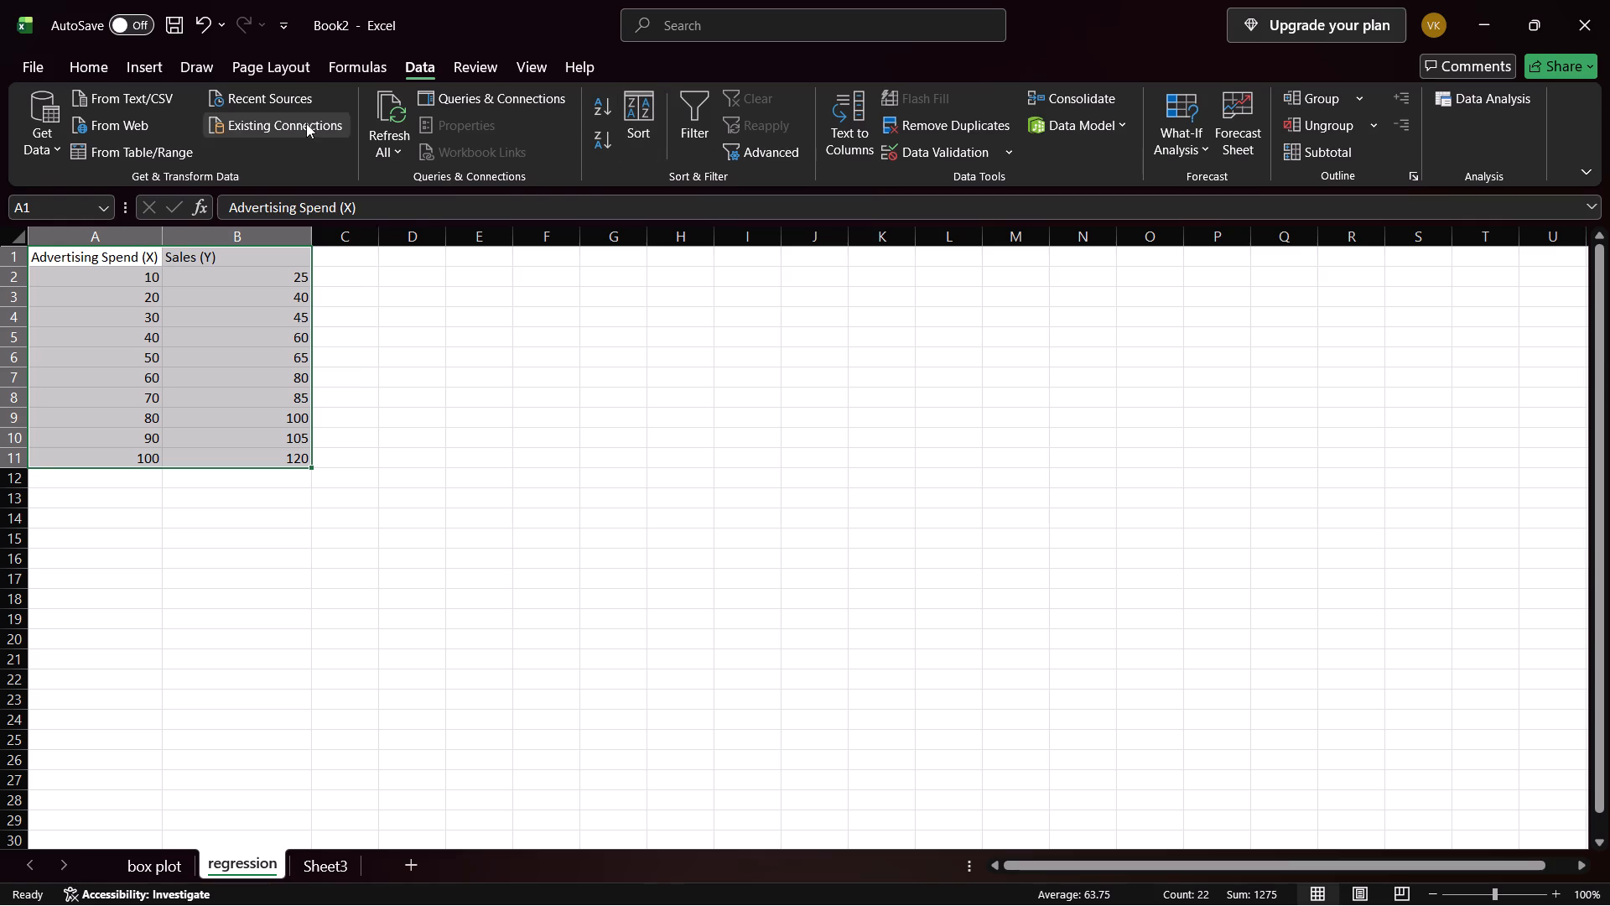
click(150, 68)
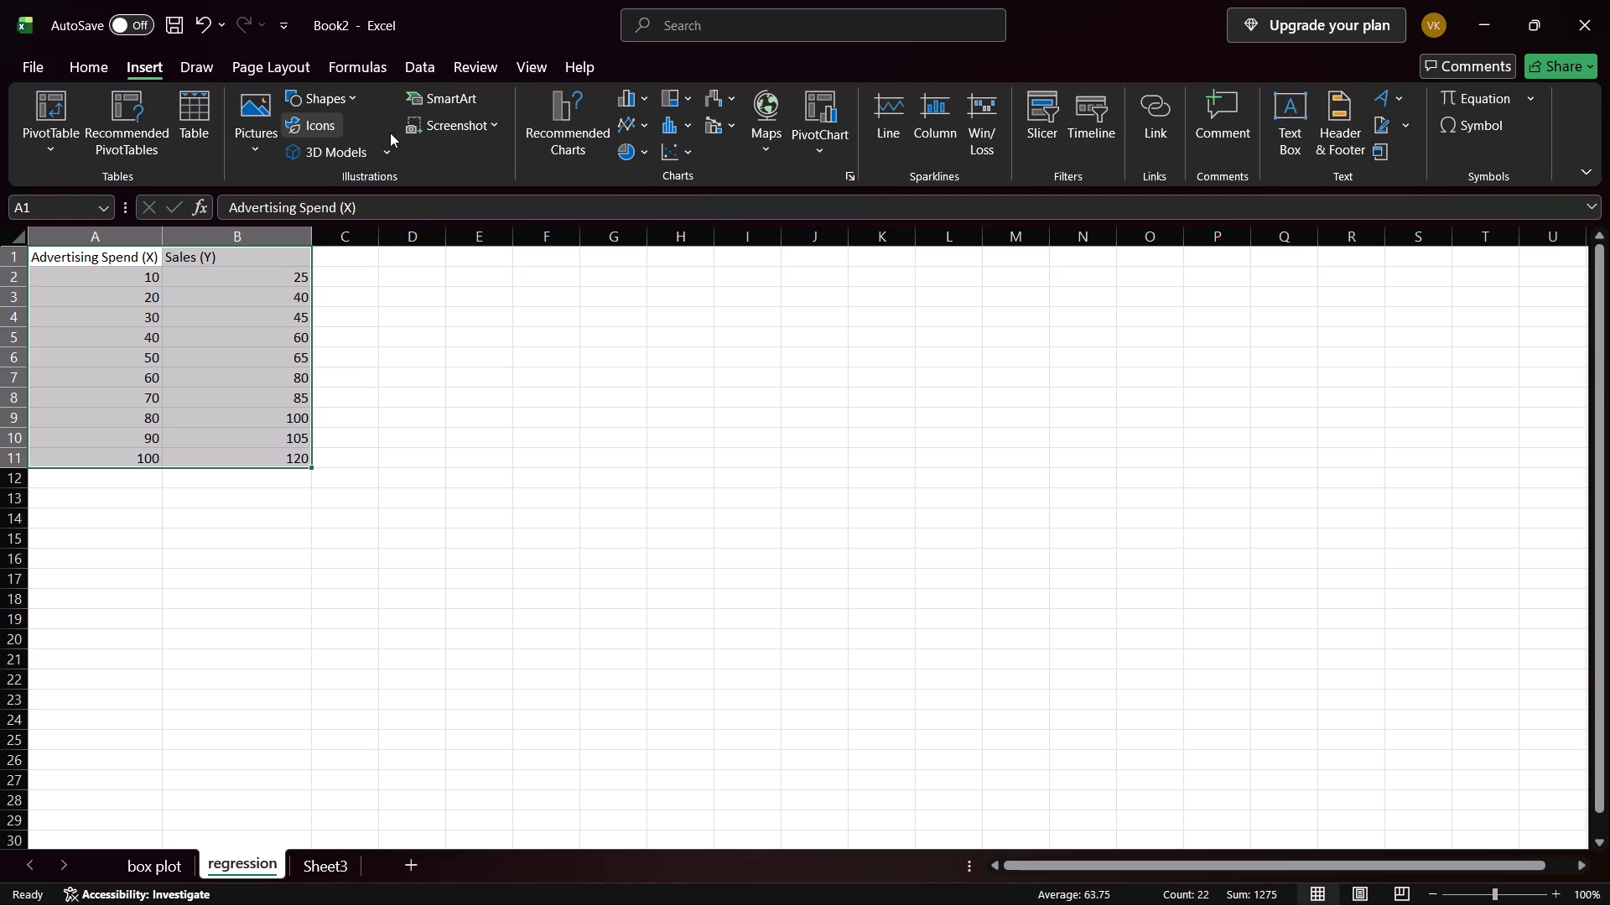
key(alt+Tab)
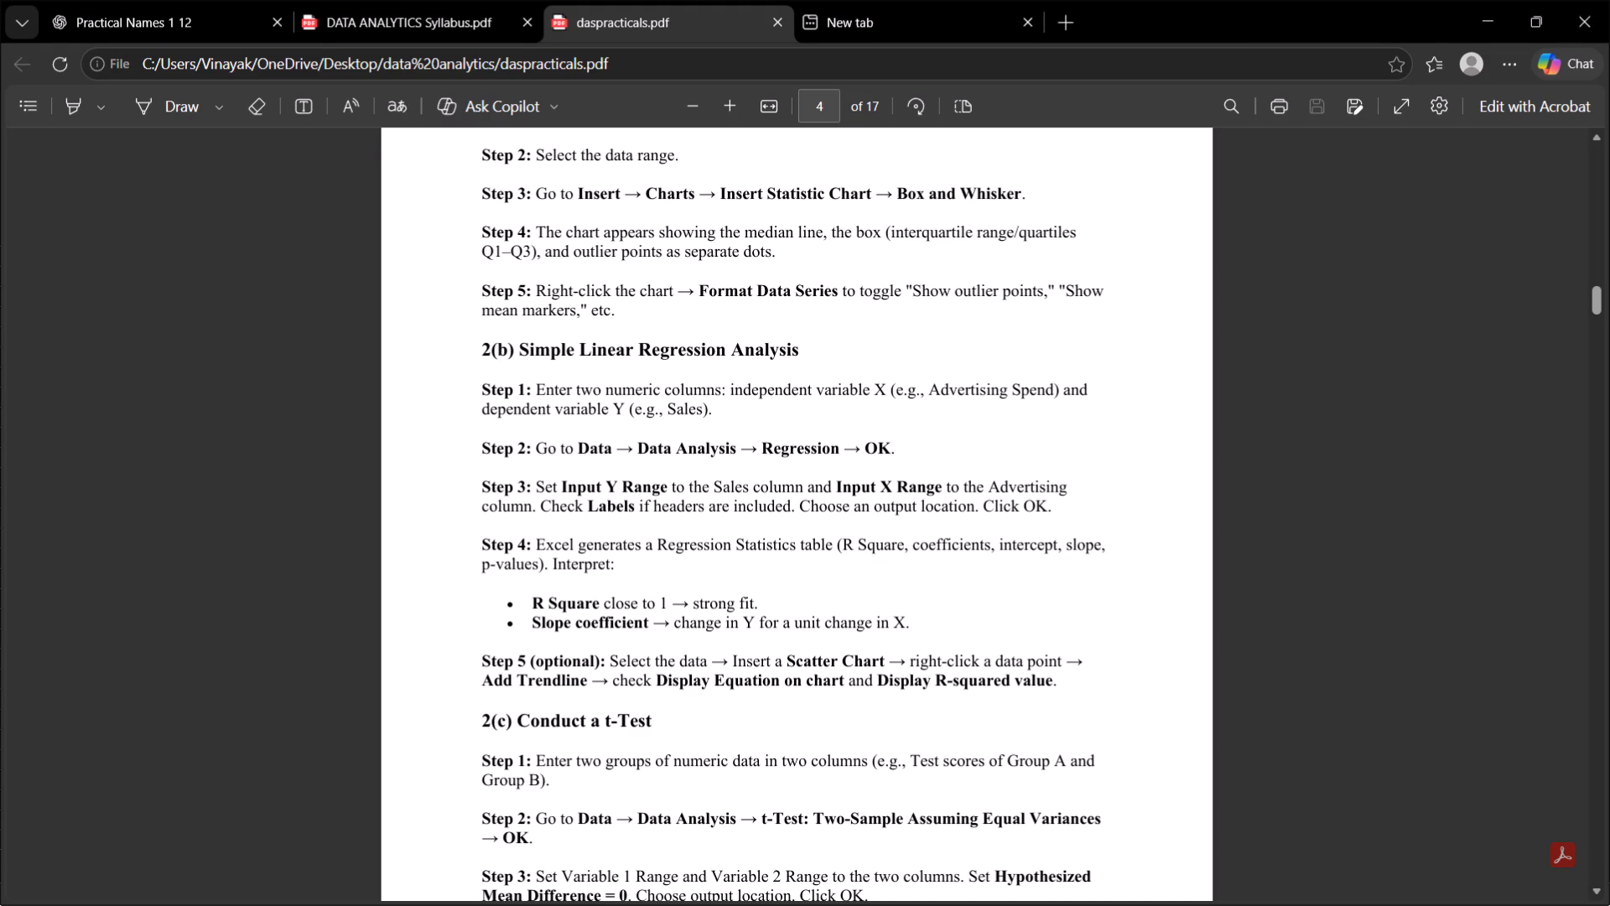
scroll(595, 612, down, 1)
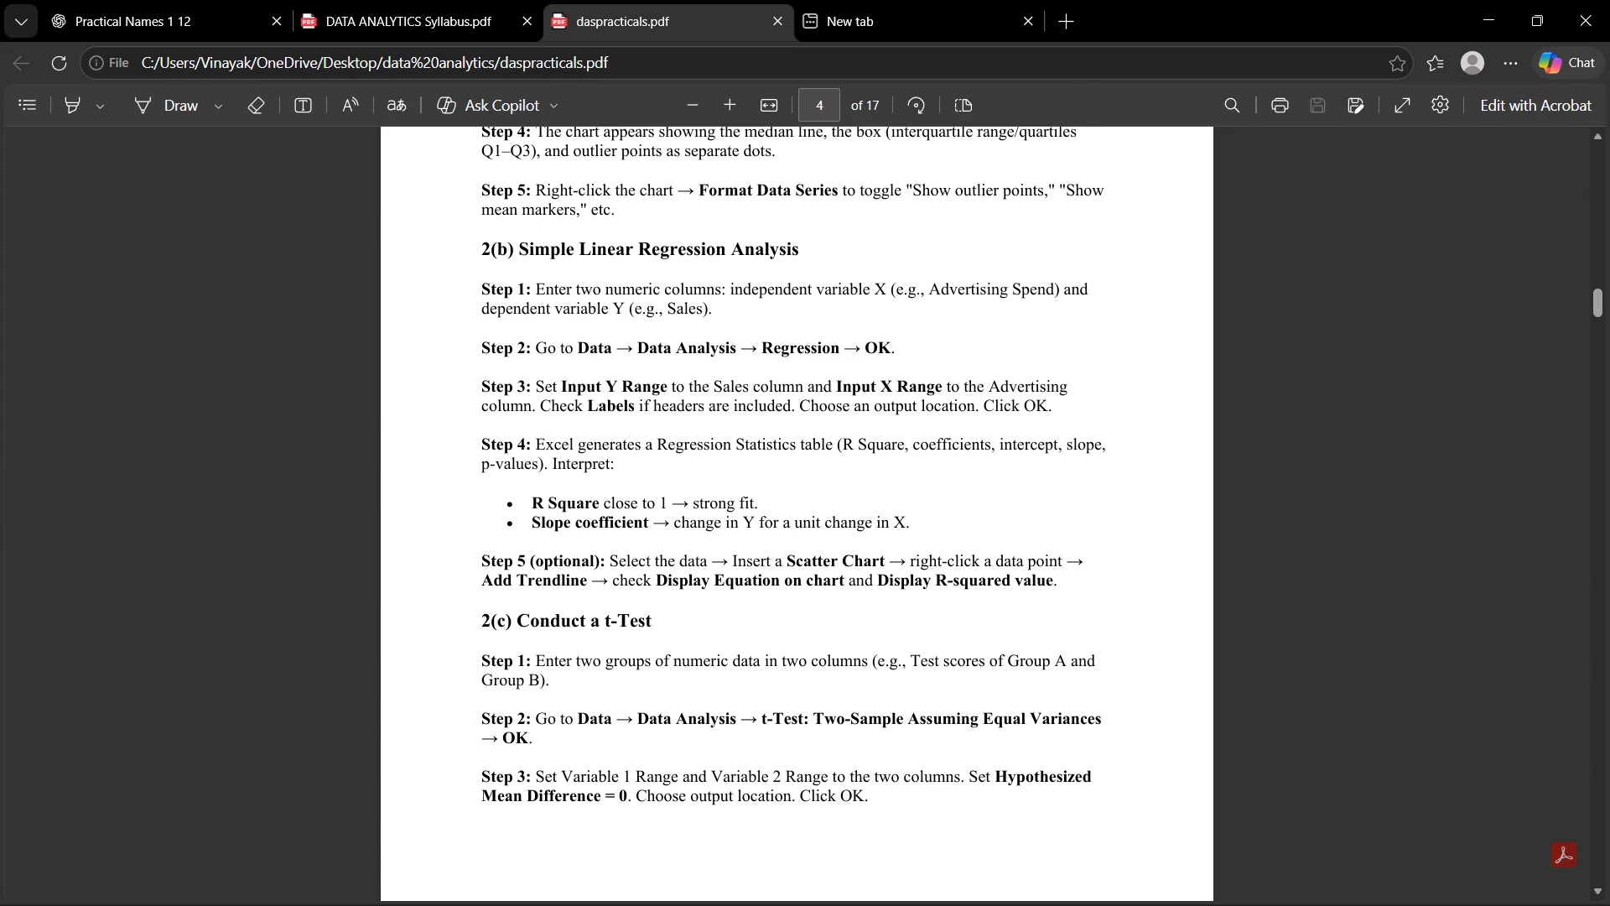
key(alt+Tab)
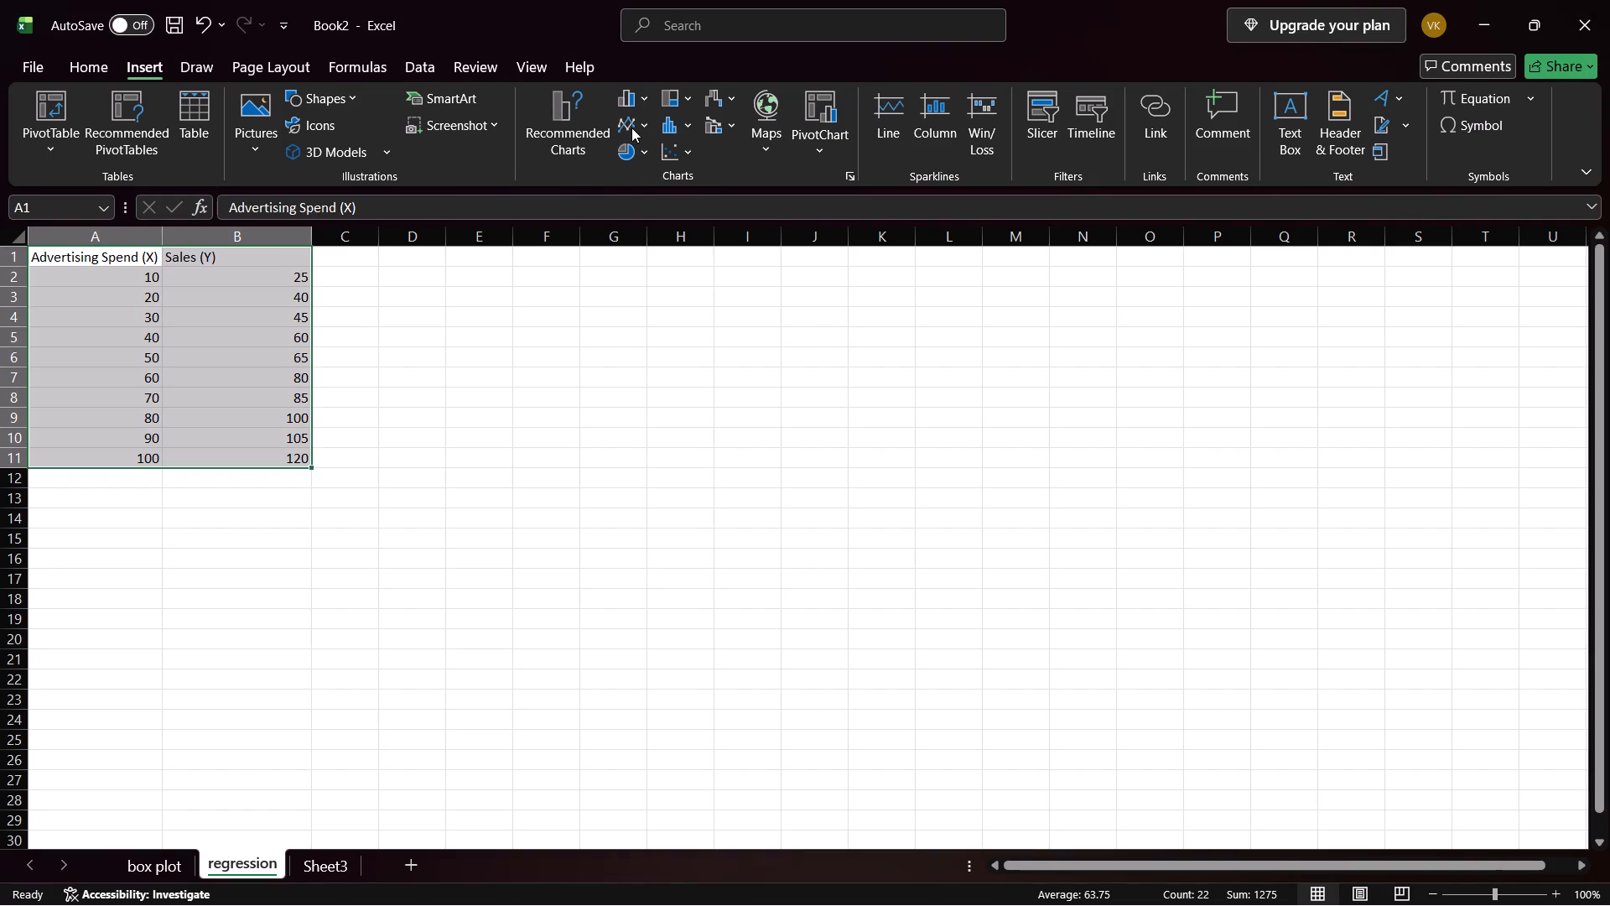
click(668, 156)
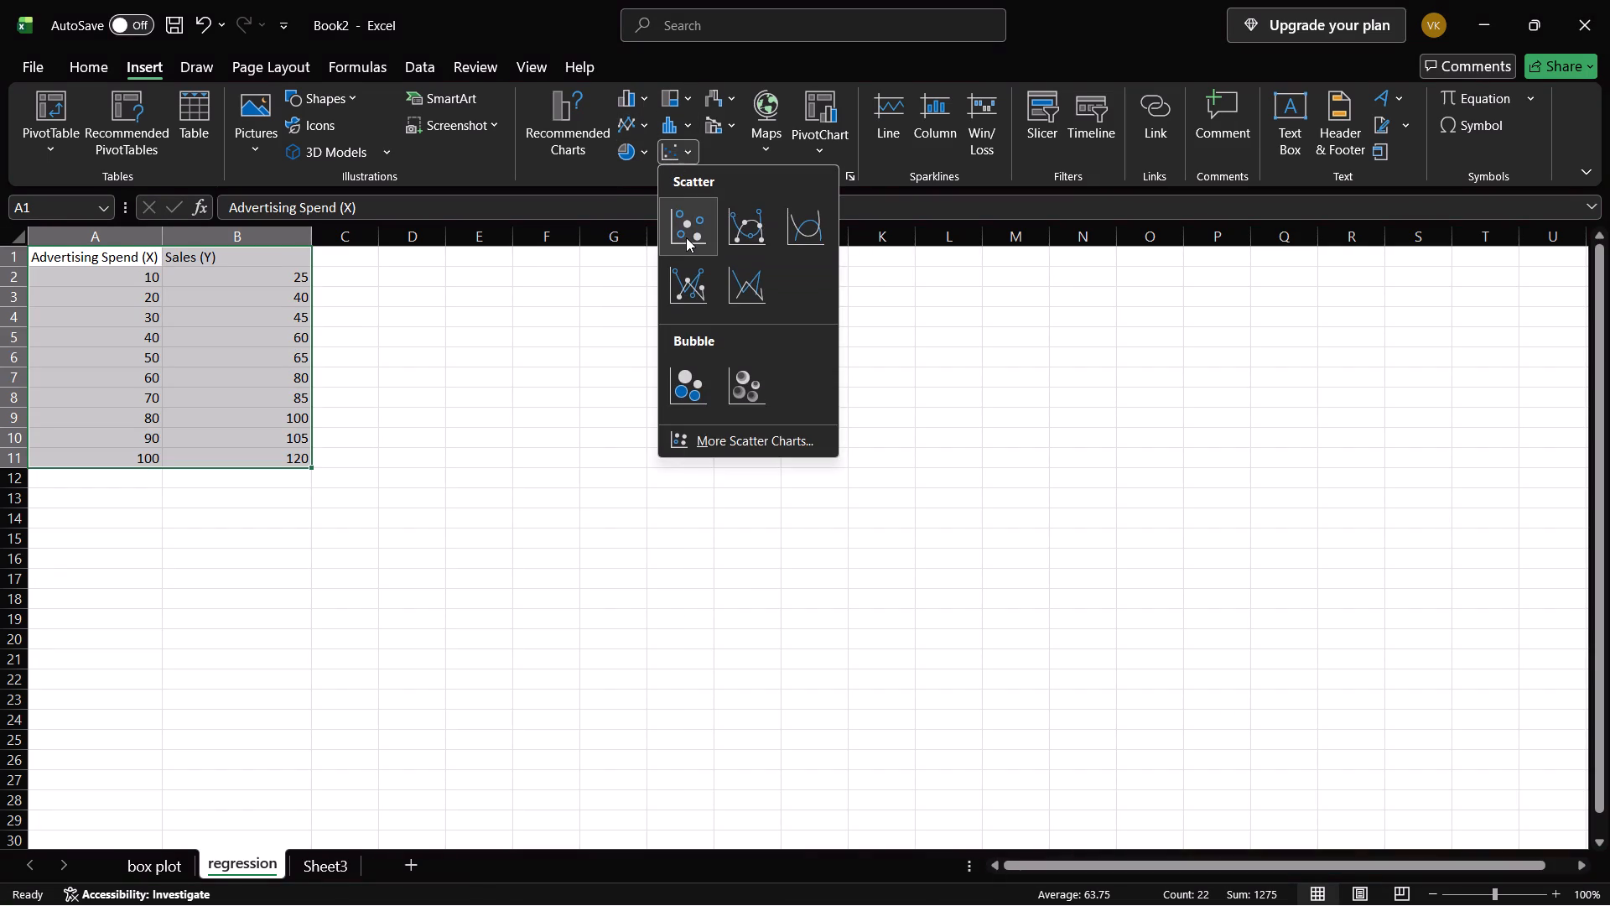
key(alt+Tab)
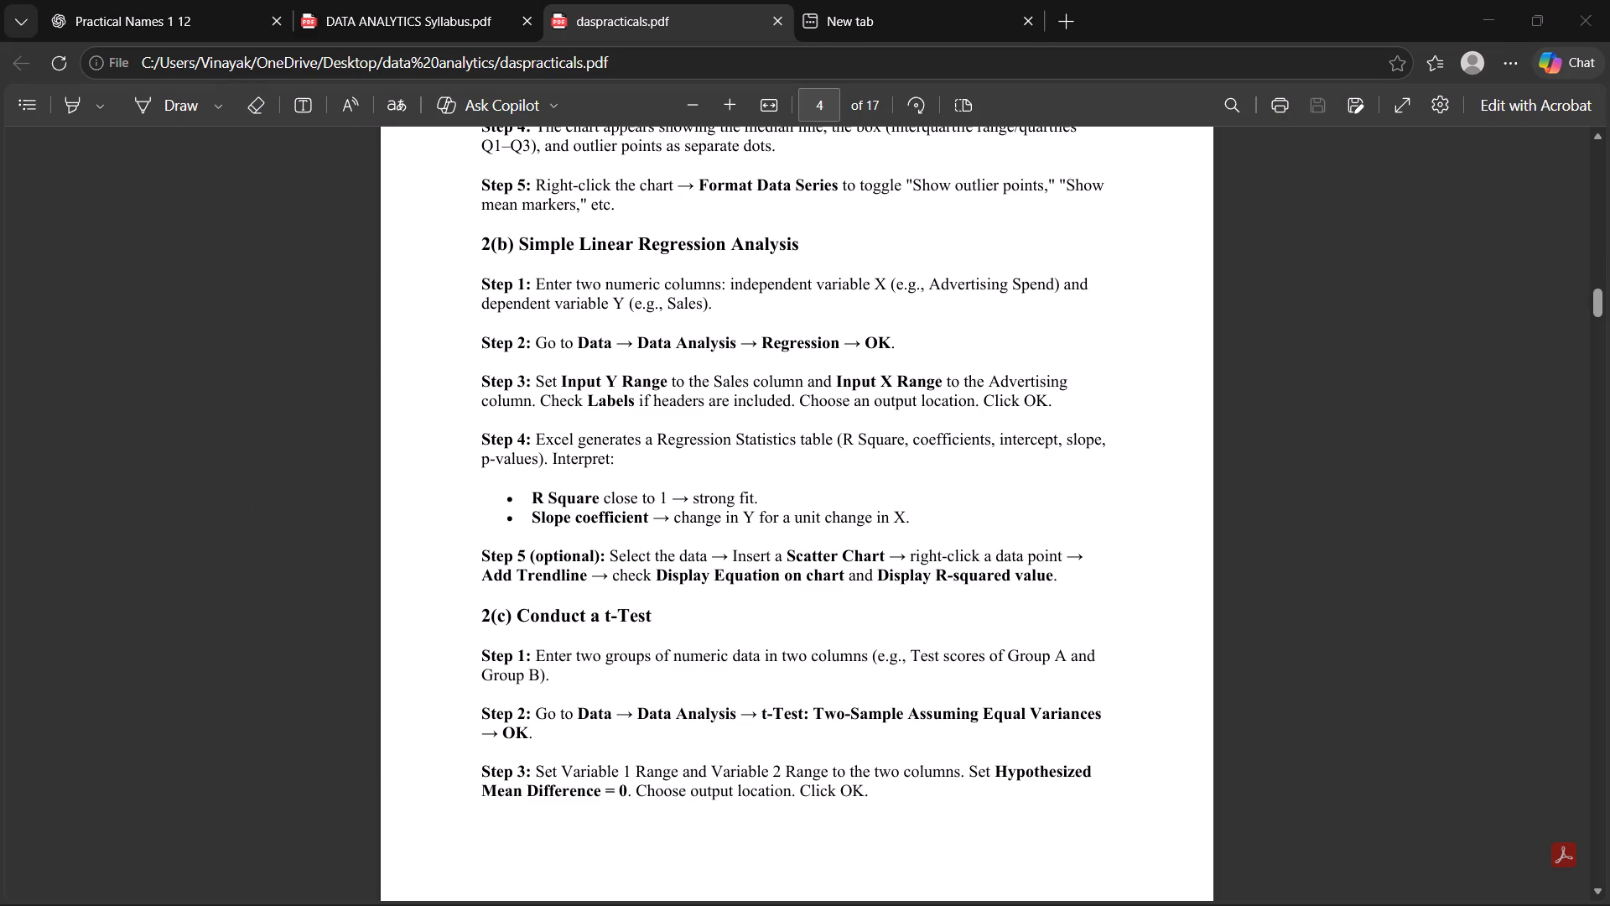
key(alt+Tab)
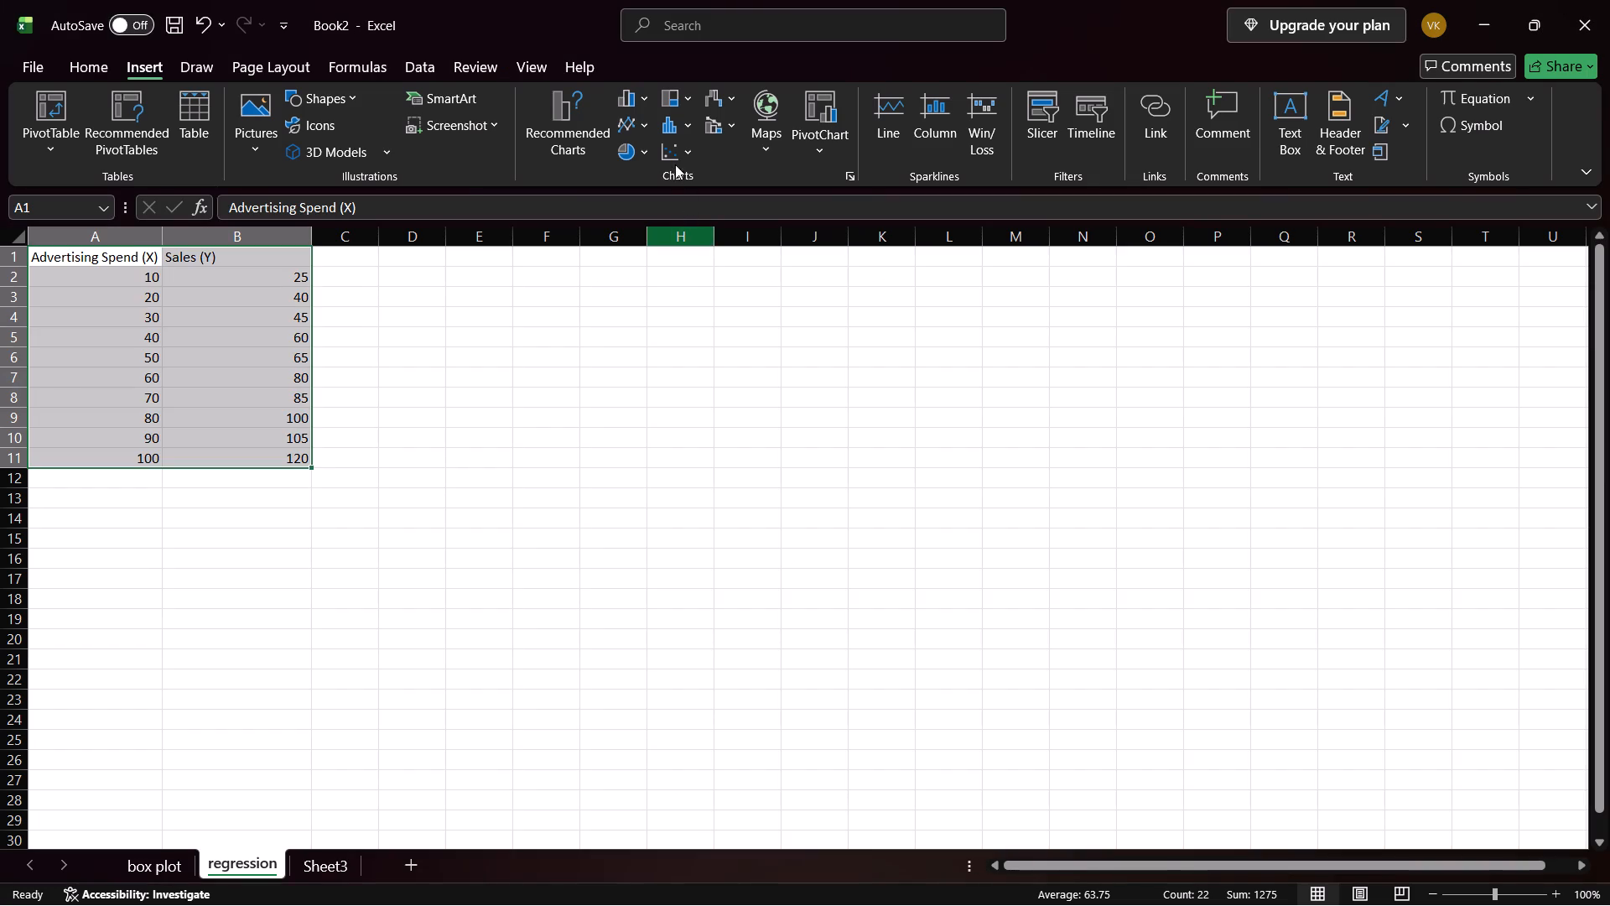
click(671, 153)
click(677, 226)
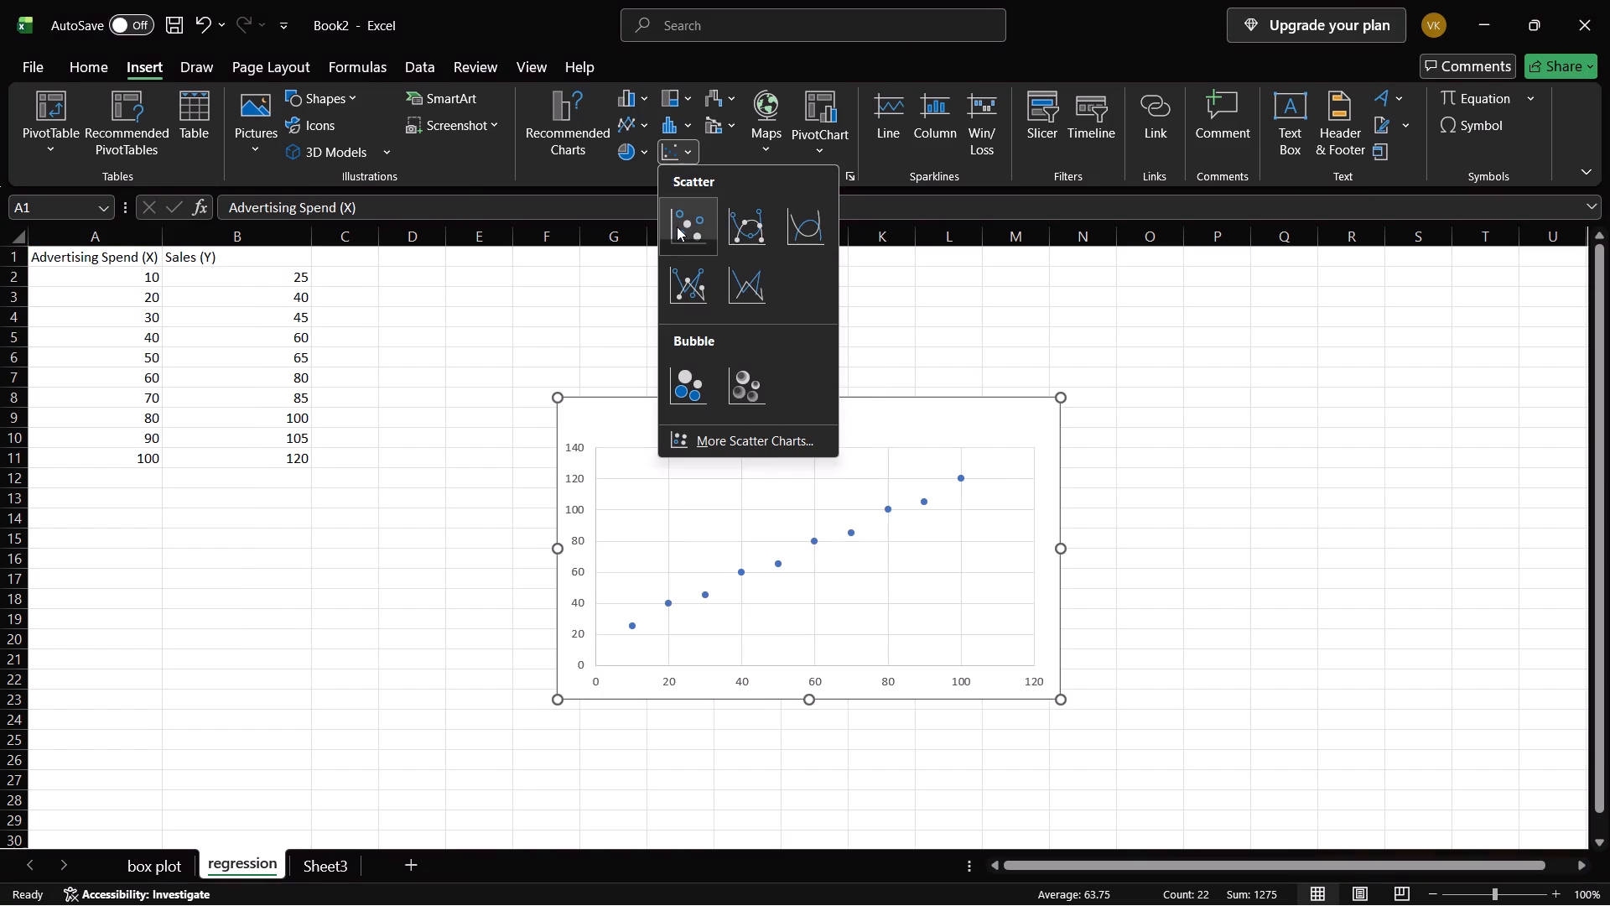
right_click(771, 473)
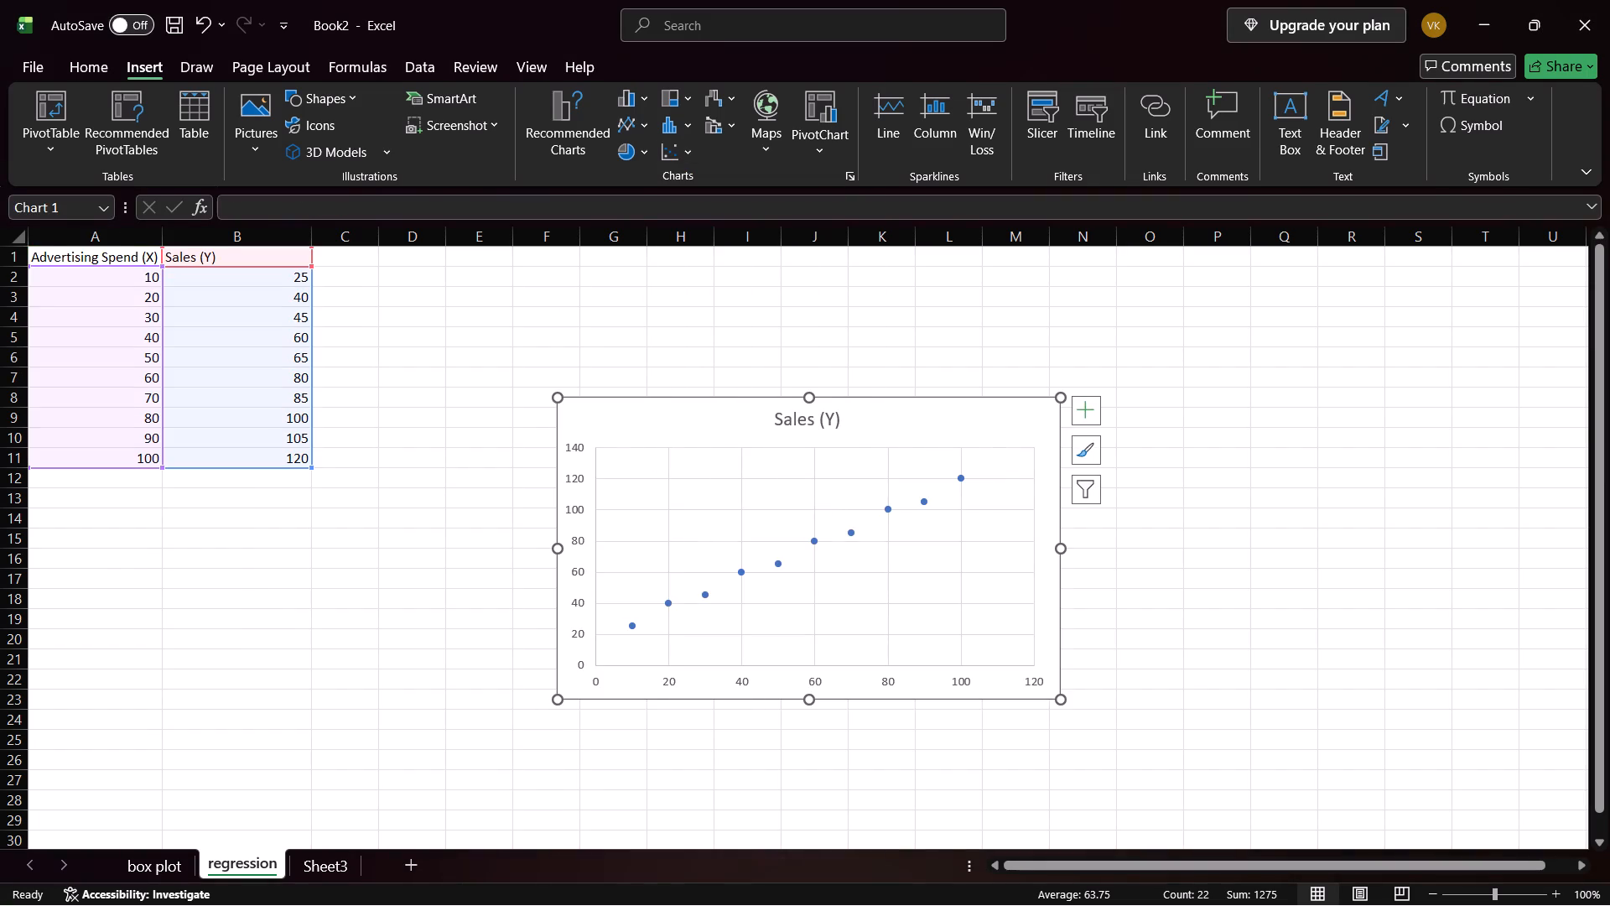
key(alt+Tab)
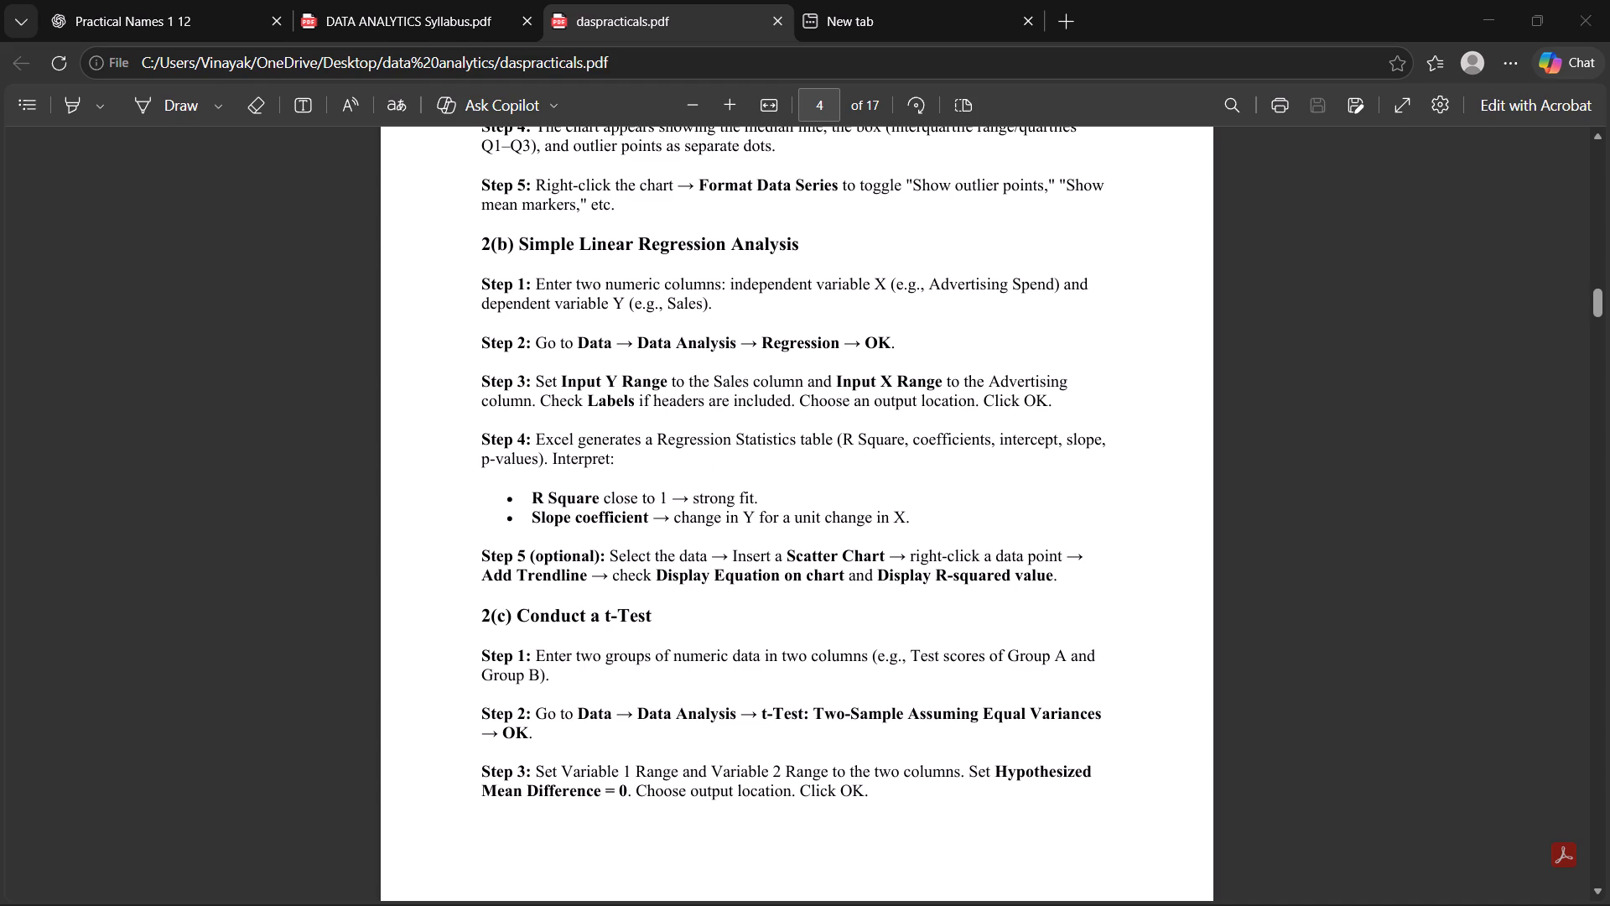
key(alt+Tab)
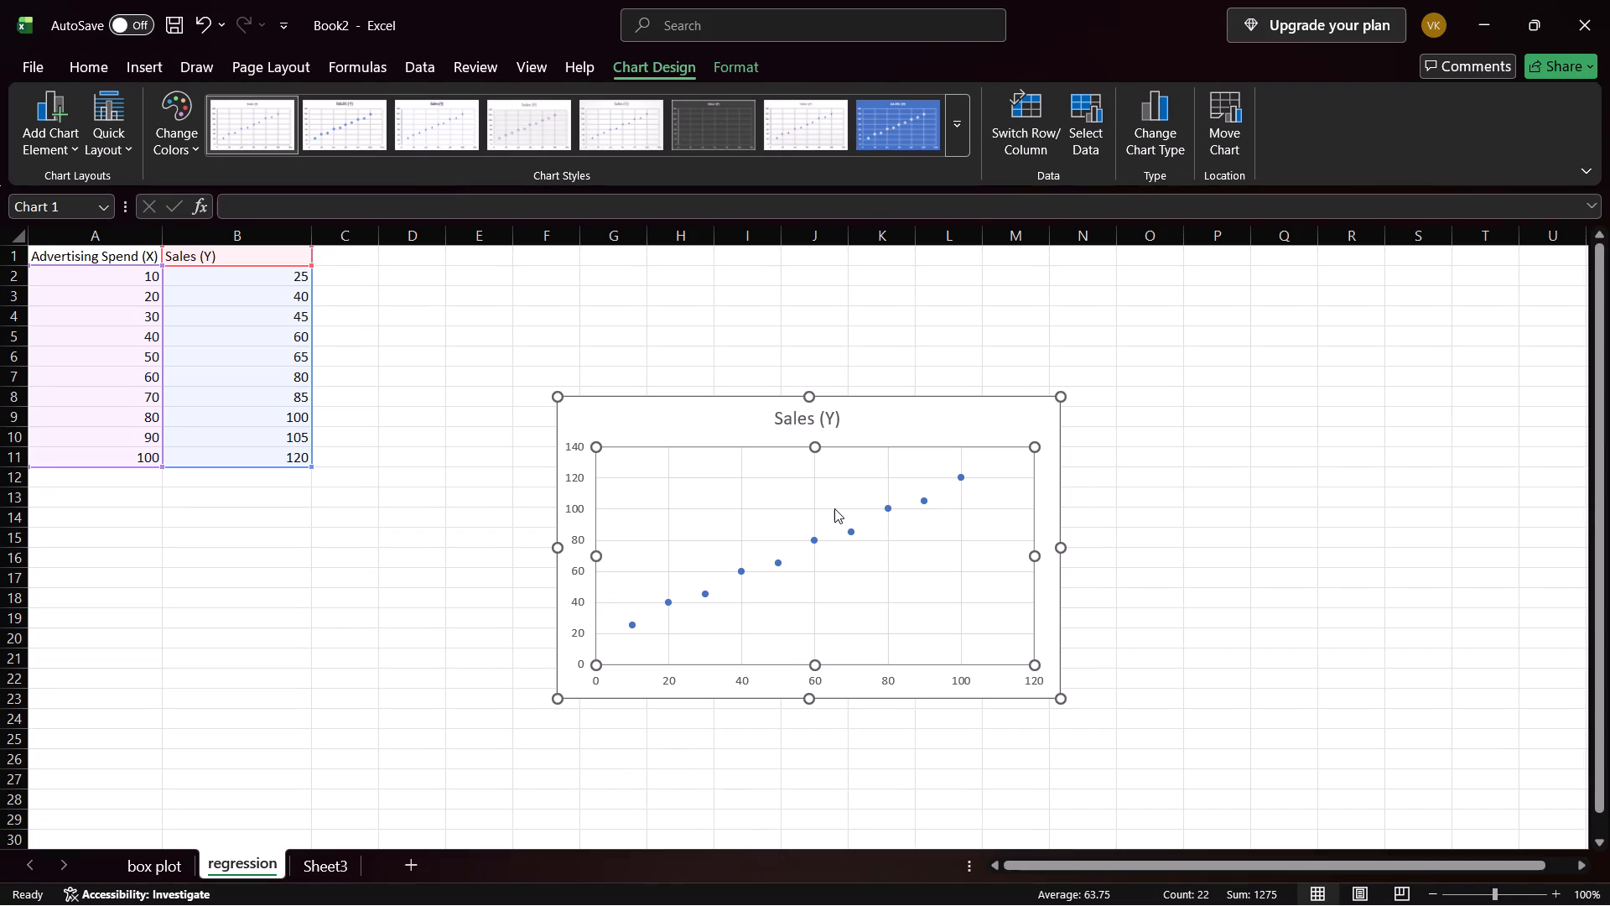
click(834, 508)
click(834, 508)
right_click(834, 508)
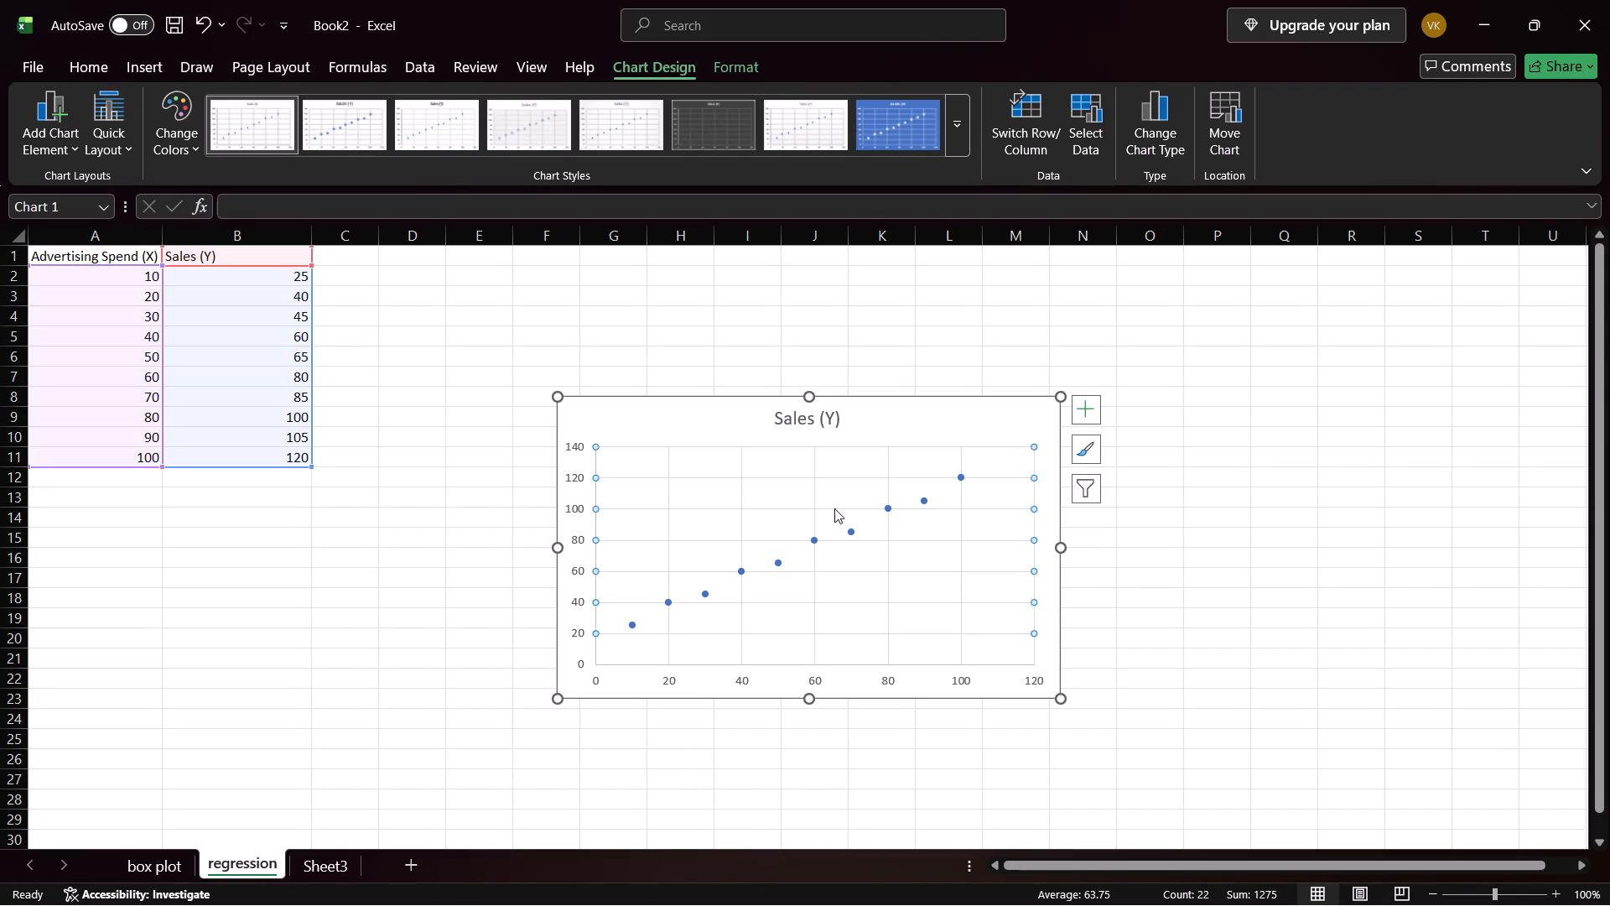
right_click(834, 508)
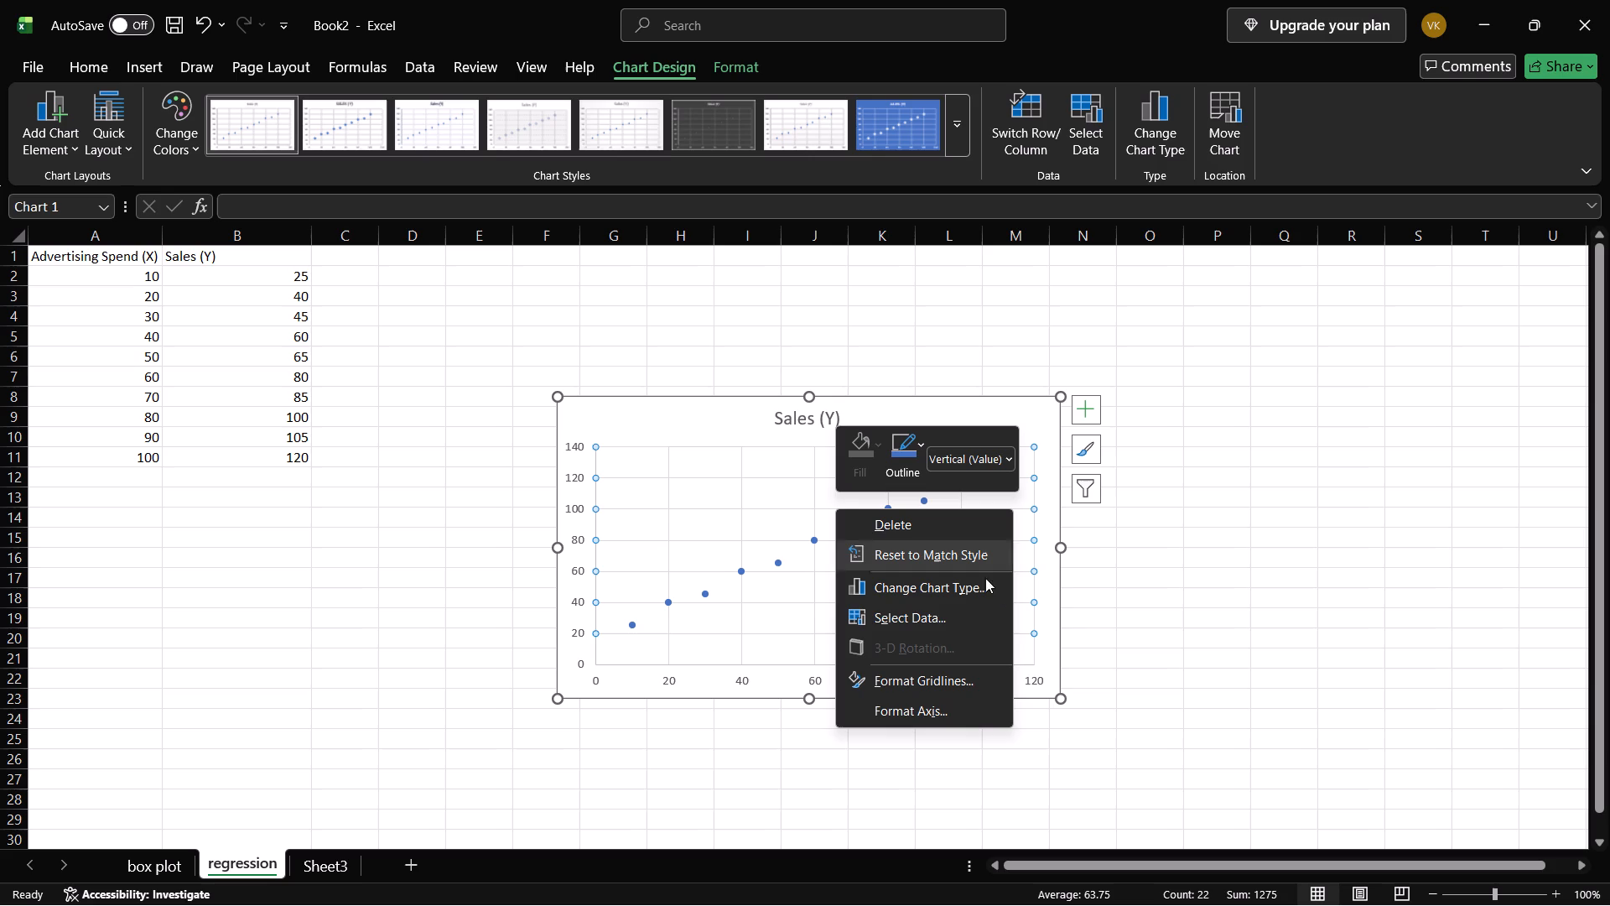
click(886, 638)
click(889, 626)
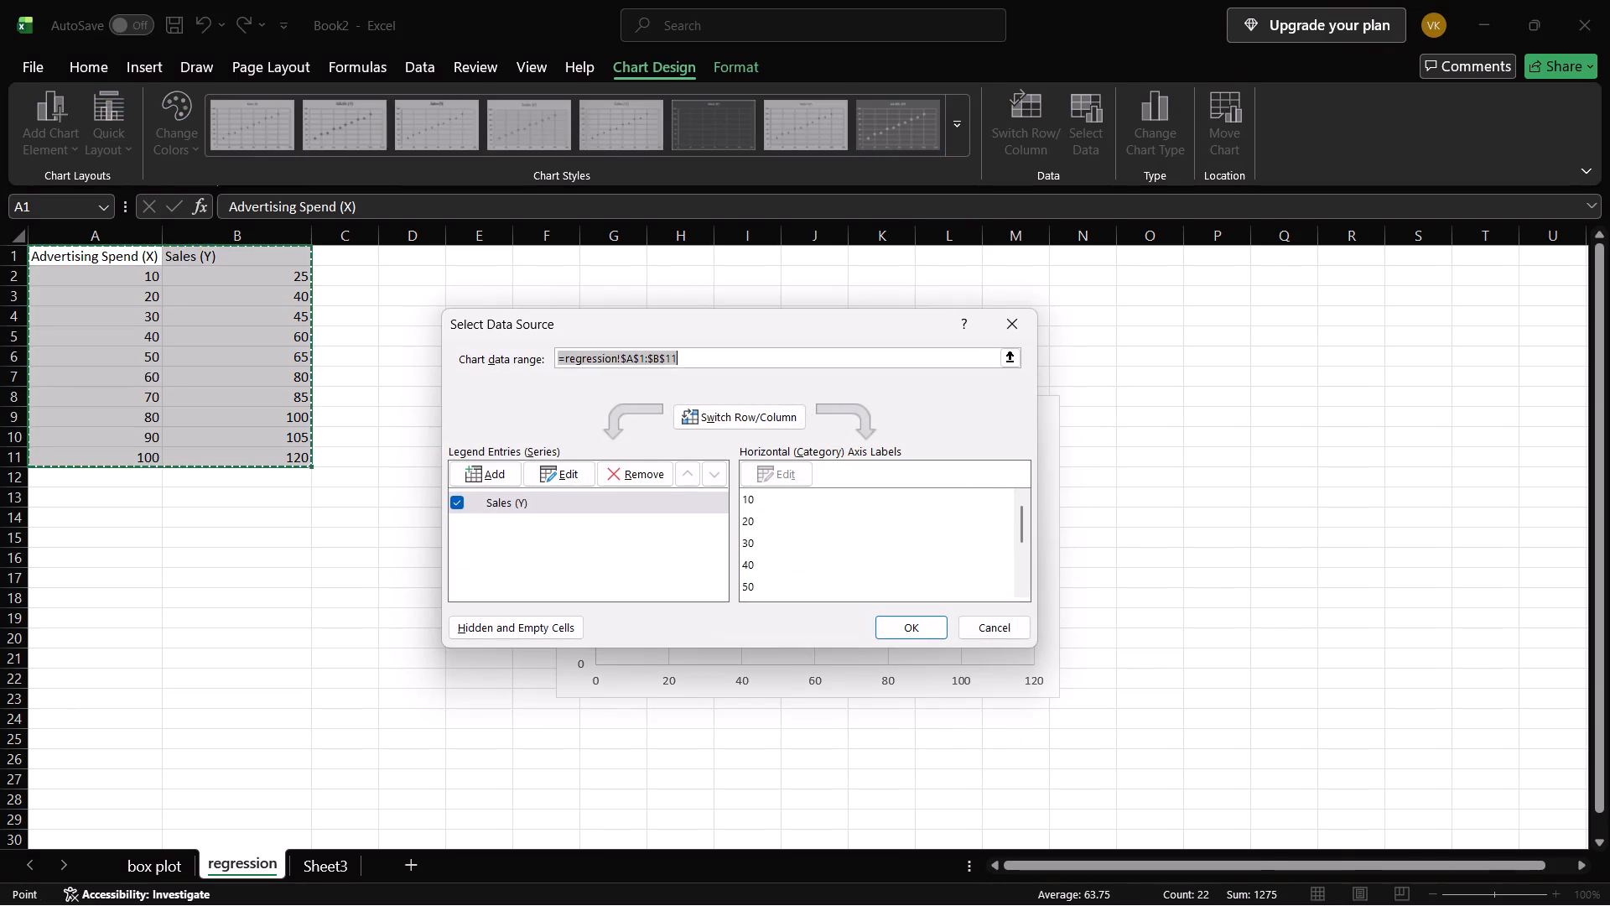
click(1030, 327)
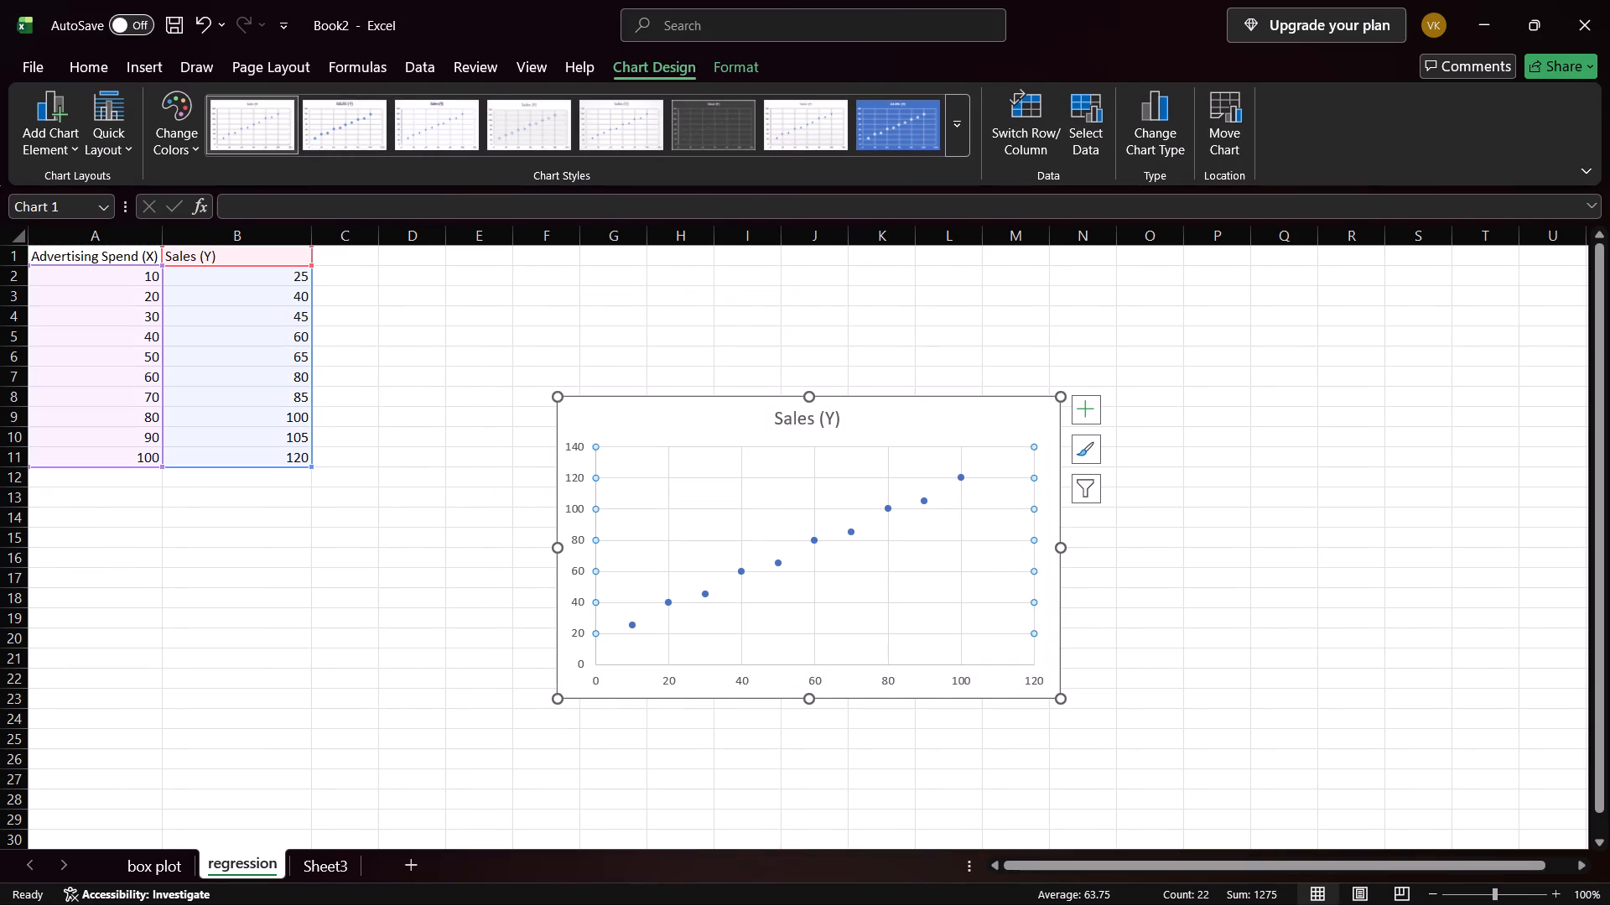
Change the Sales (Y) chart on the regression sheet to a scatter with smooth lines and markers.
click(167, 65)
click(683, 152)
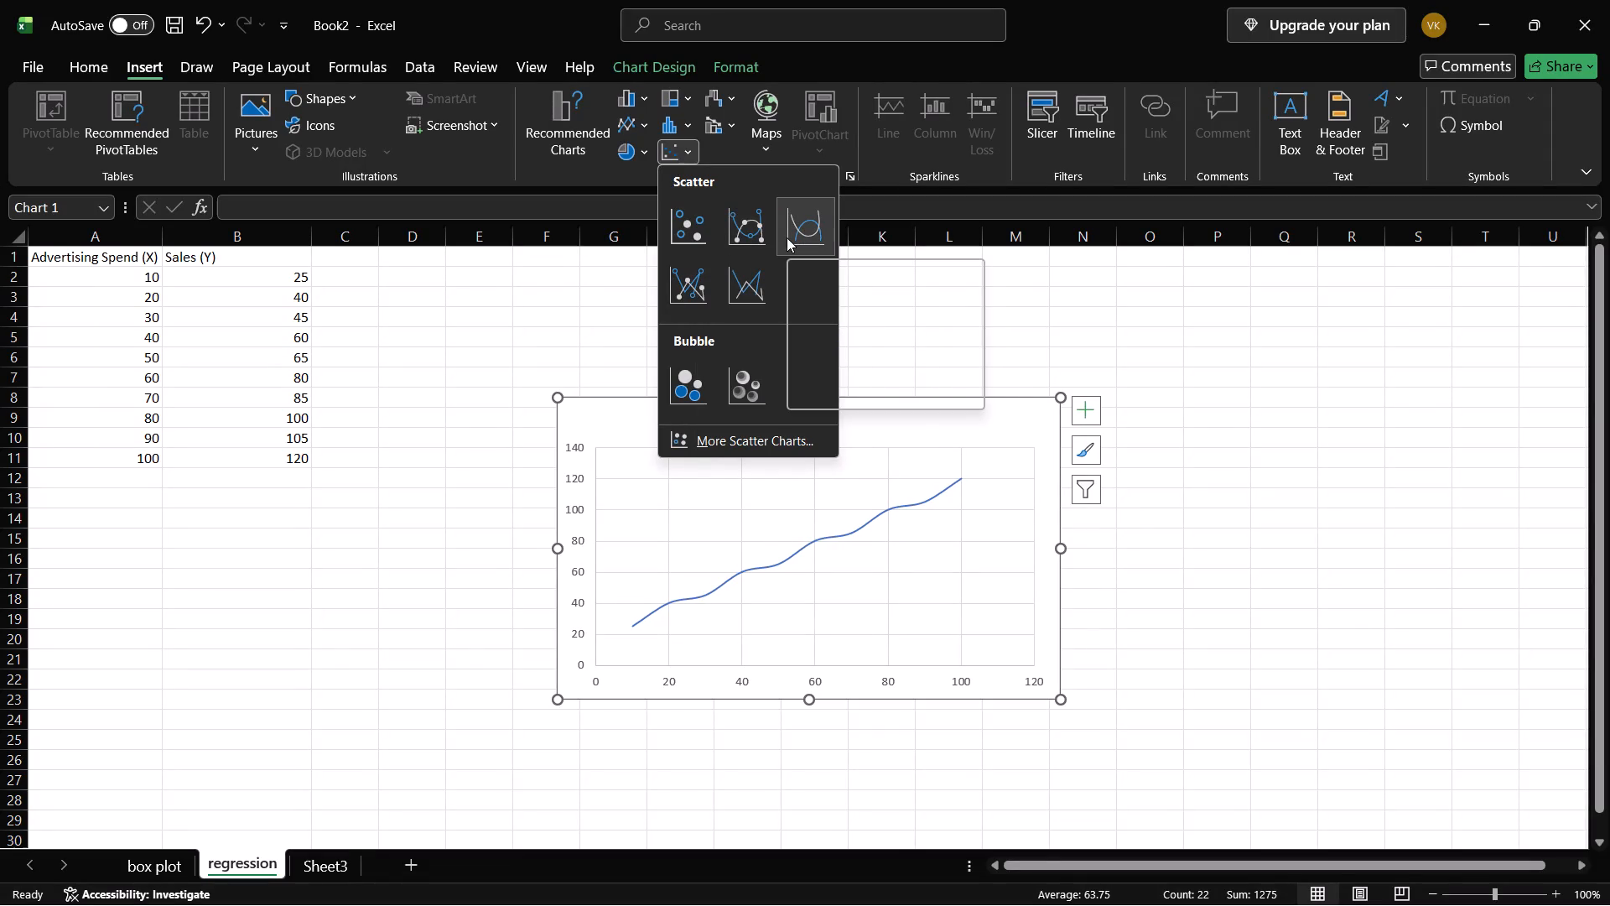
scroll(760, 315, down, 1)
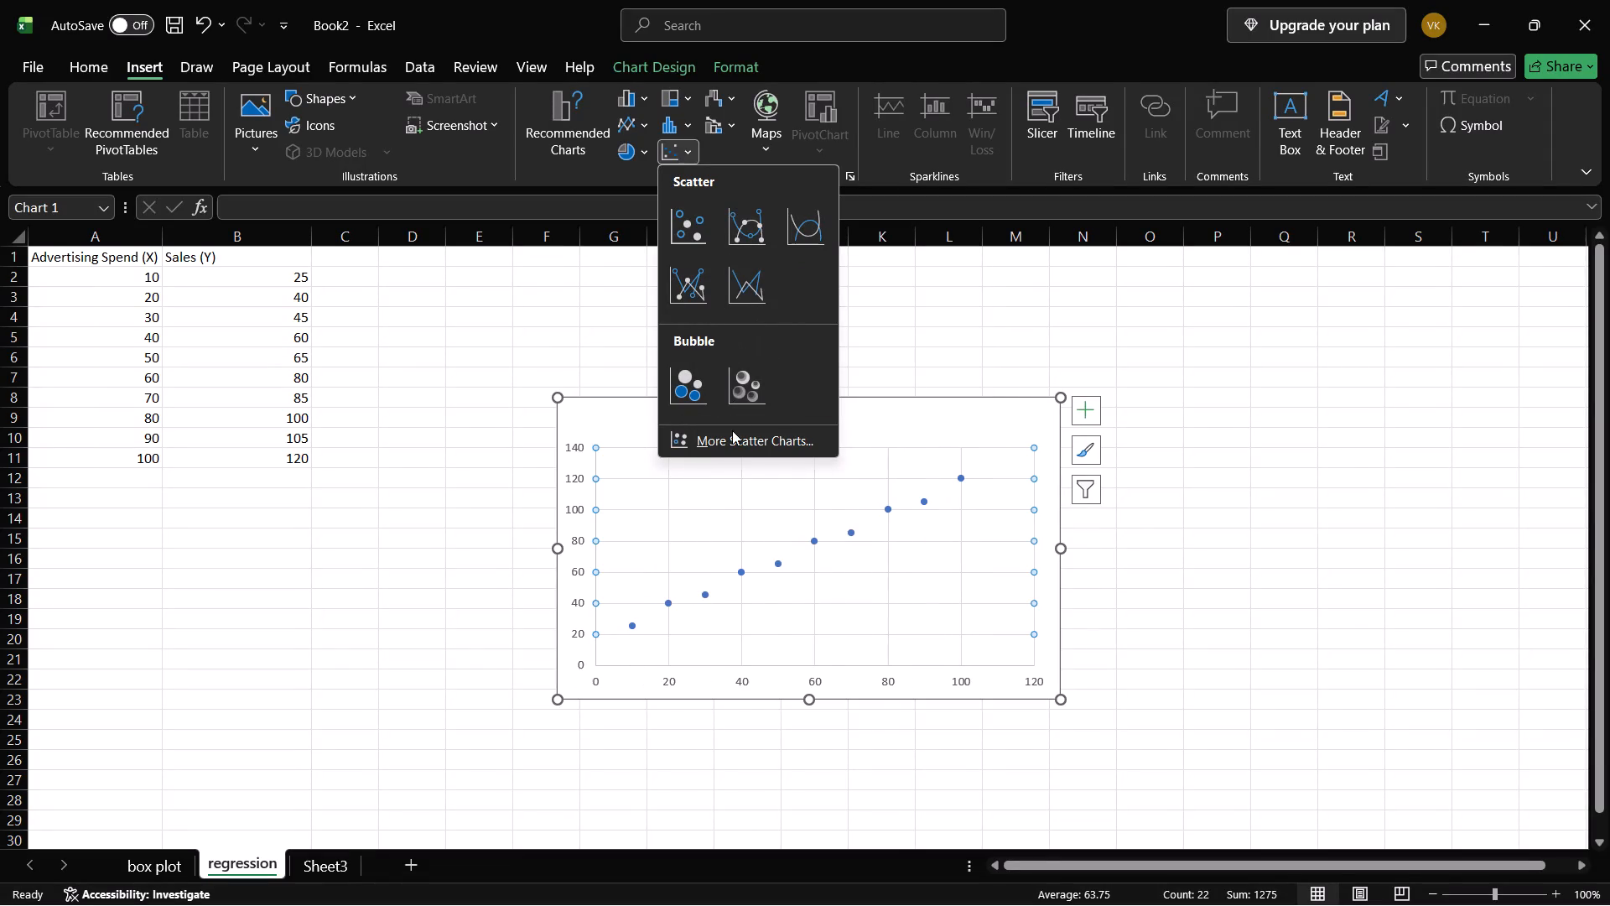
click(731, 431)
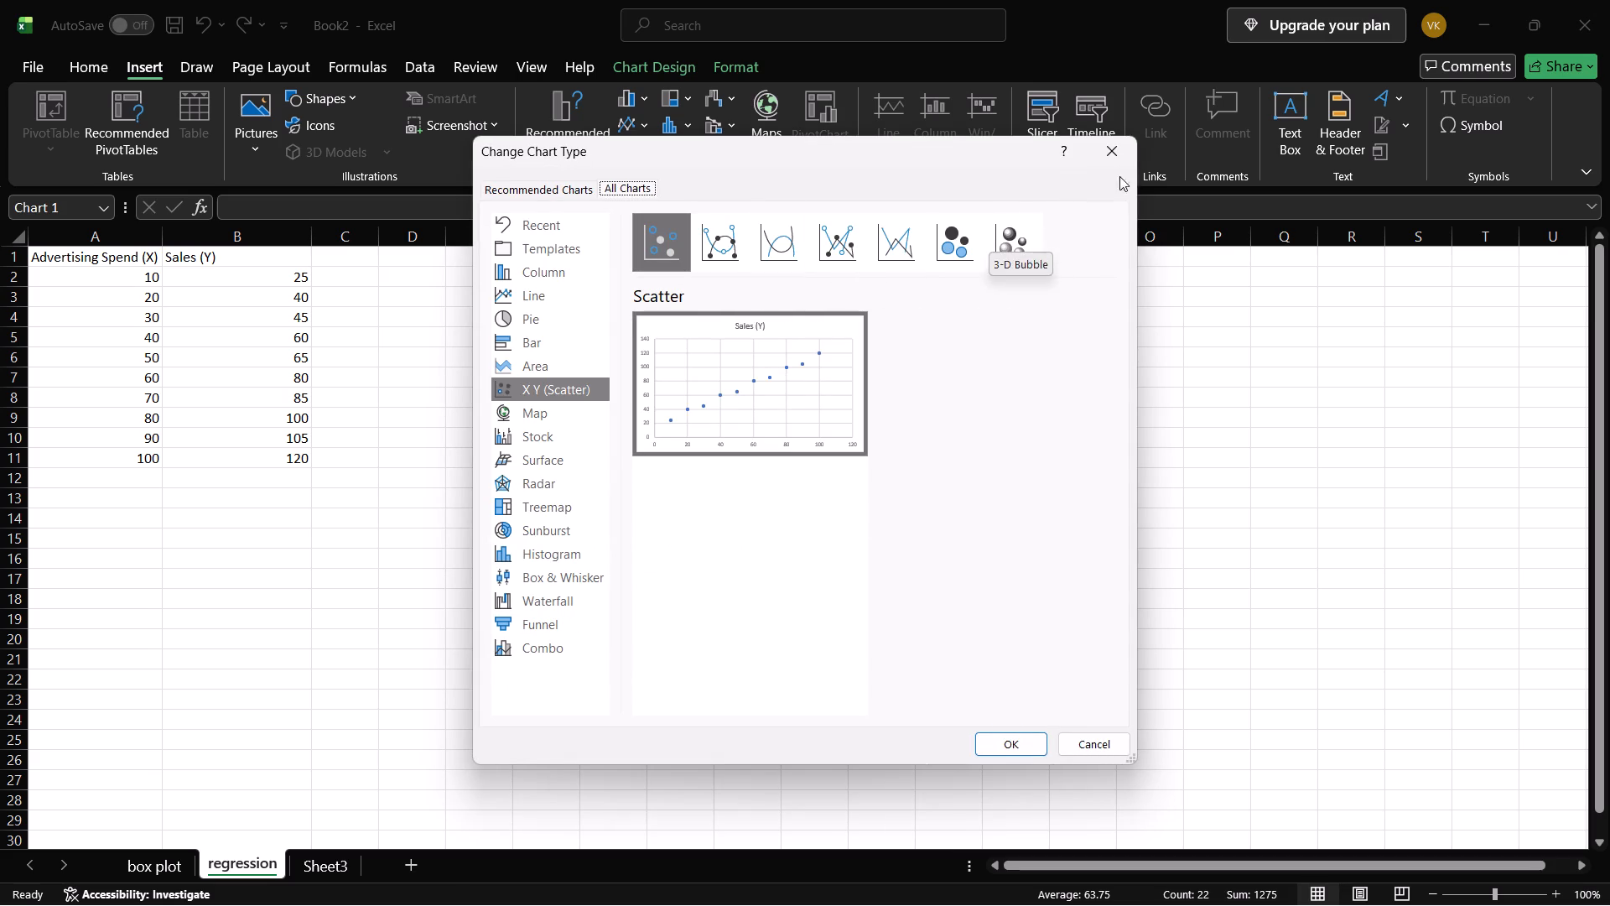
click(1114, 149)
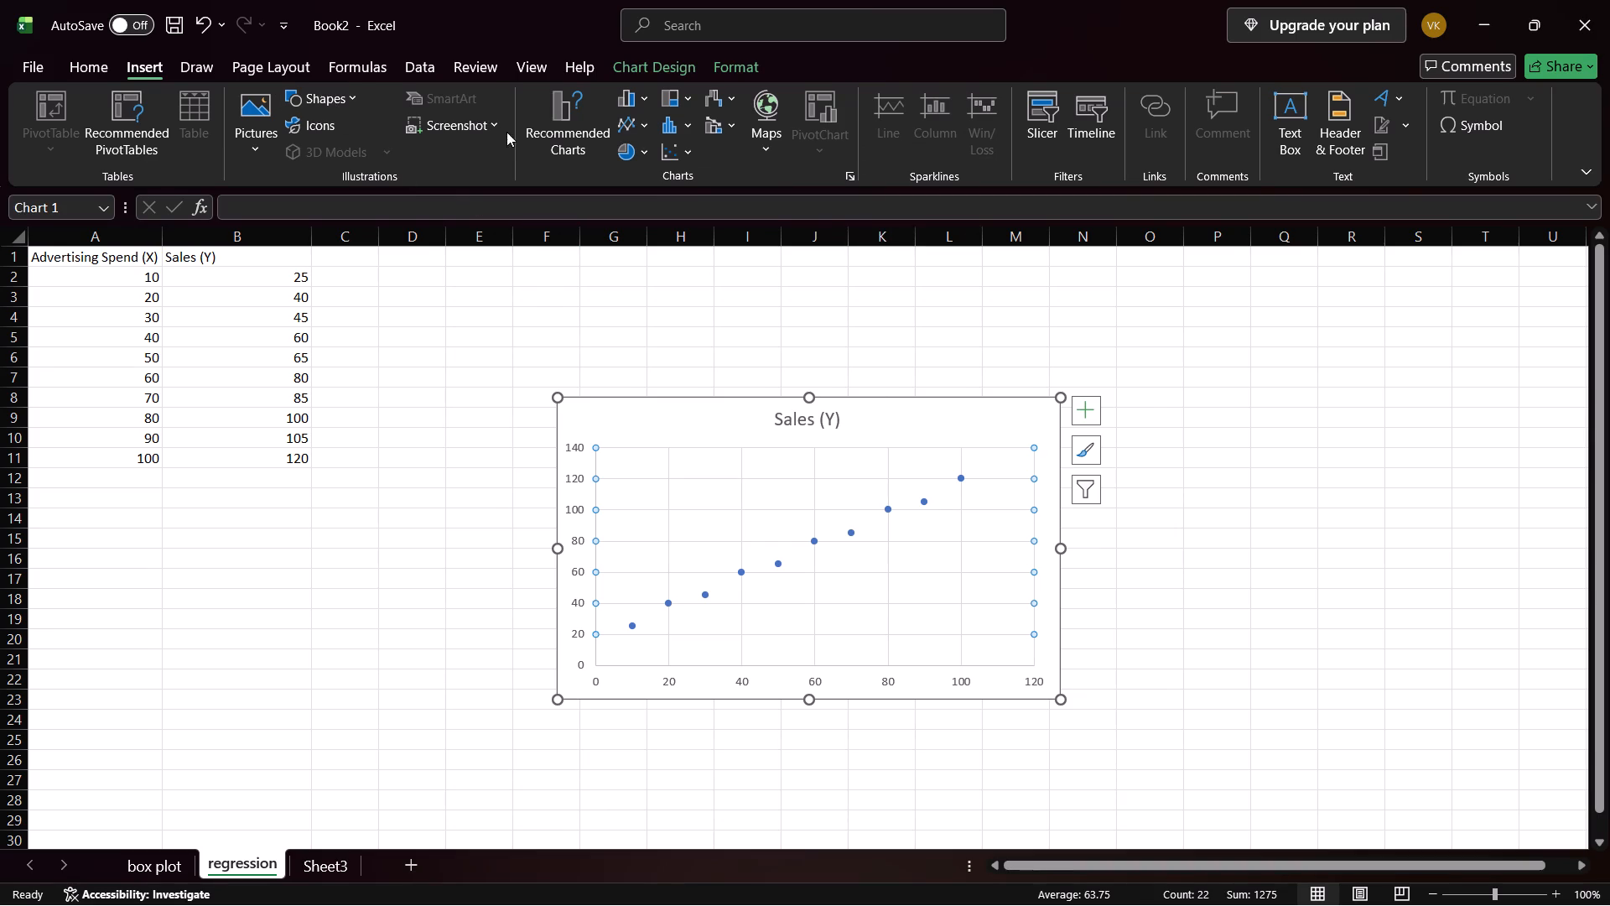
click(676, 156)
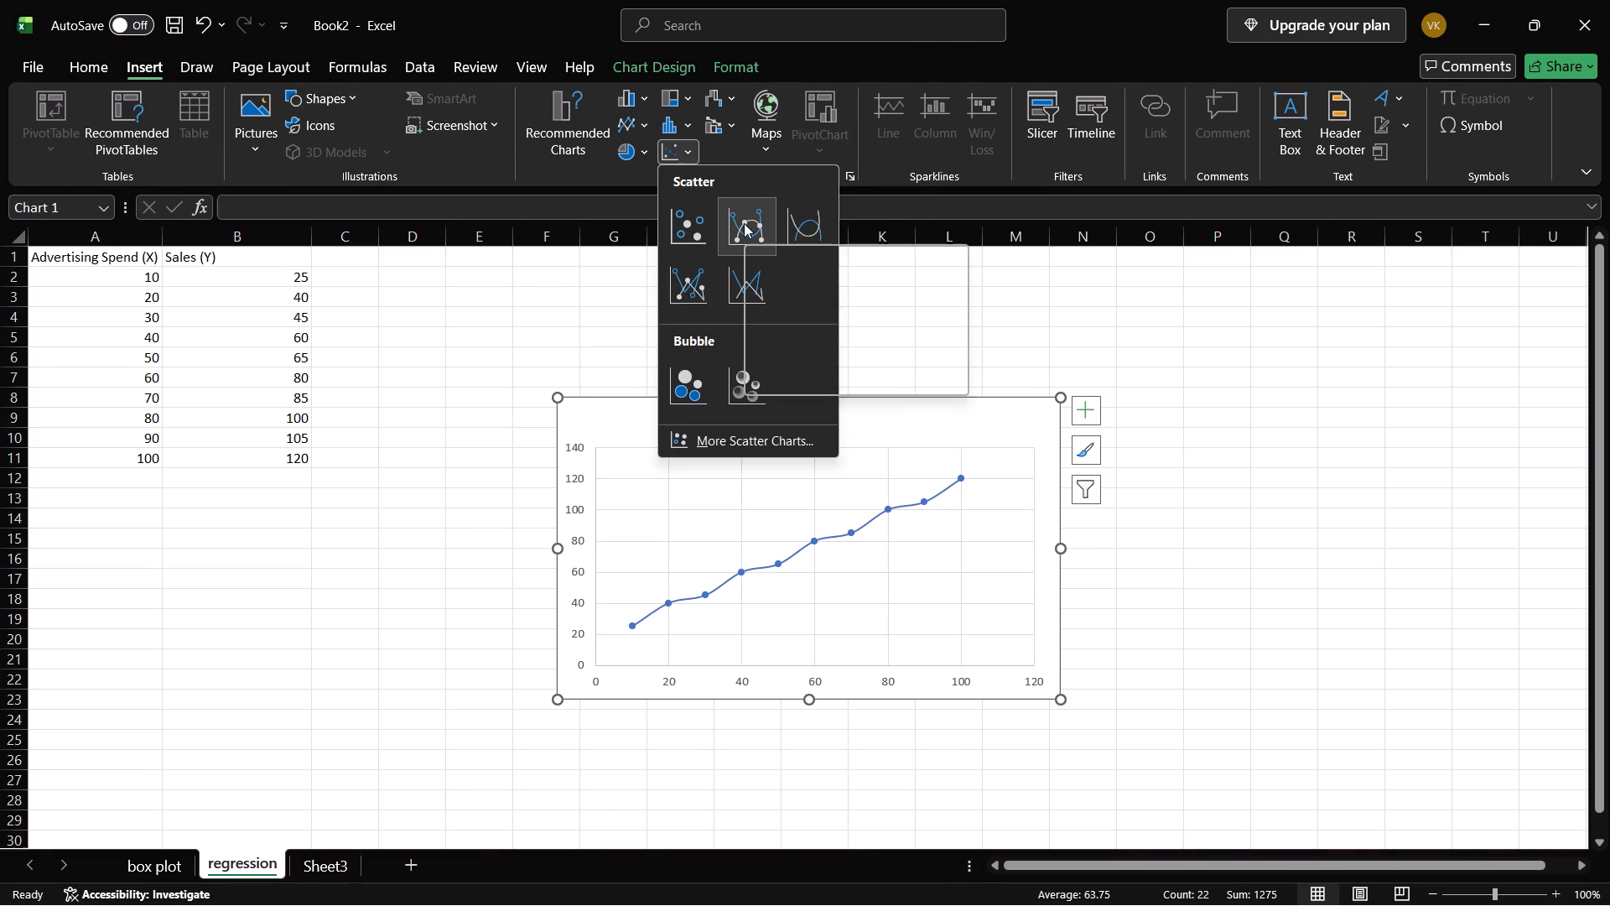
click(744, 223)
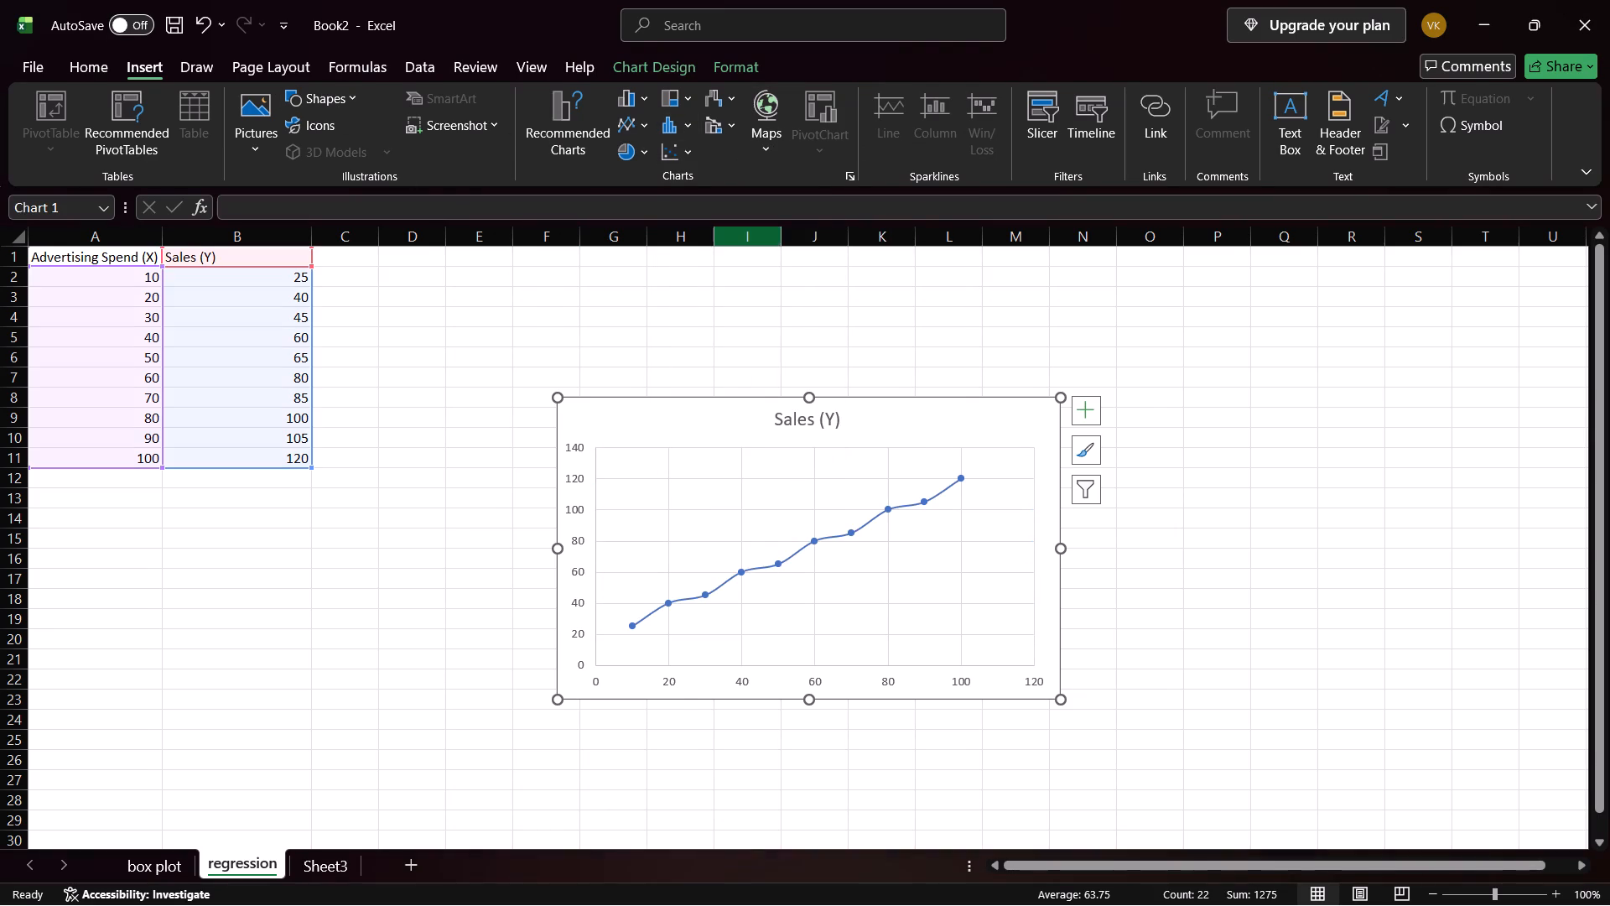
click(1179, 576)
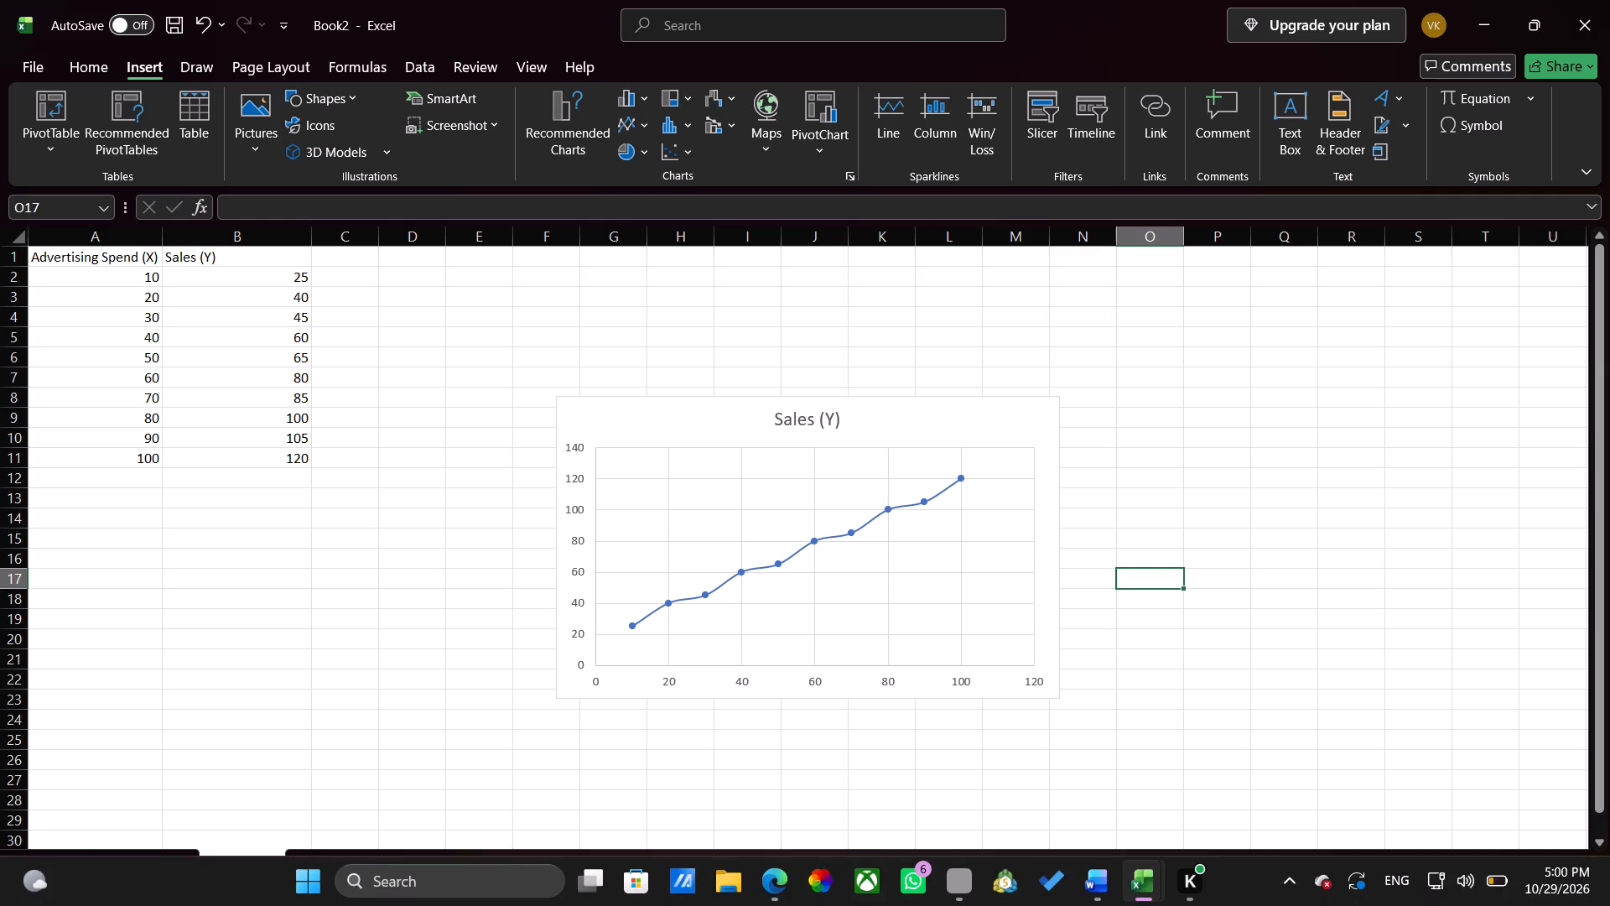
Recheck Step 5 of 2(b) in daspracticals.pdf in Edge, and inspect the series names in the regression chart's filter in Excel.
click(784, 880)
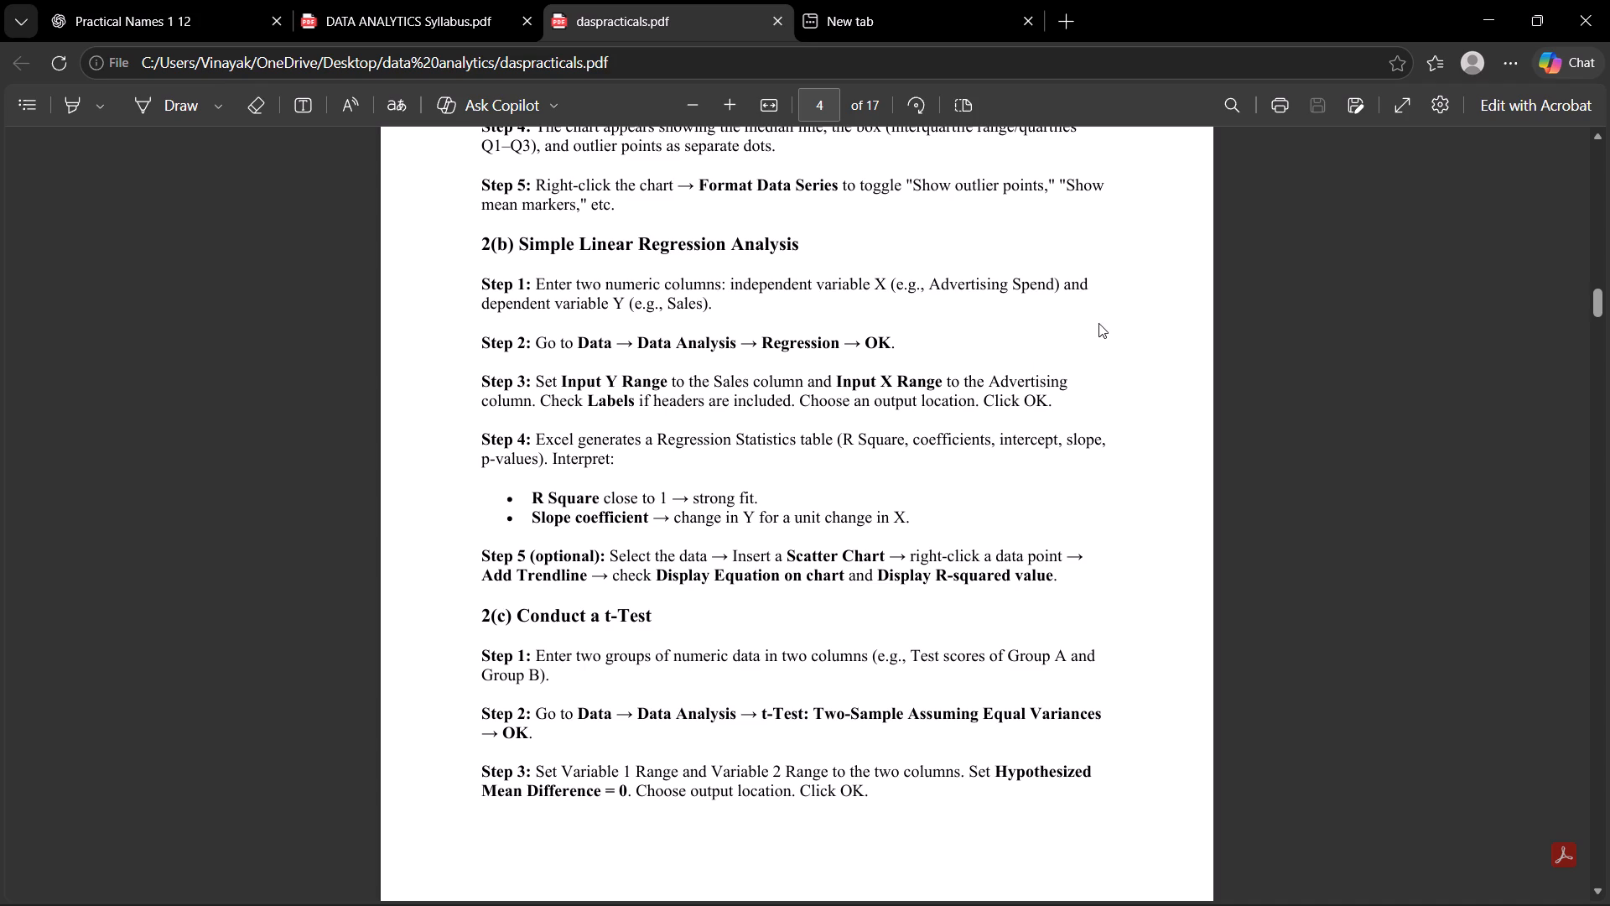
click(1473, 0)
click(693, 151)
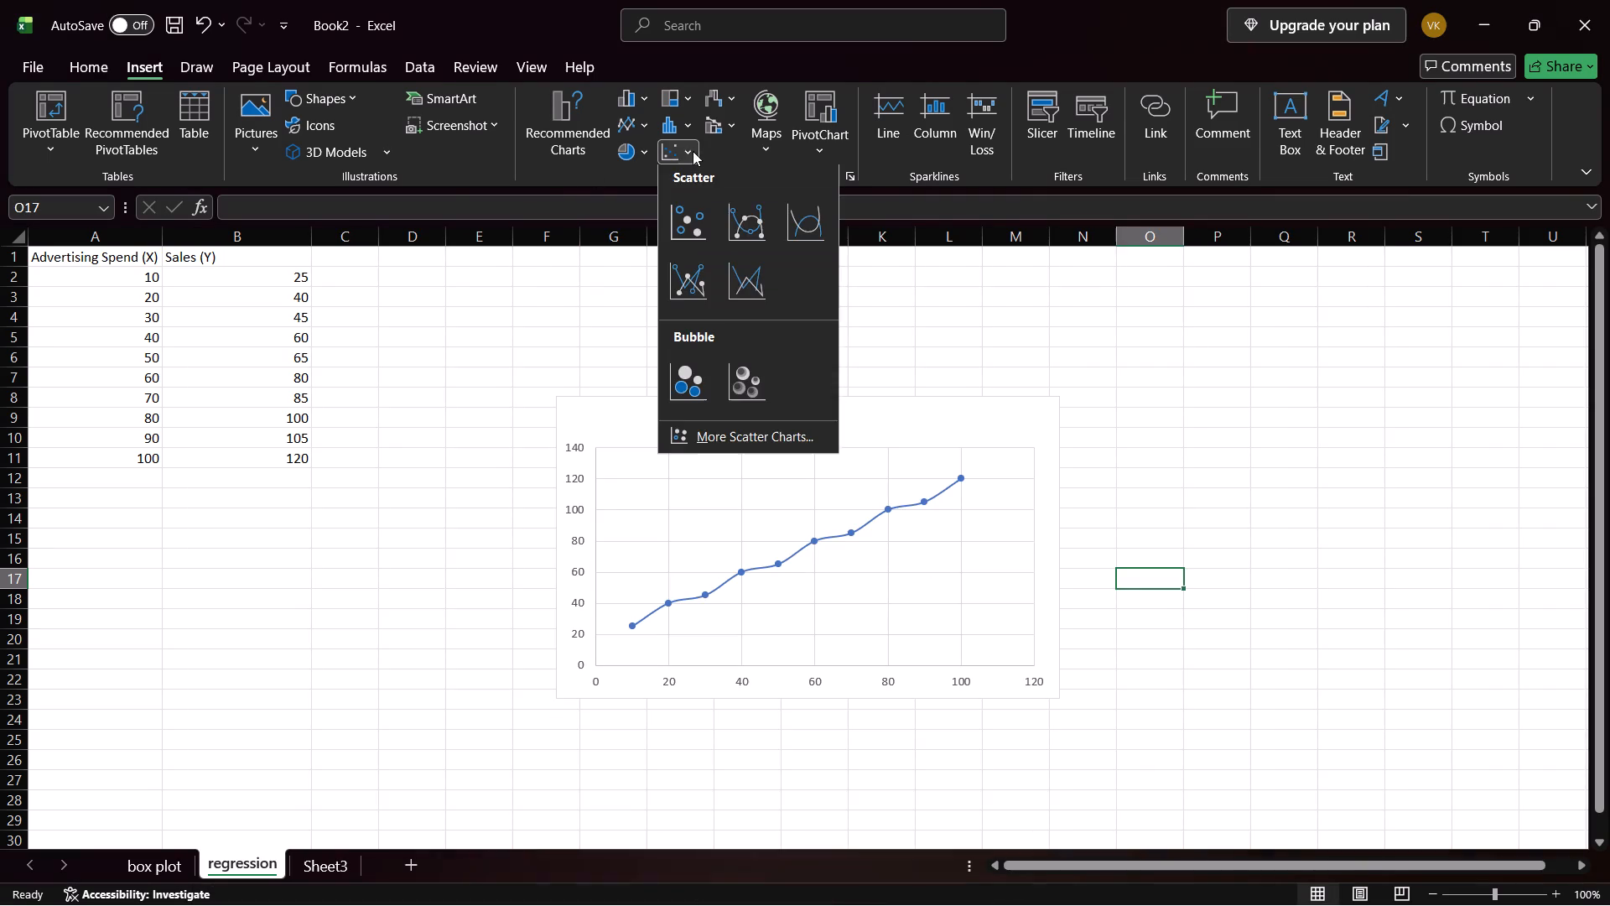
click(922, 495)
click(969, 490)
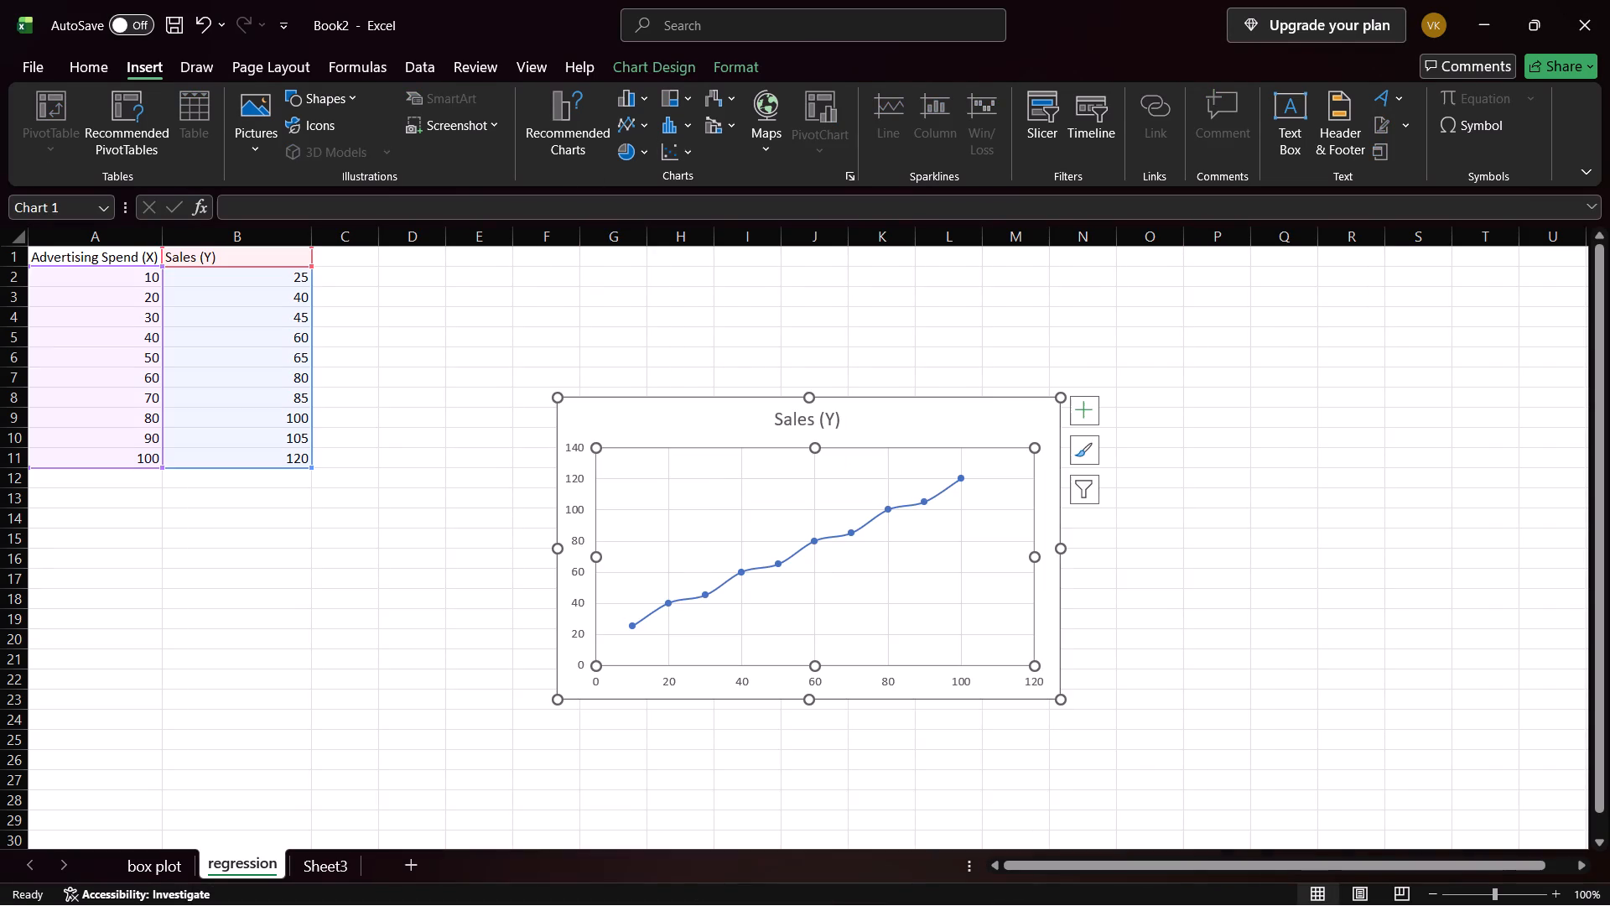
click(1082, 489)
click(1200, 455)
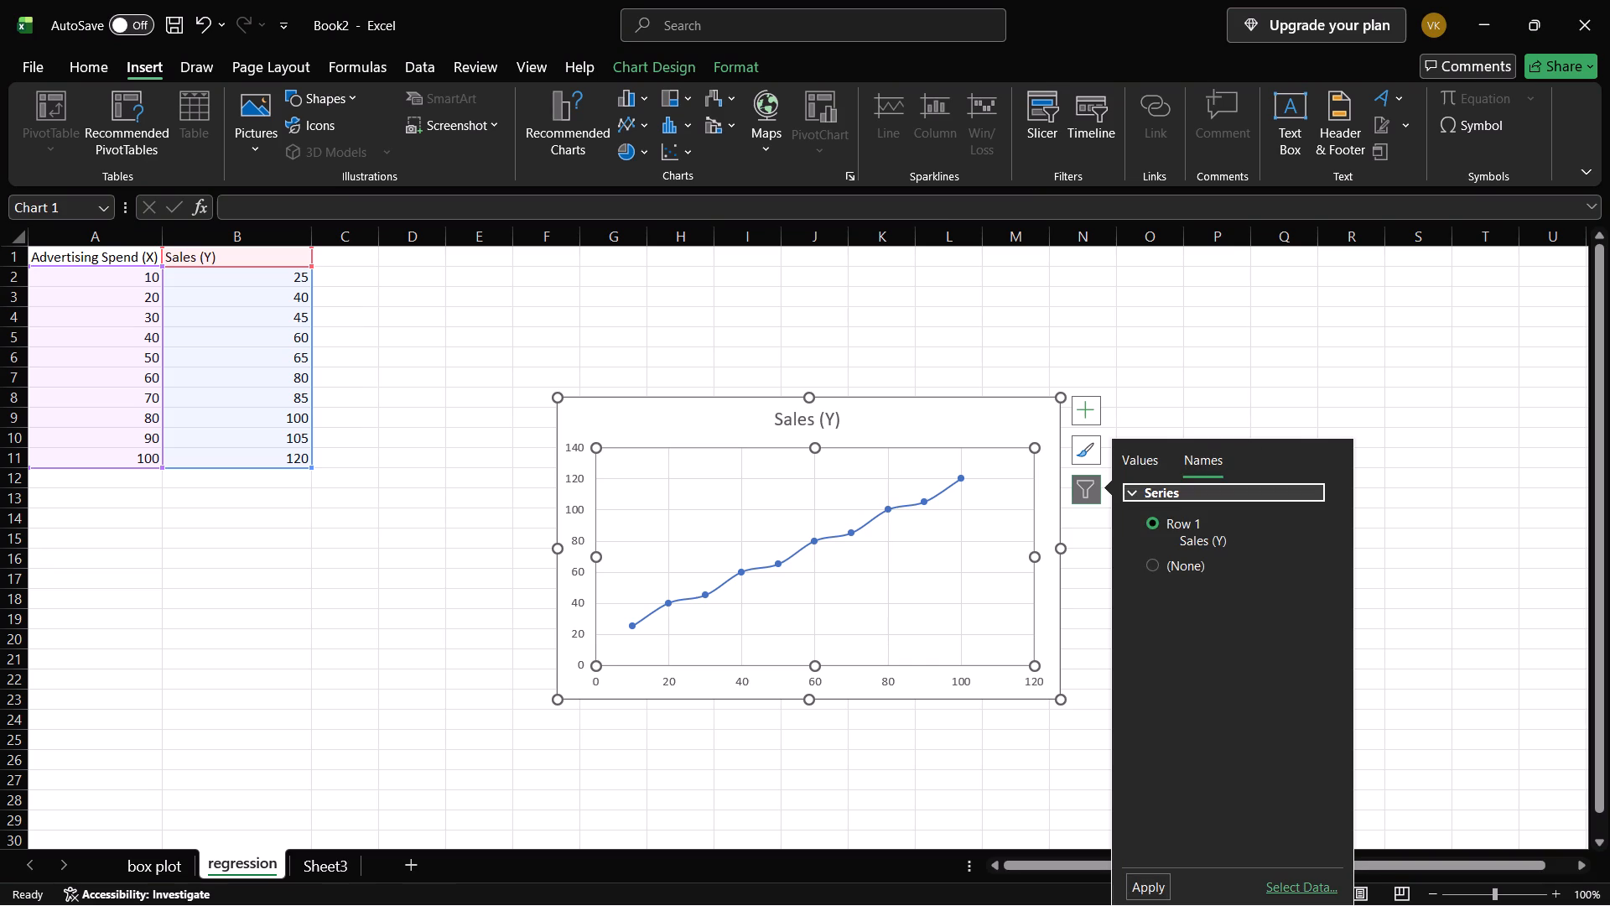
click(1228, 401)
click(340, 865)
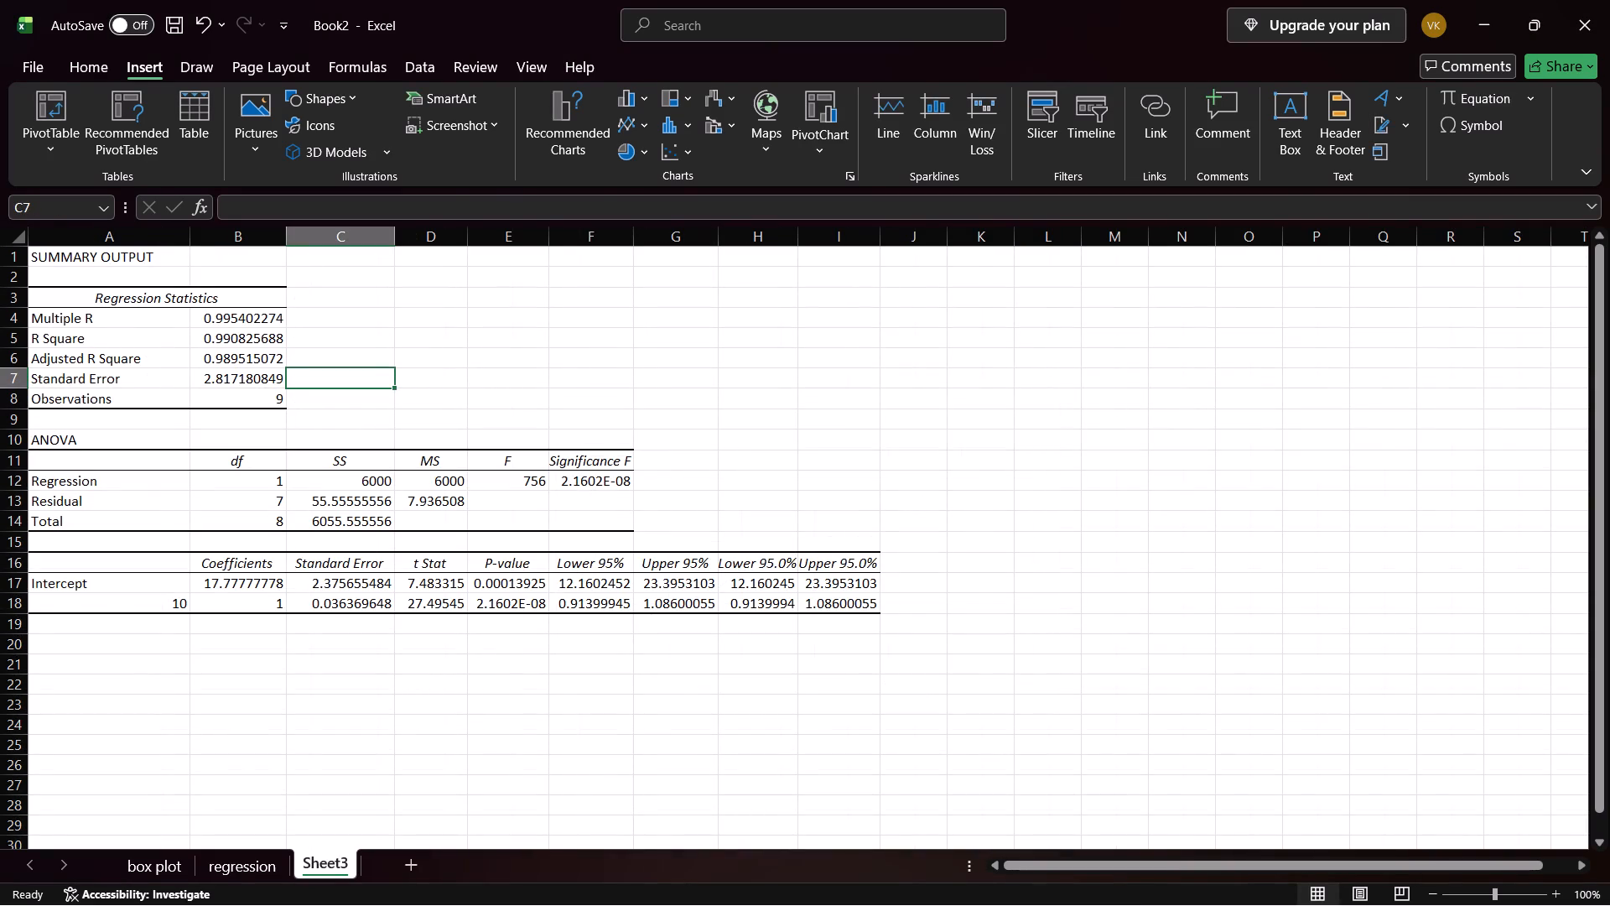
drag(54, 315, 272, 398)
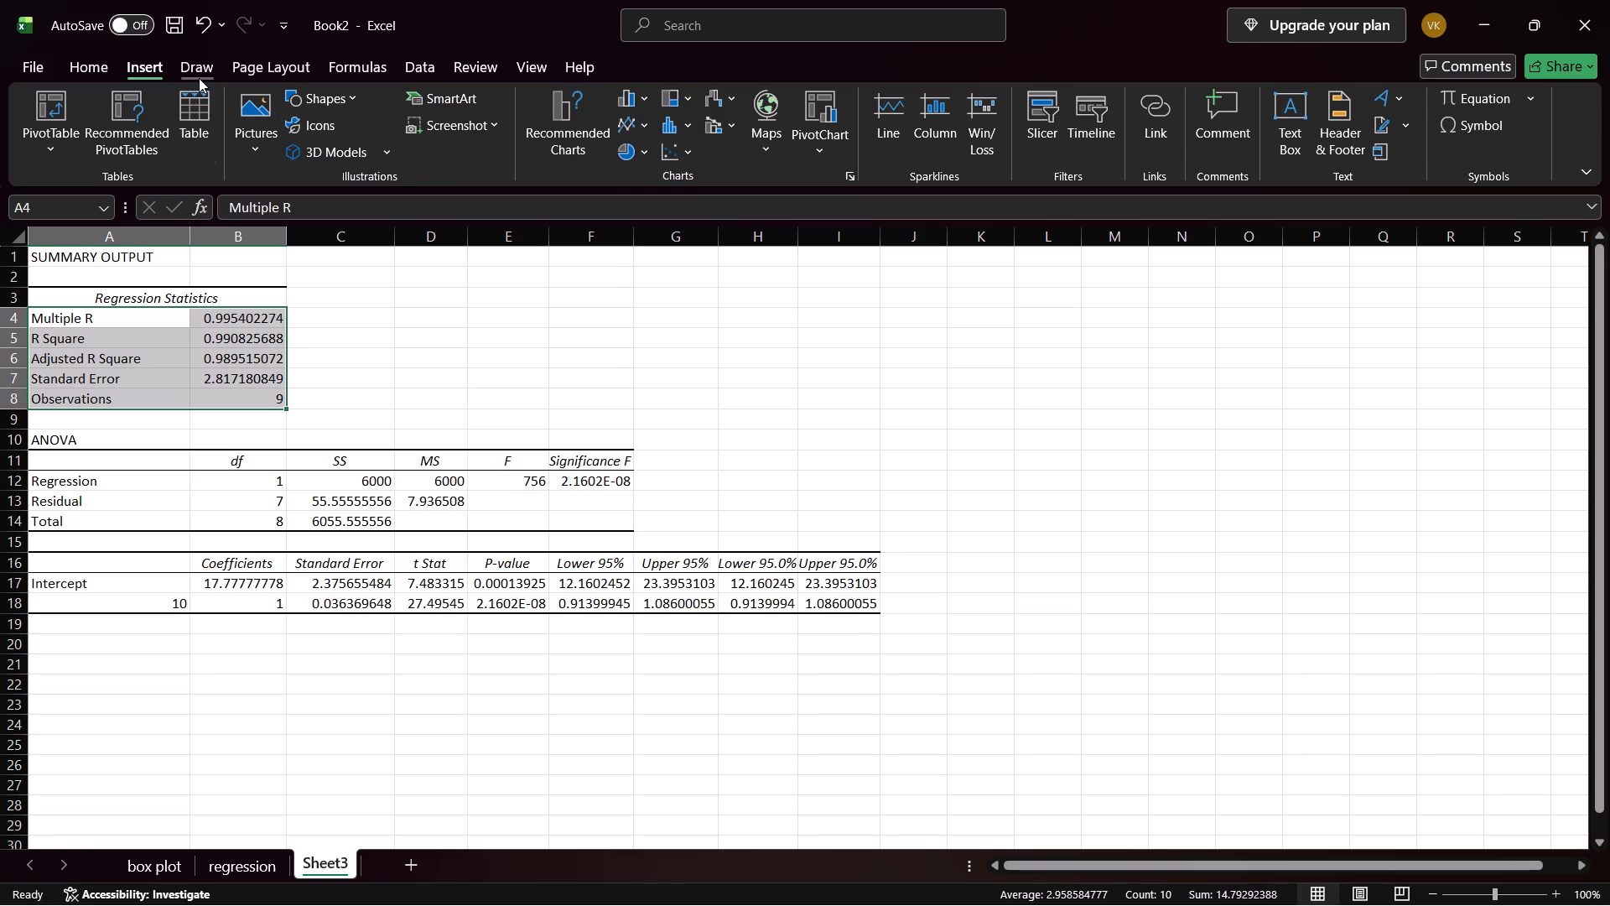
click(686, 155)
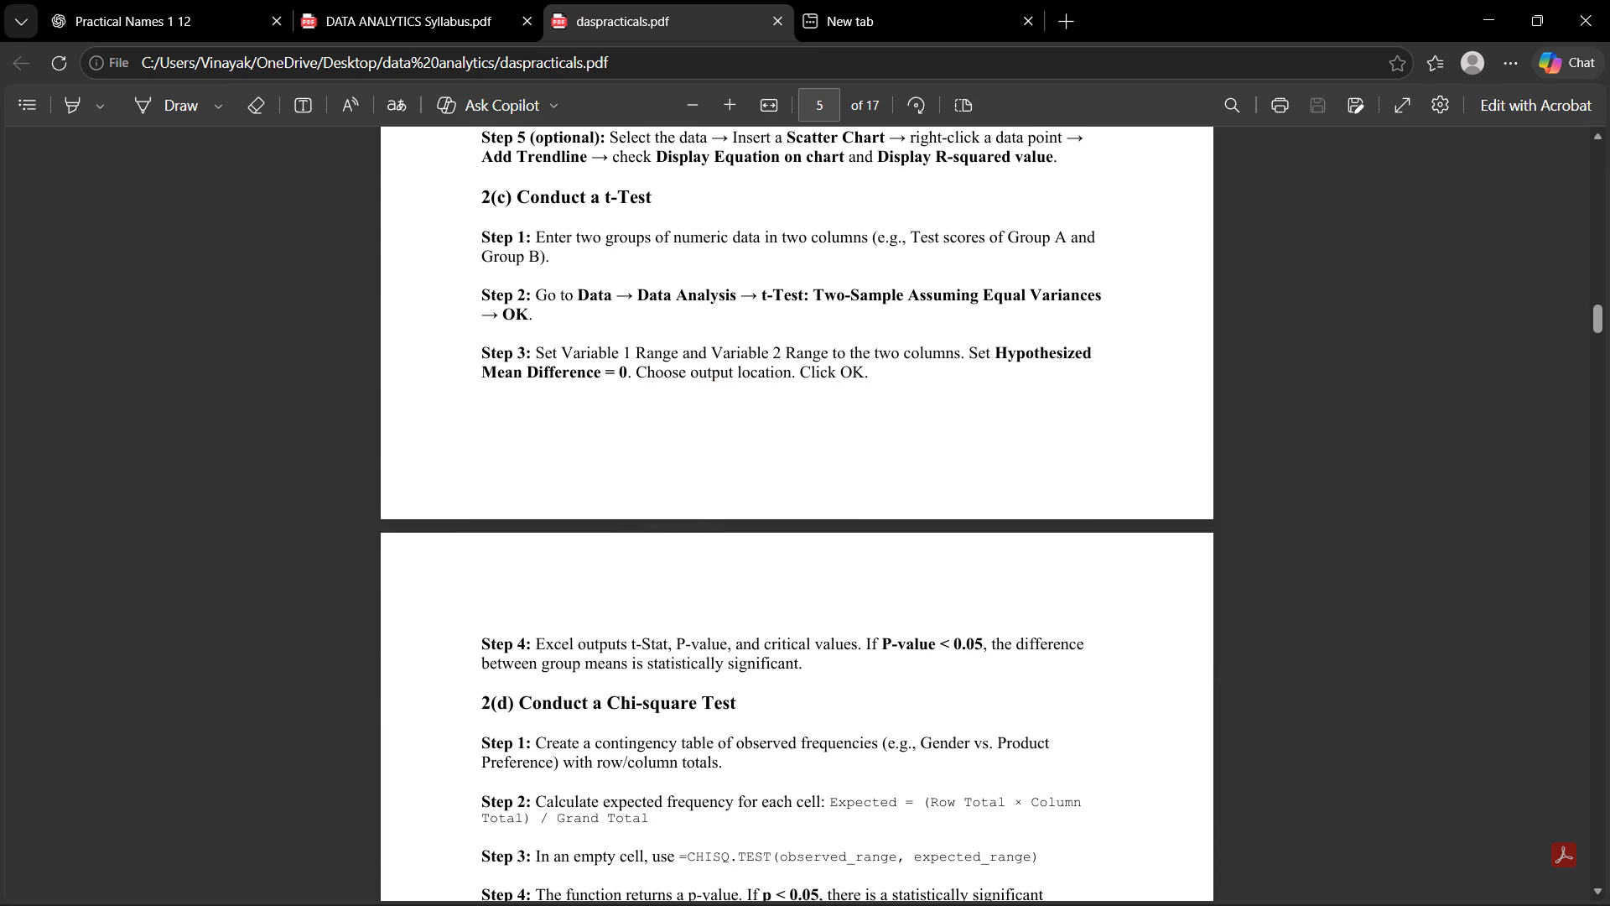
drag(480, 647, 548, 652)
drag(548, 652, 526, 646)
click(517, 638)
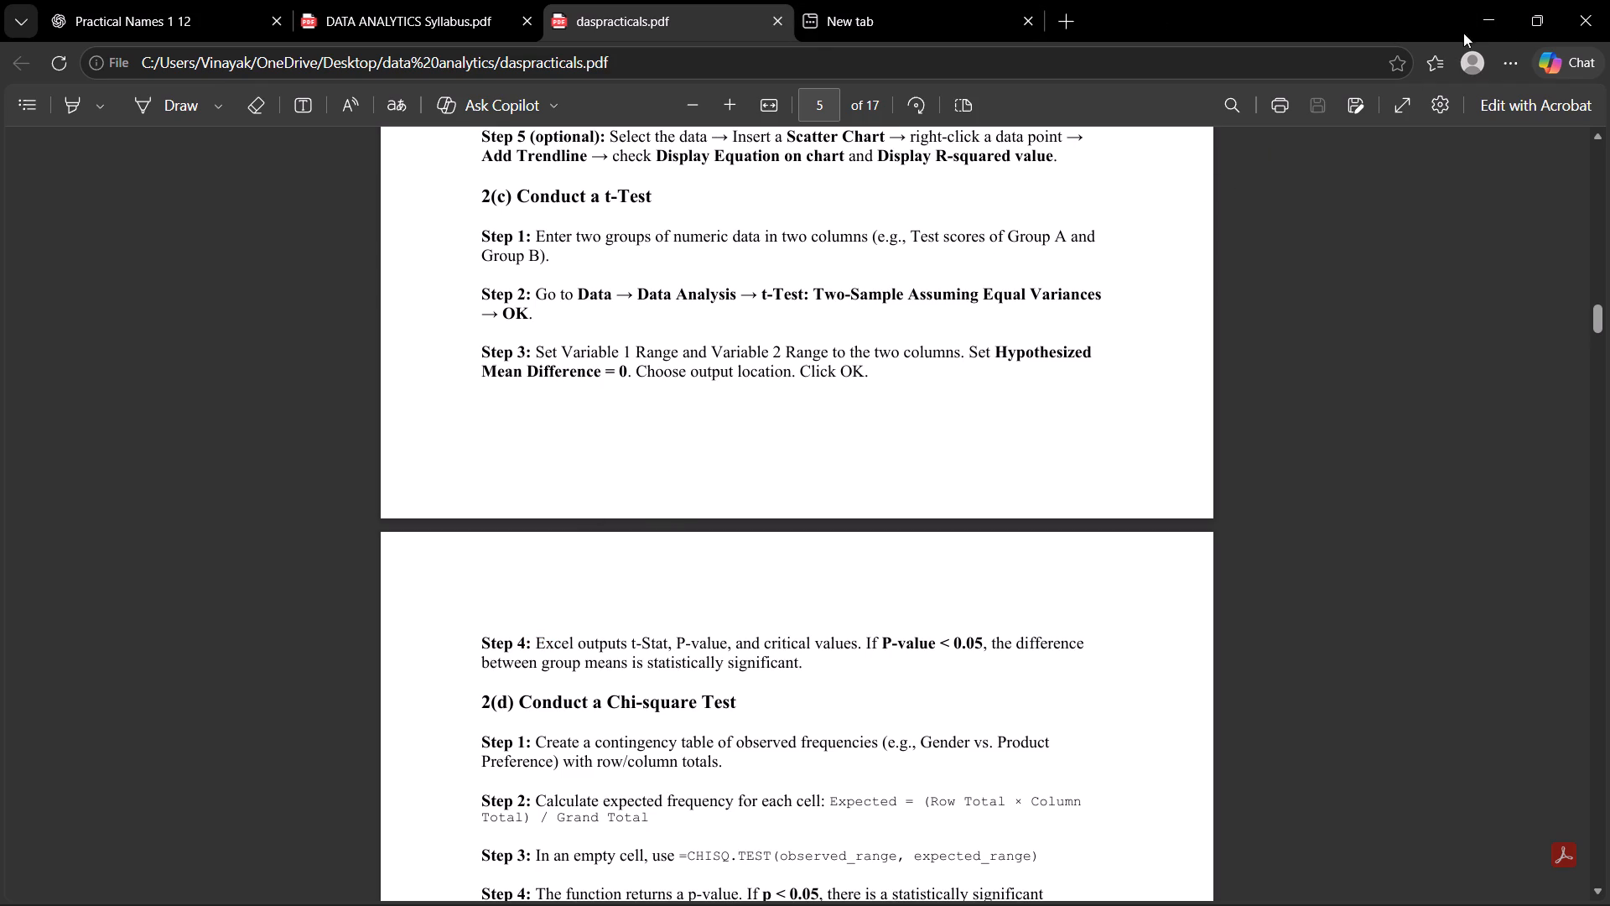
Return to Excel and run t-Test: Two-Sample Assuming Equal Variances on Sheet4 with ranges A2:A11 and B2:B11, output to a new worksheet.
click(1483, 6)
drag(68, 251, 203, 463)
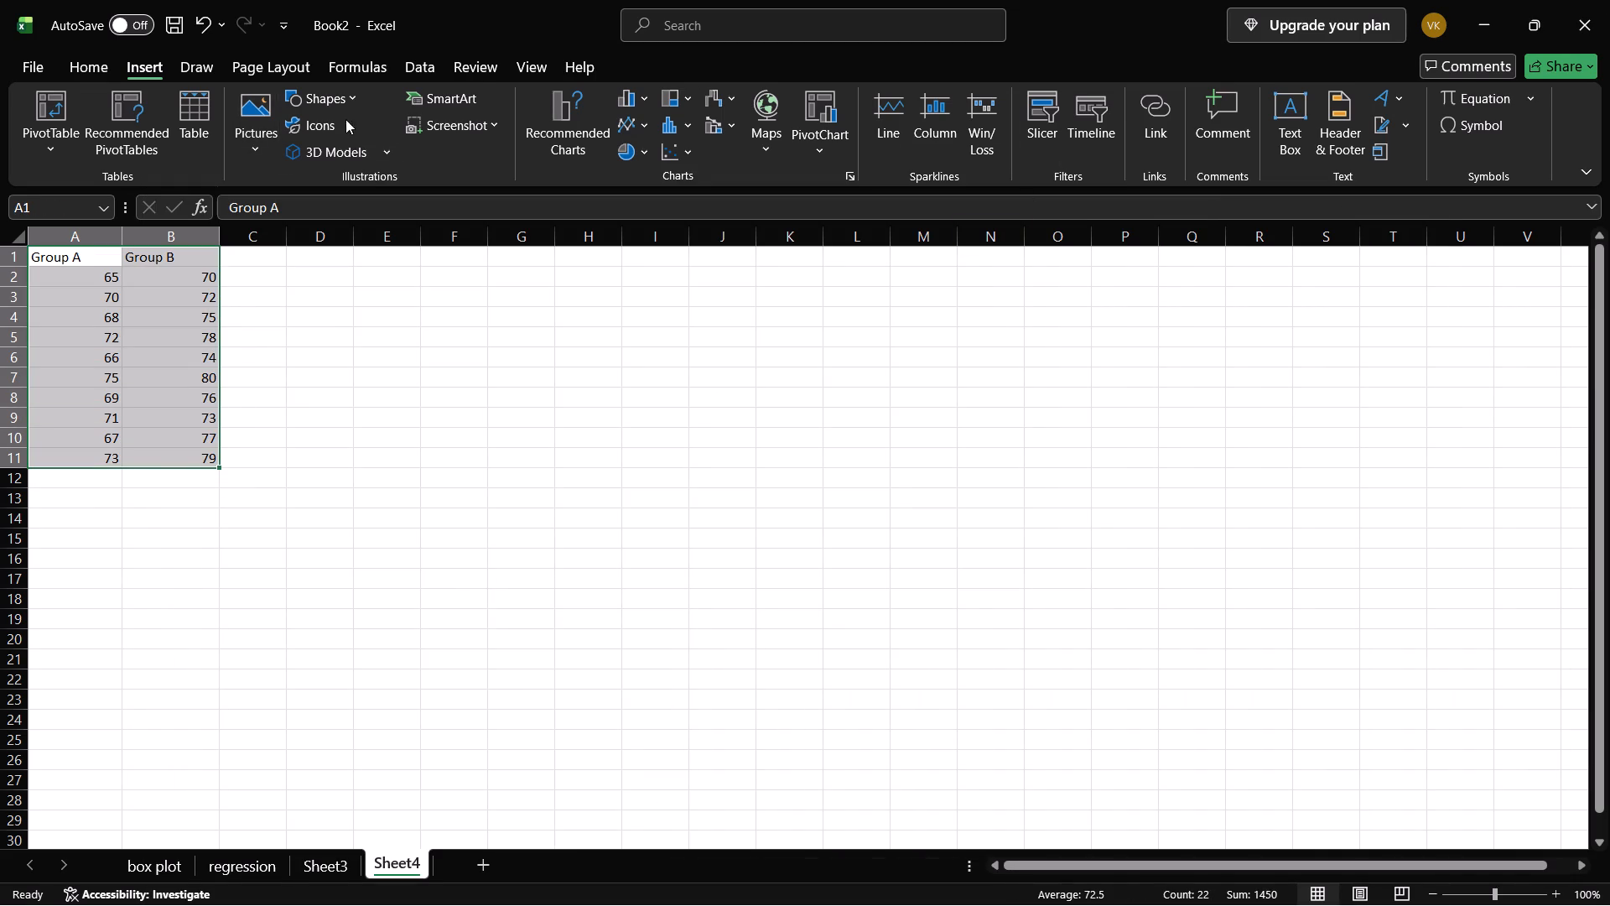
click(422, 66)
click(1443, 102)
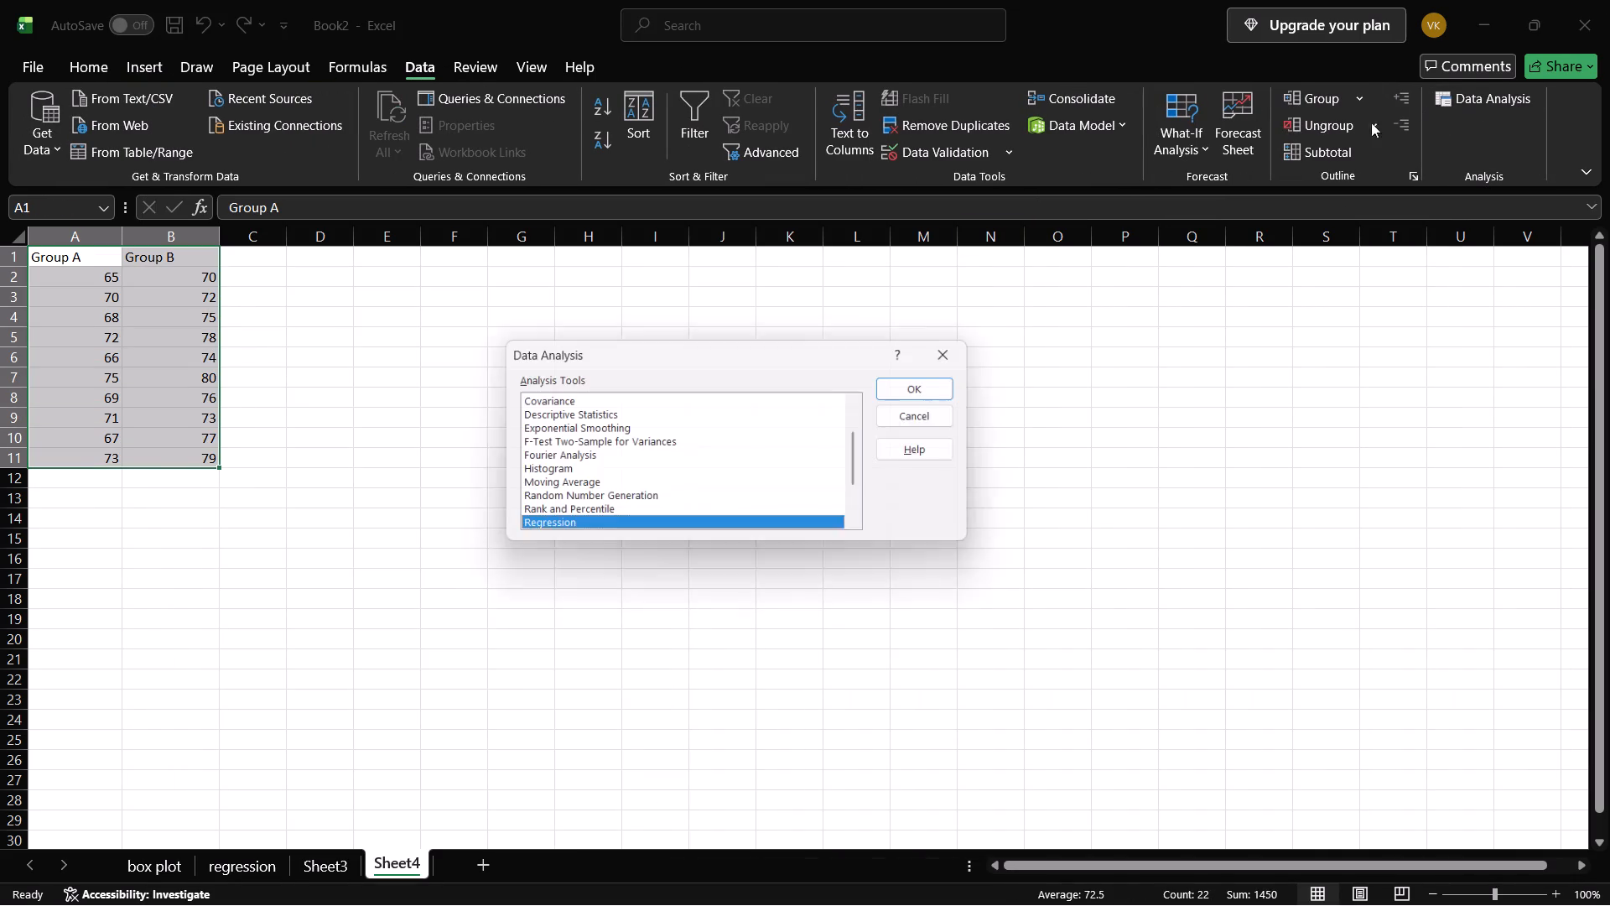
key(t)
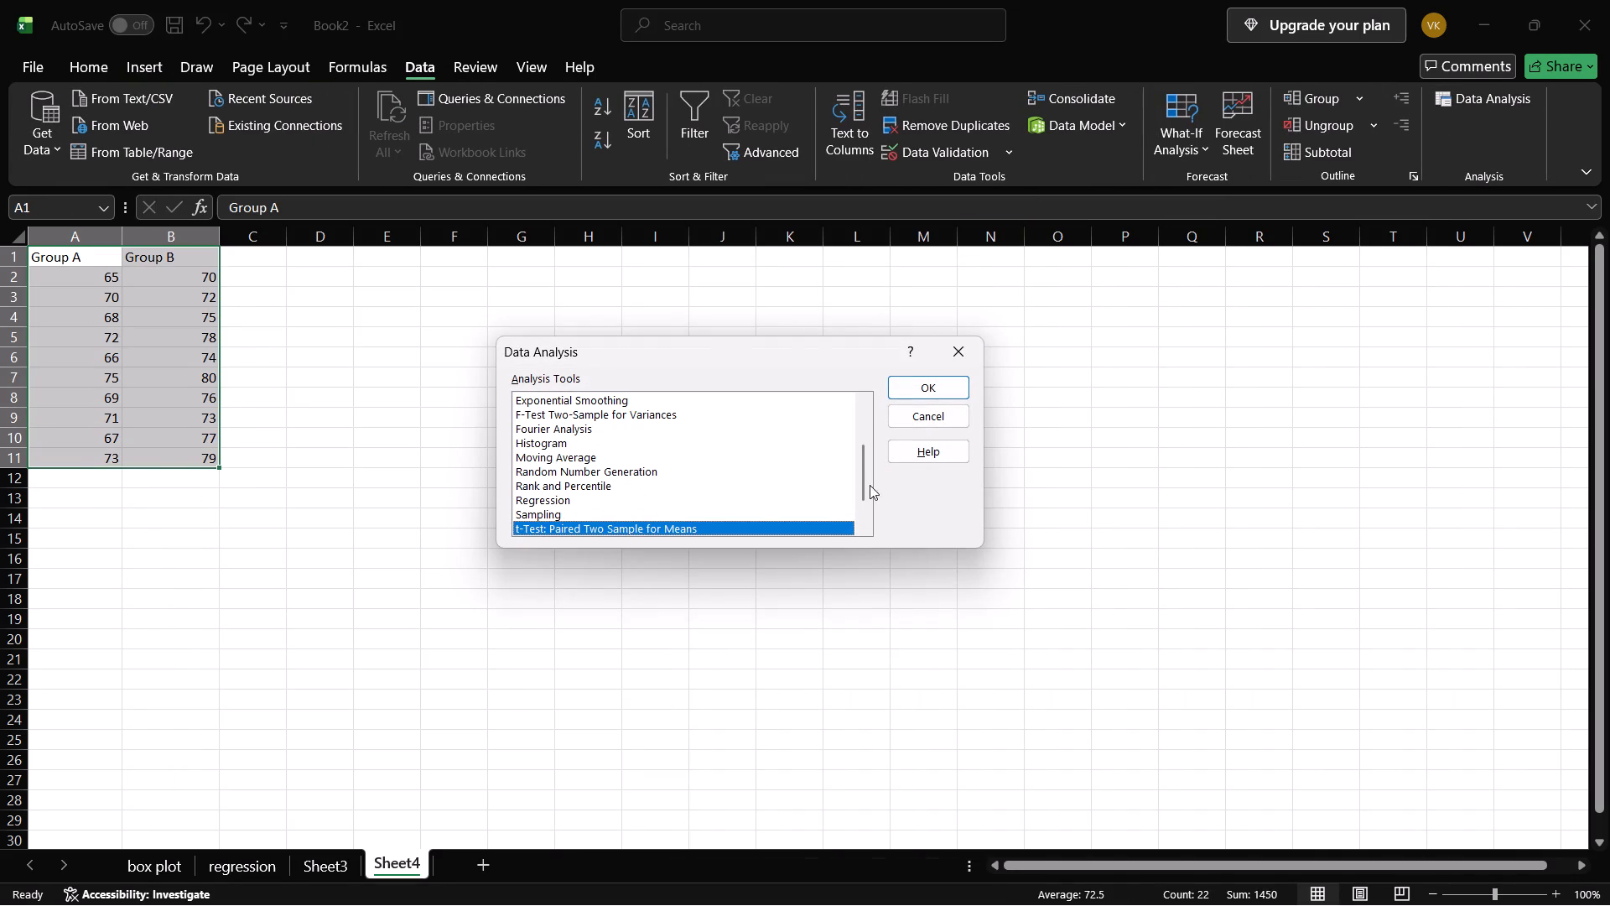
scroll(690, 508, down, 3)
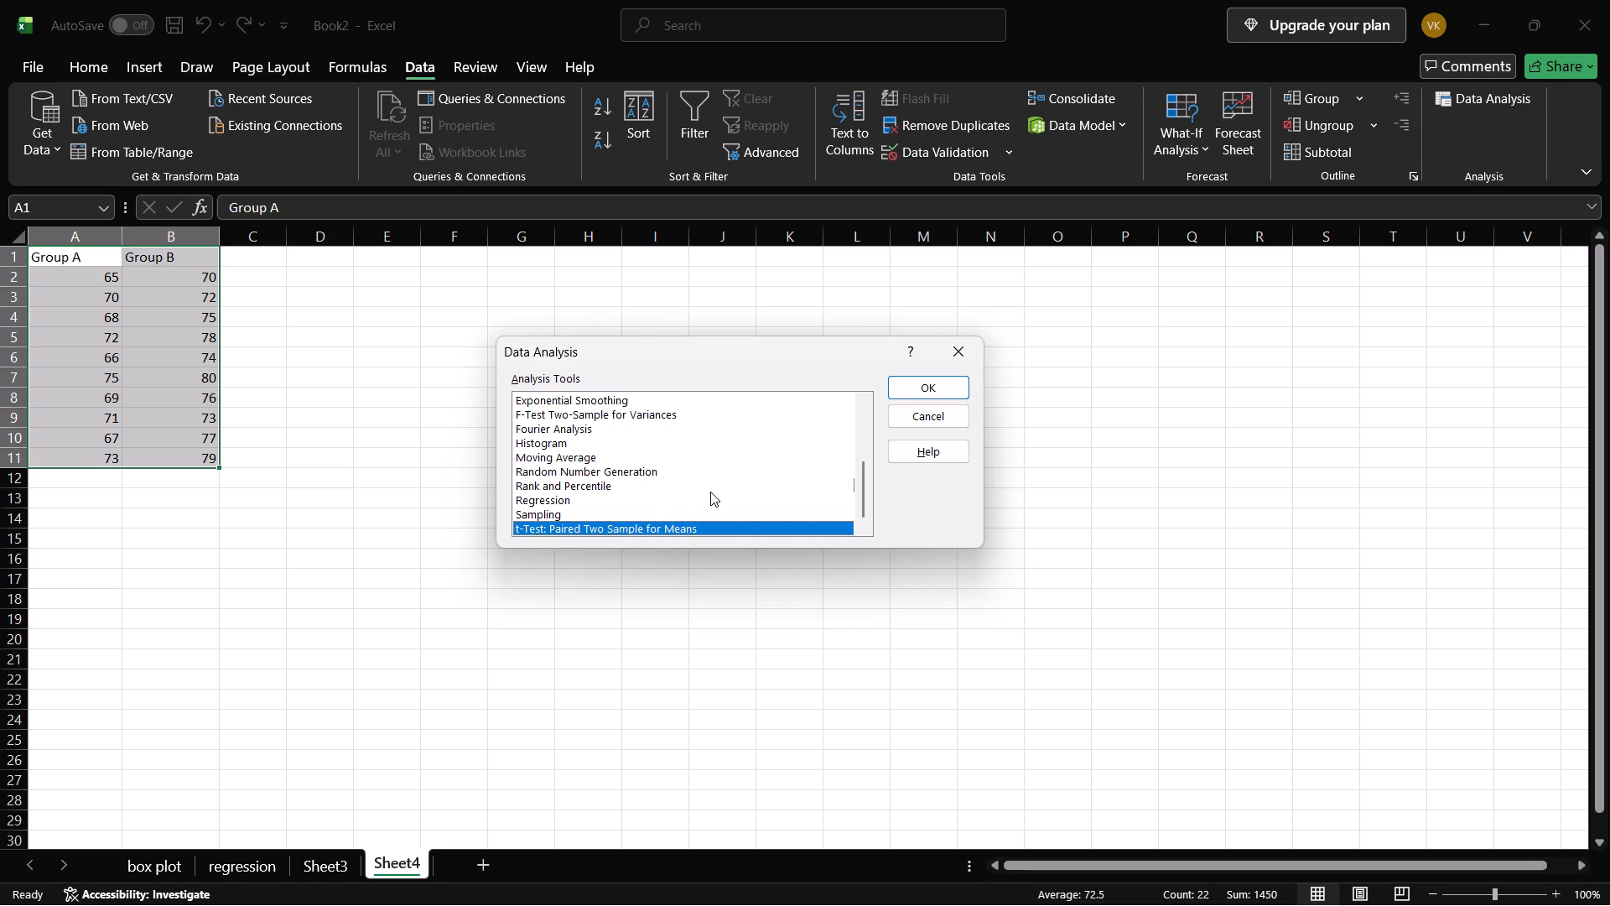
click(737, 497)
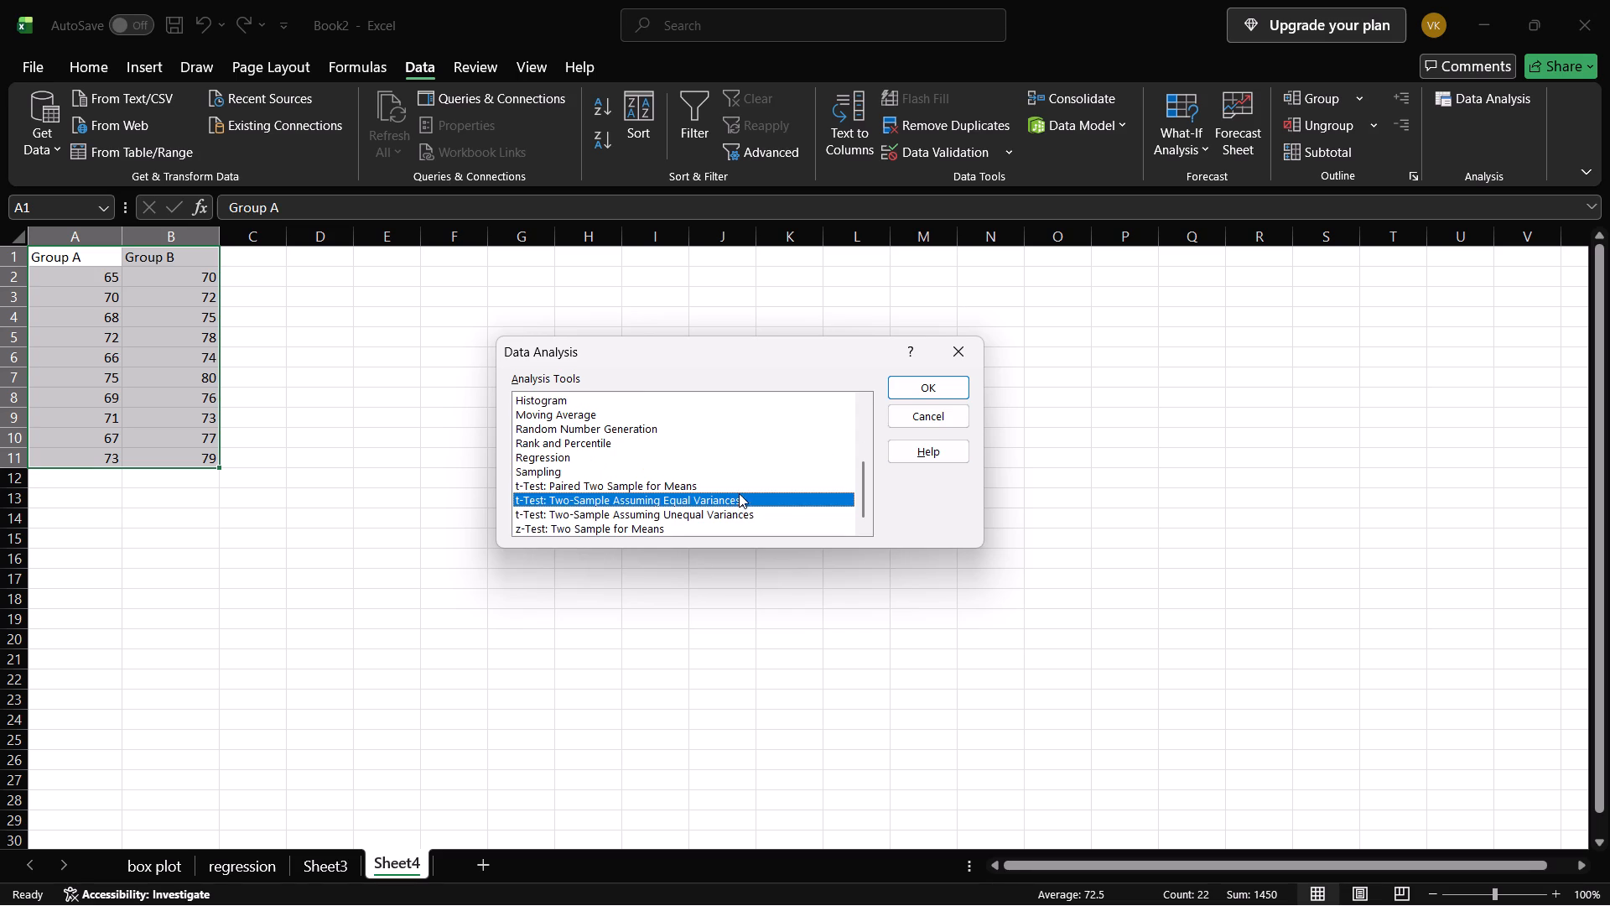
click(924, 387)
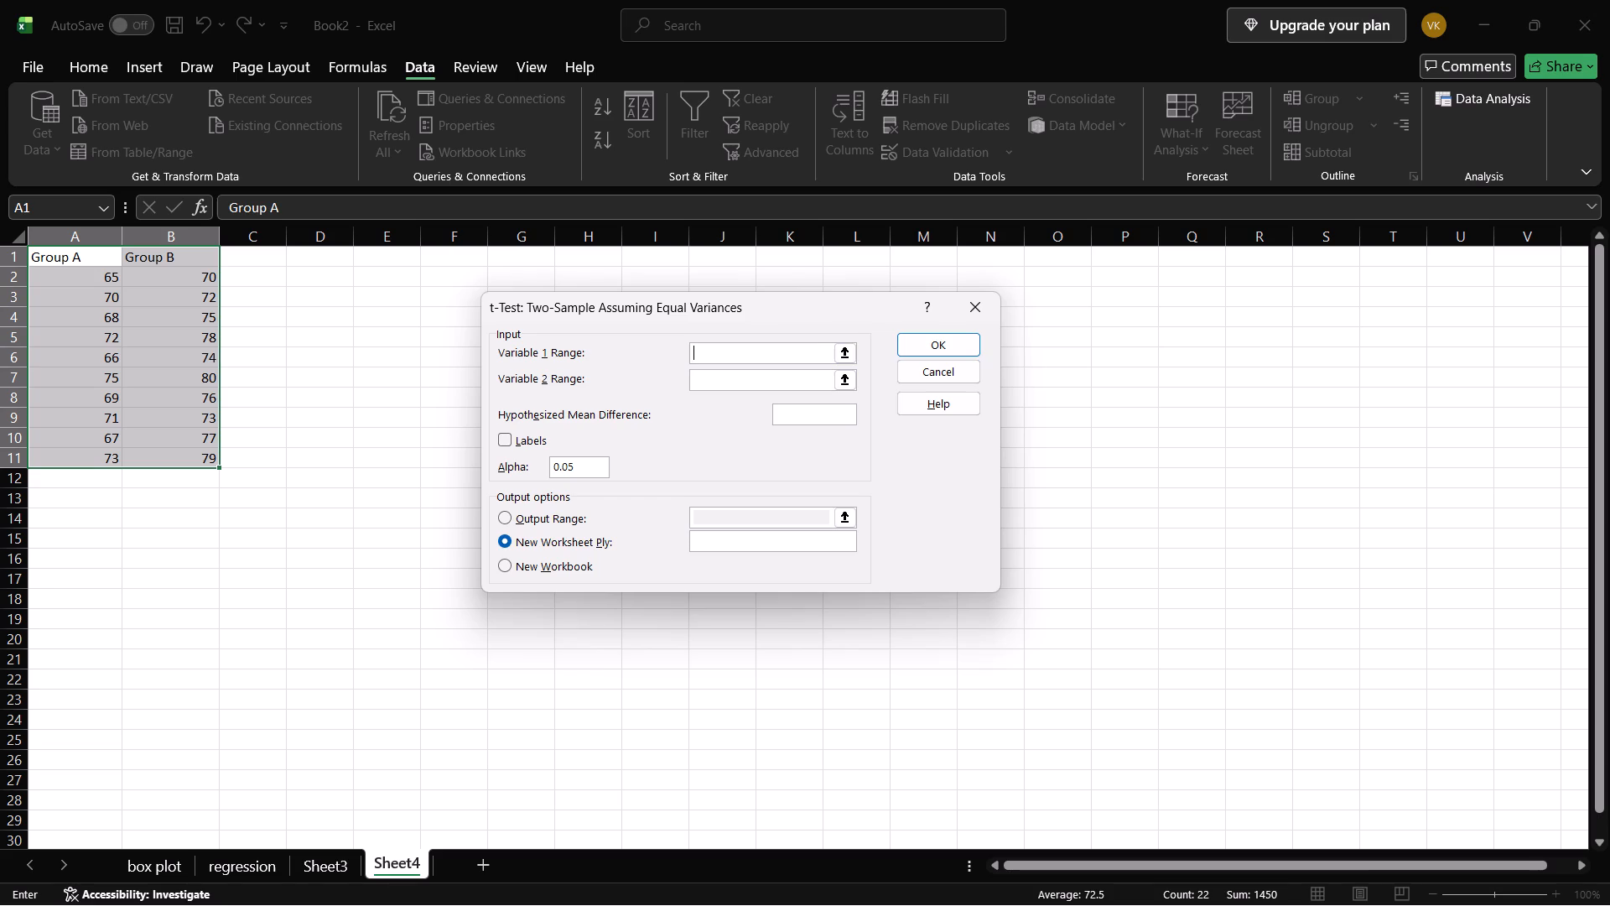
drag(83, 273, 97, 454)
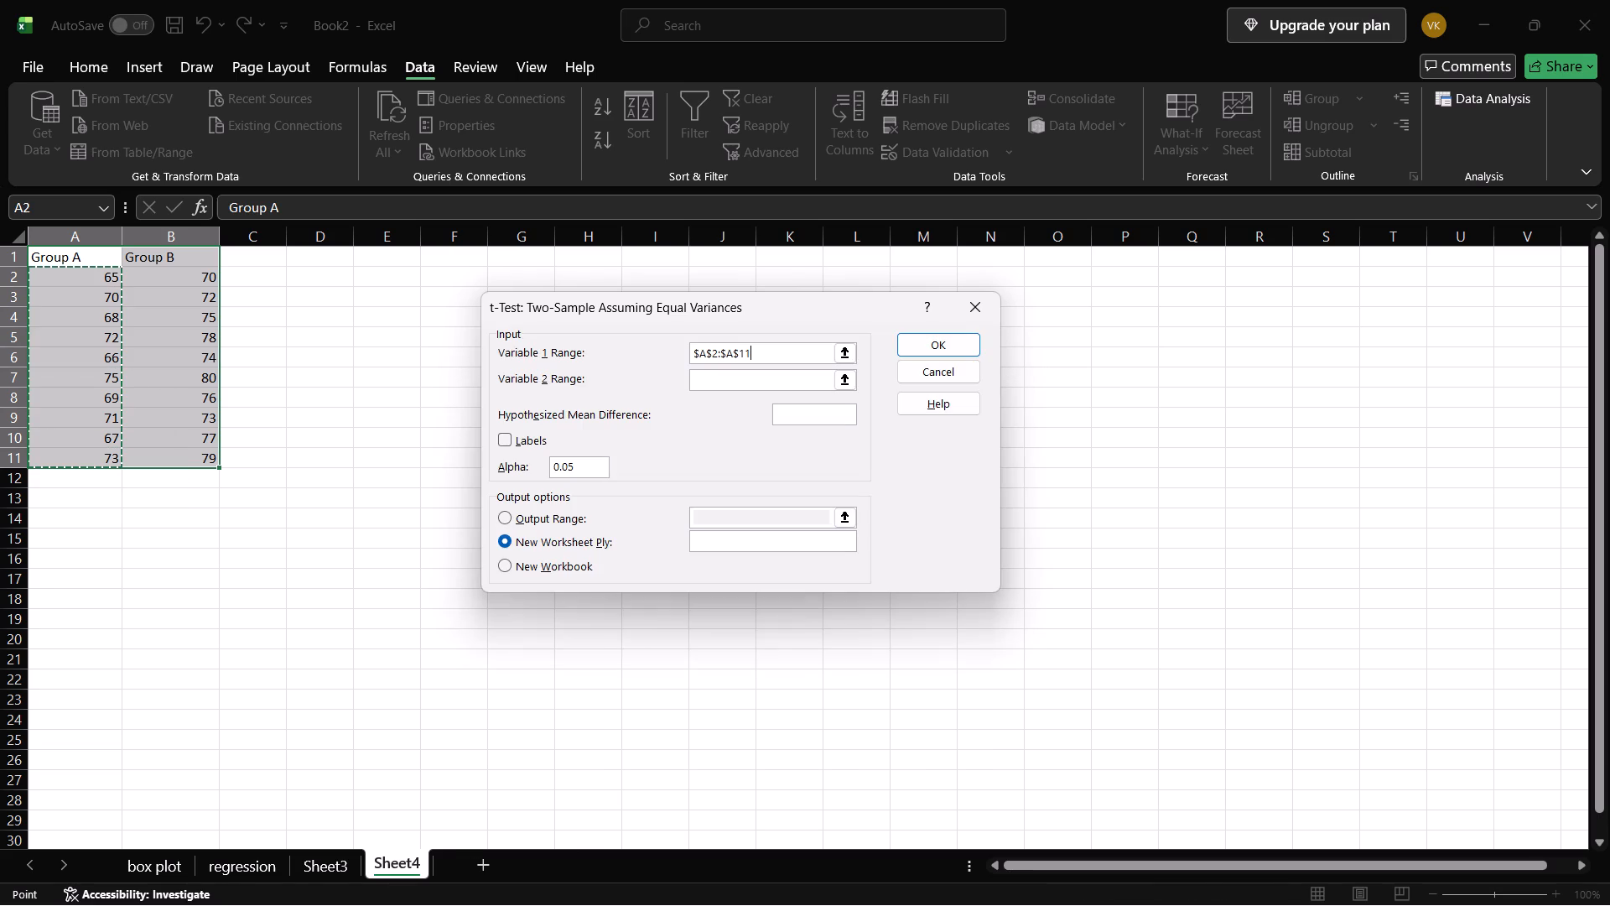
click(715, 375)
drag(190, 273, 194, 373)
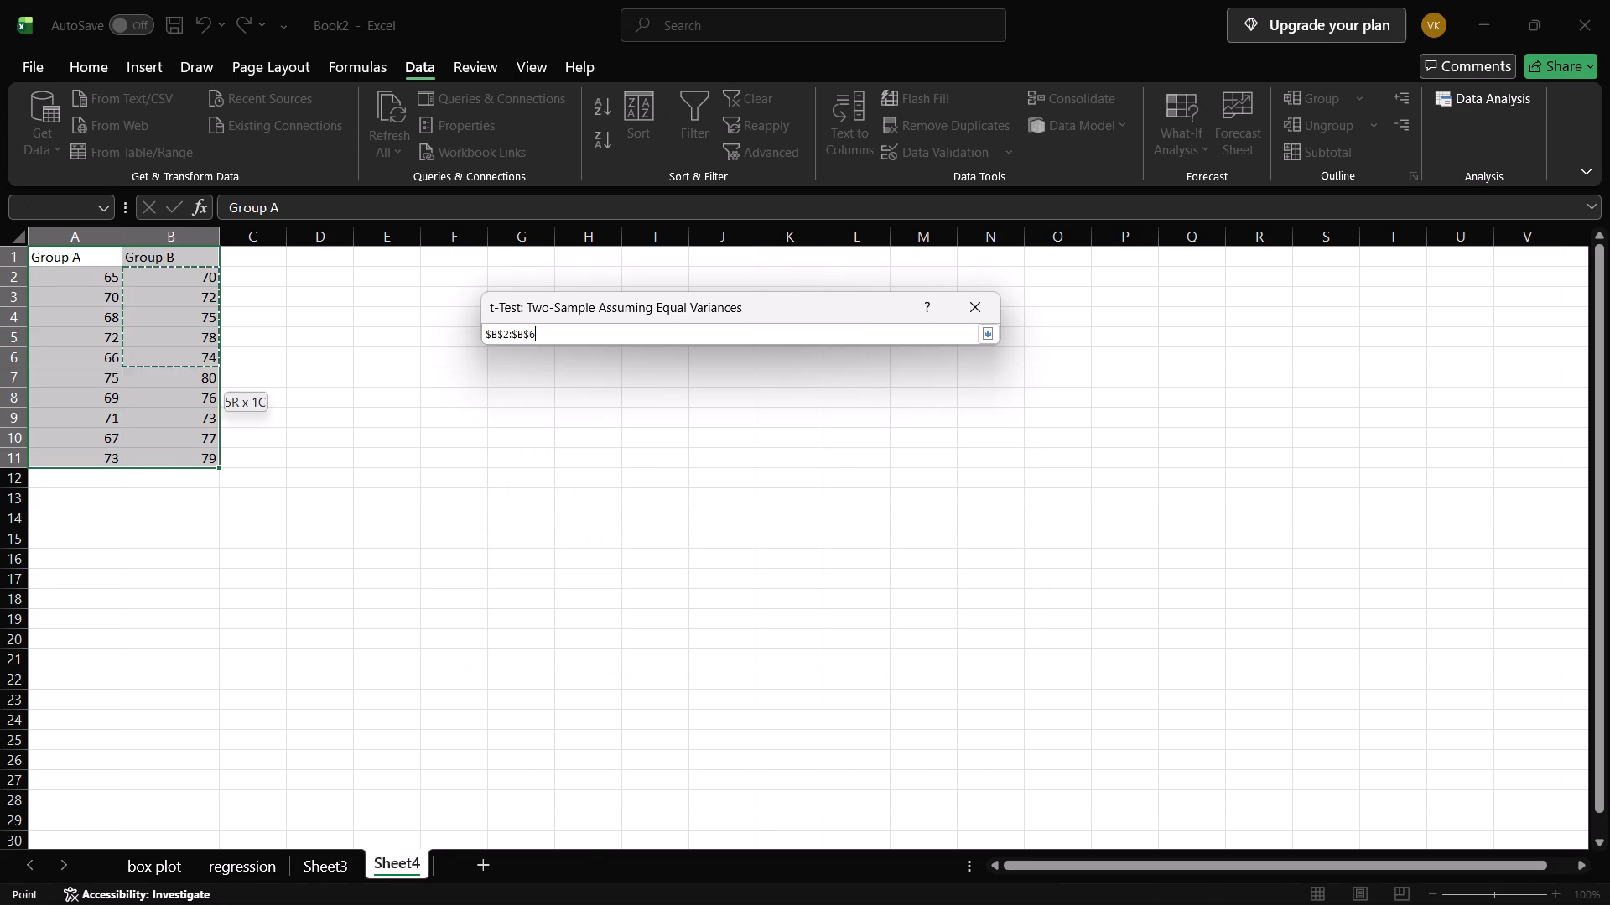
drag(194, 373, 194, 455)
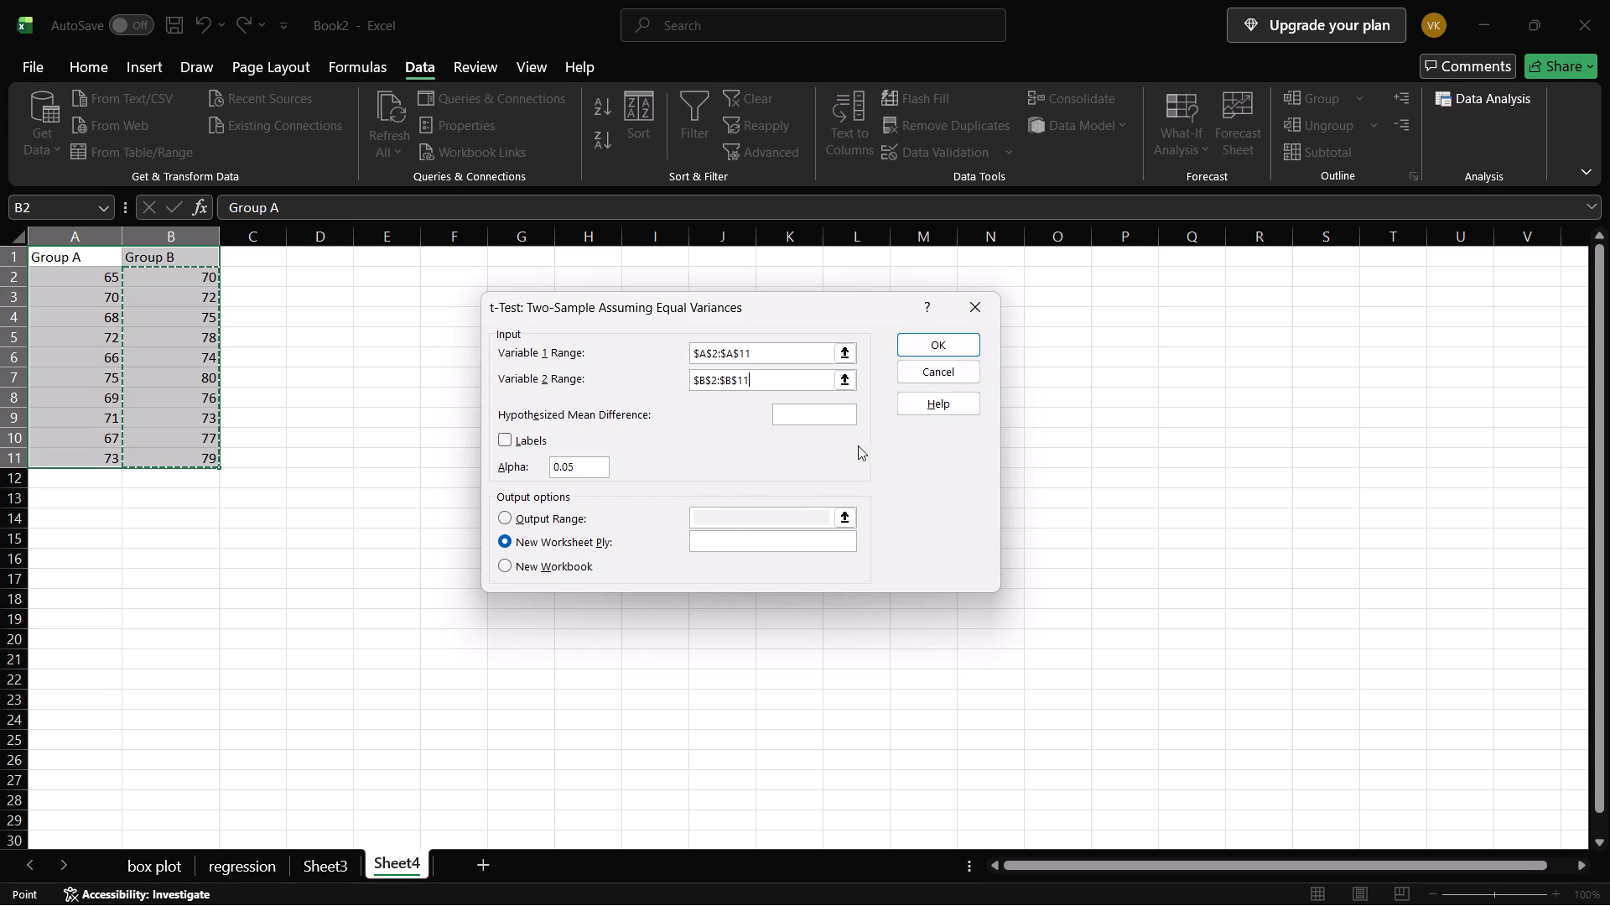
click(963, 343)
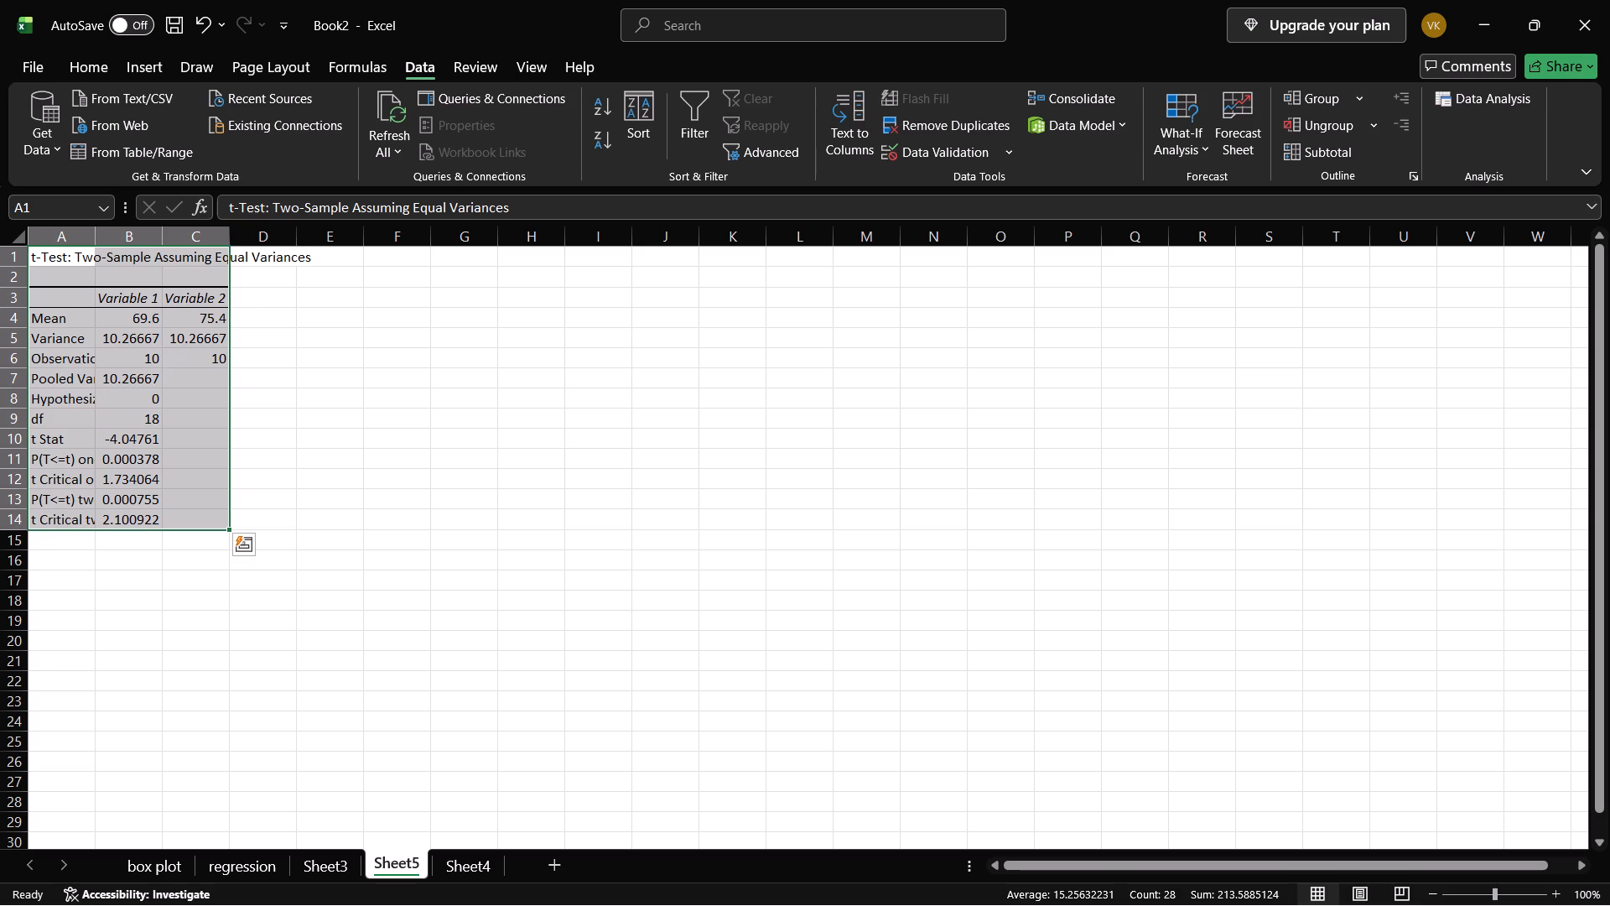
Widen columns A, B and C on the t-test output sheet to fit the row labels and the full values.
drag(98, 240, 103, 241)
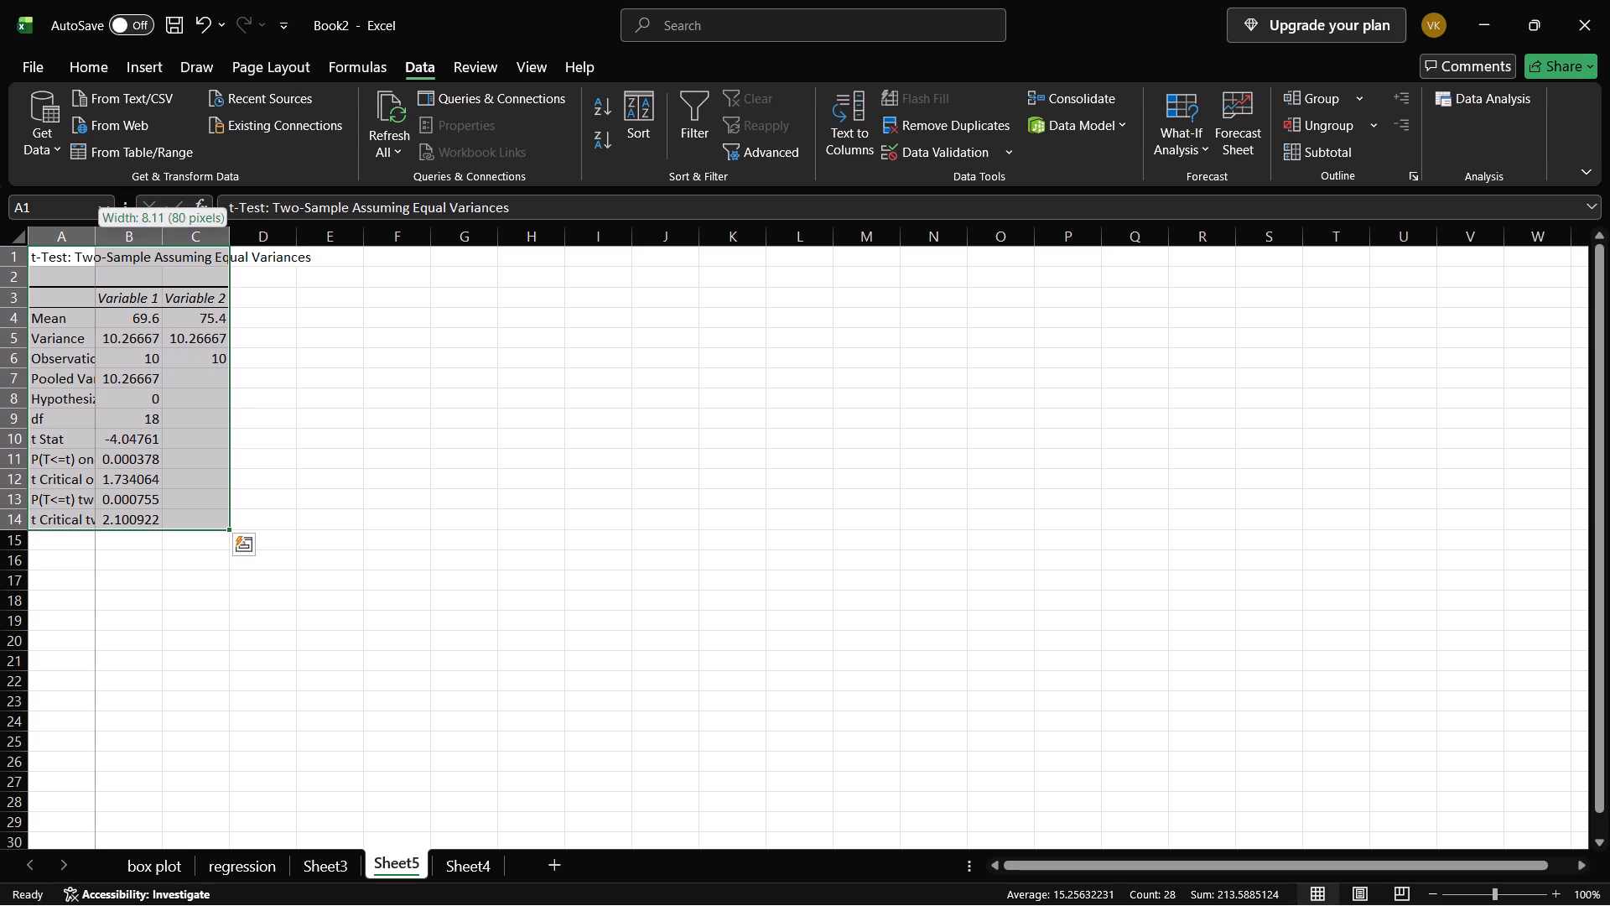
drag(103, 241, 377, 263)
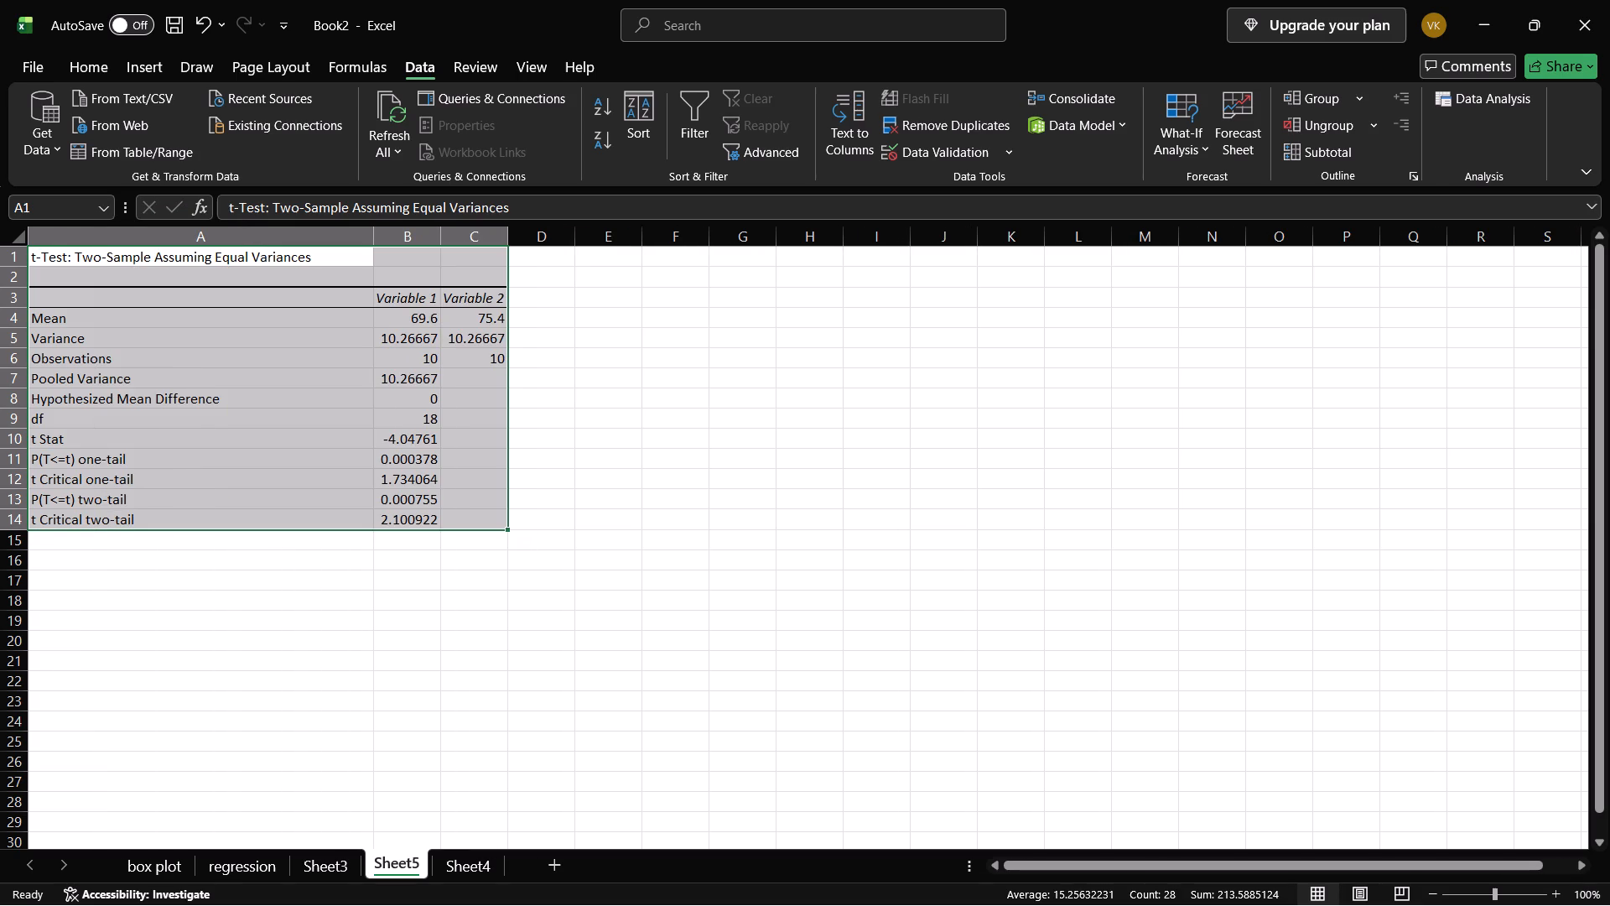
click(584, 278)
click(602, 402)
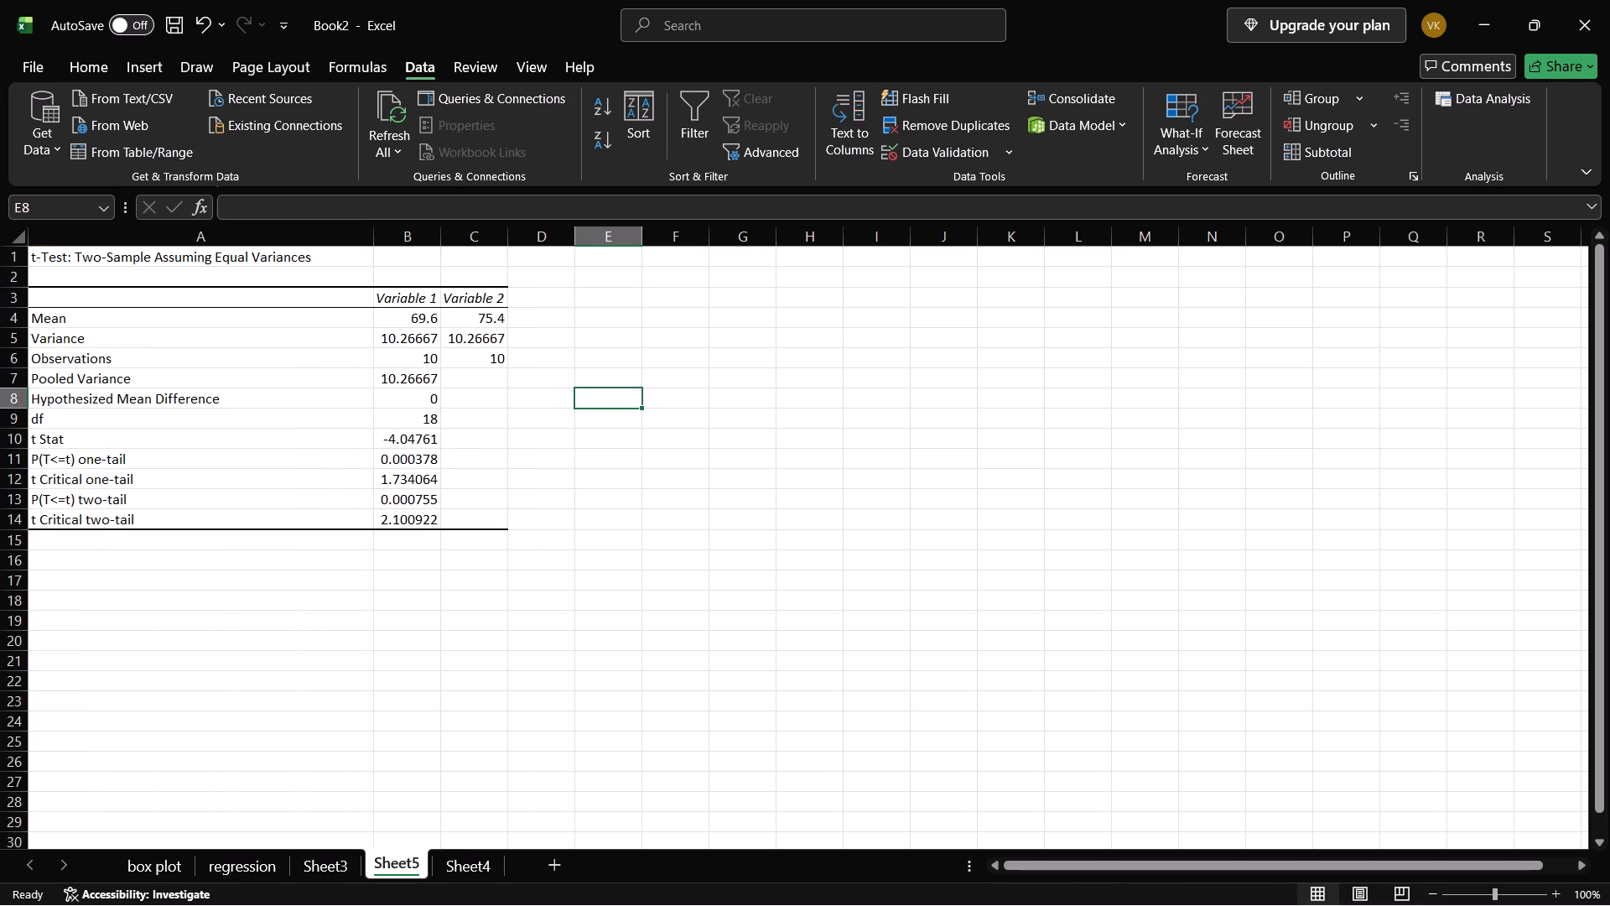
drag(436, 238, 480, 227)
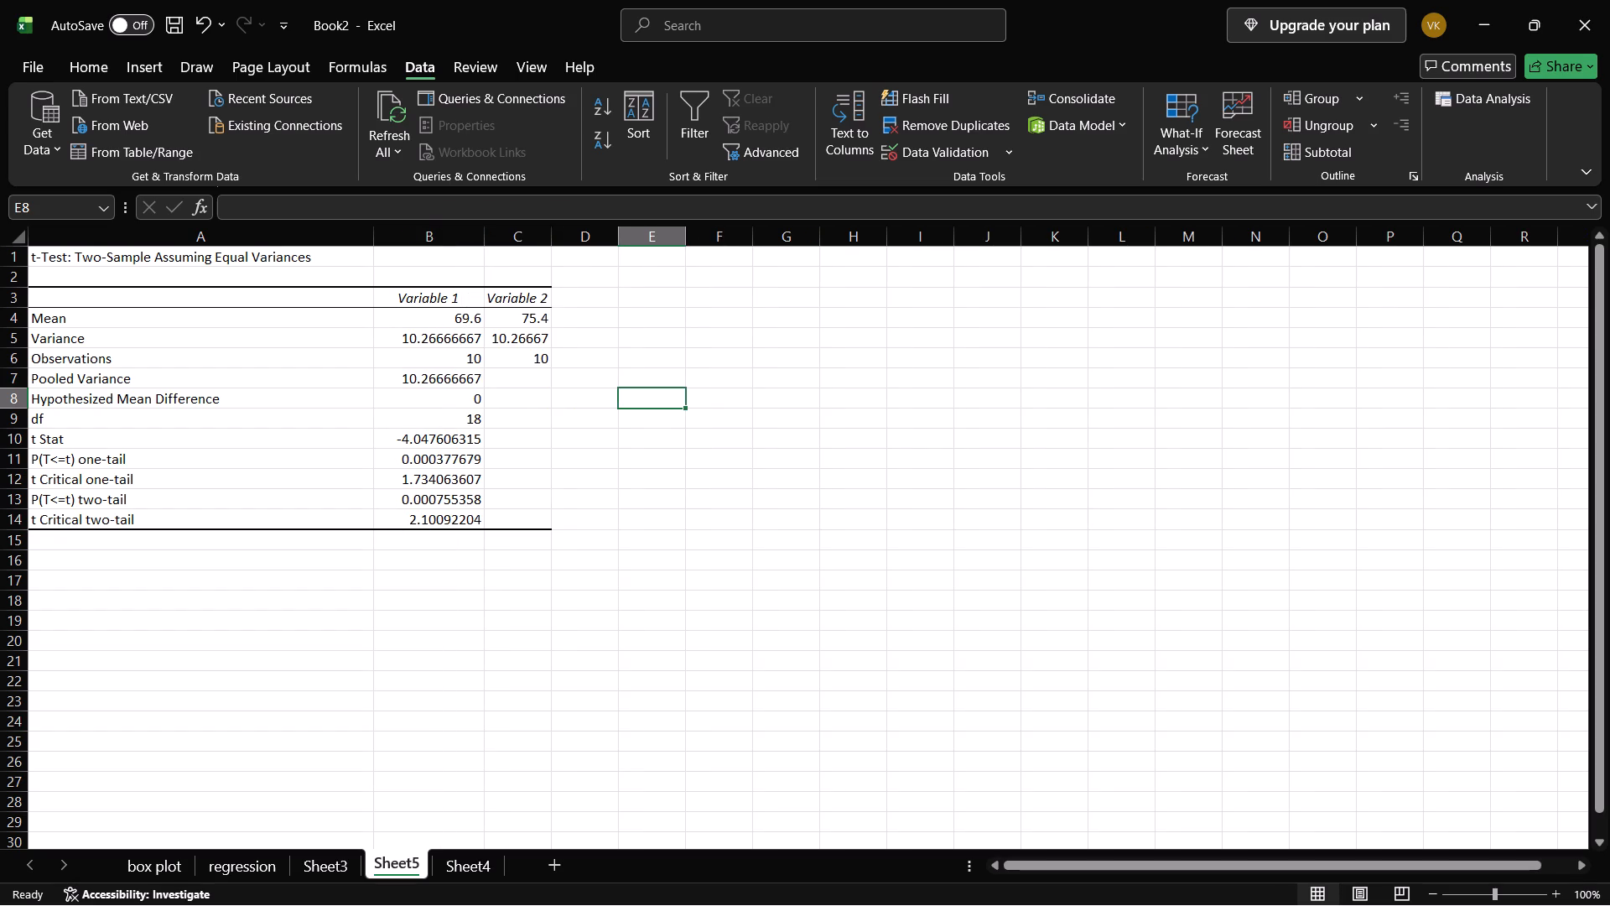
drag(553, 234, 584, 237)
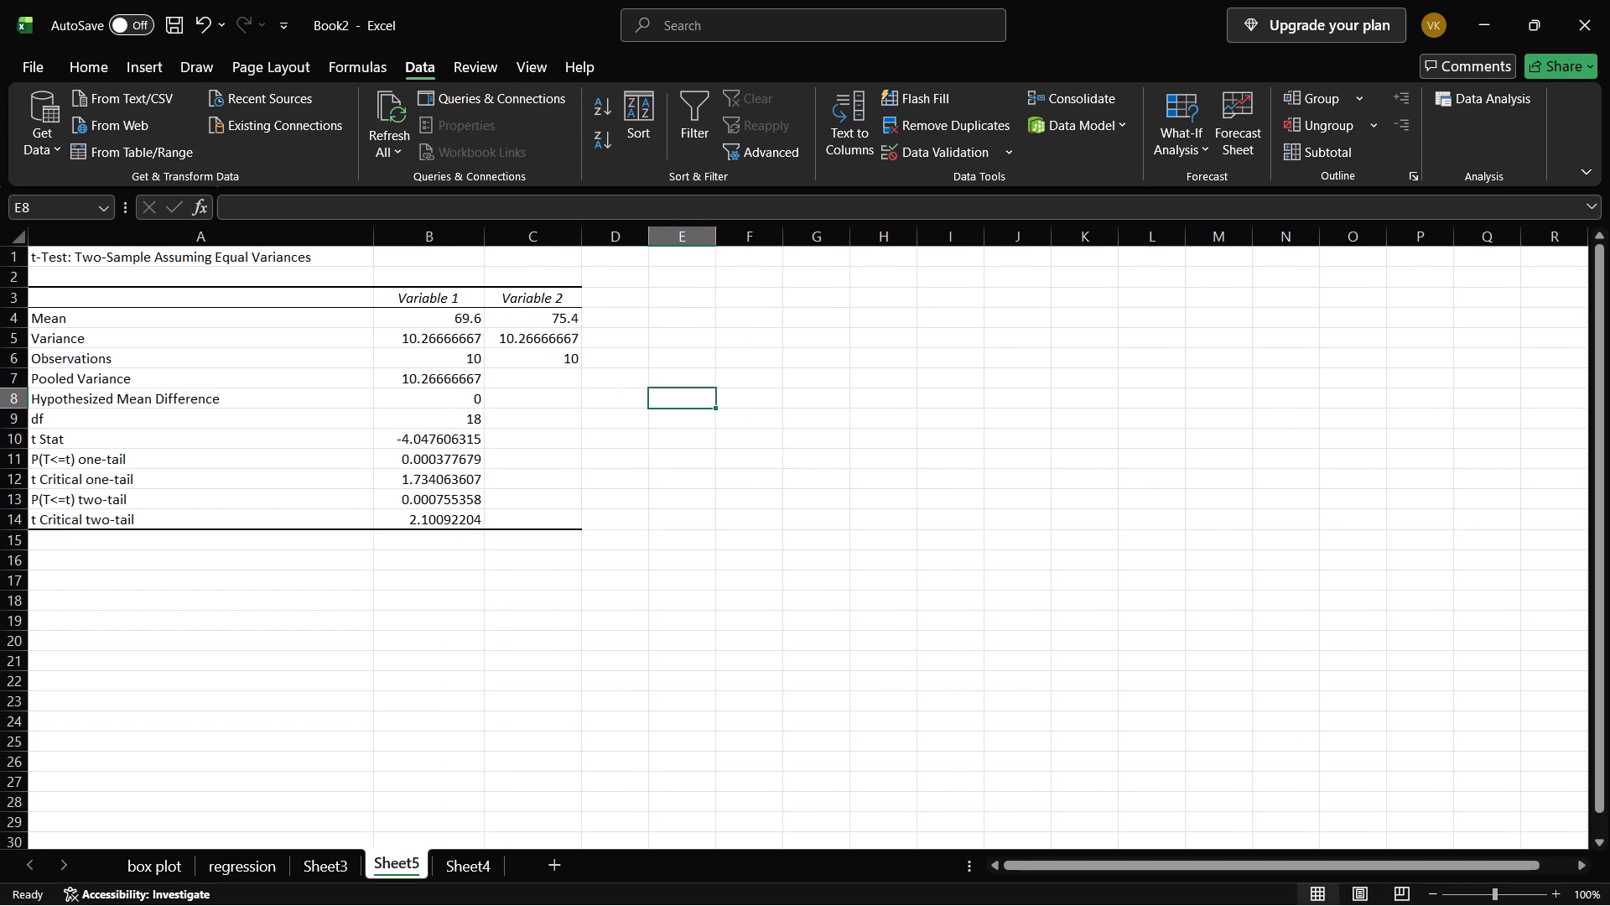
click(696, 385)
click(470, 399)
click(556, 408)
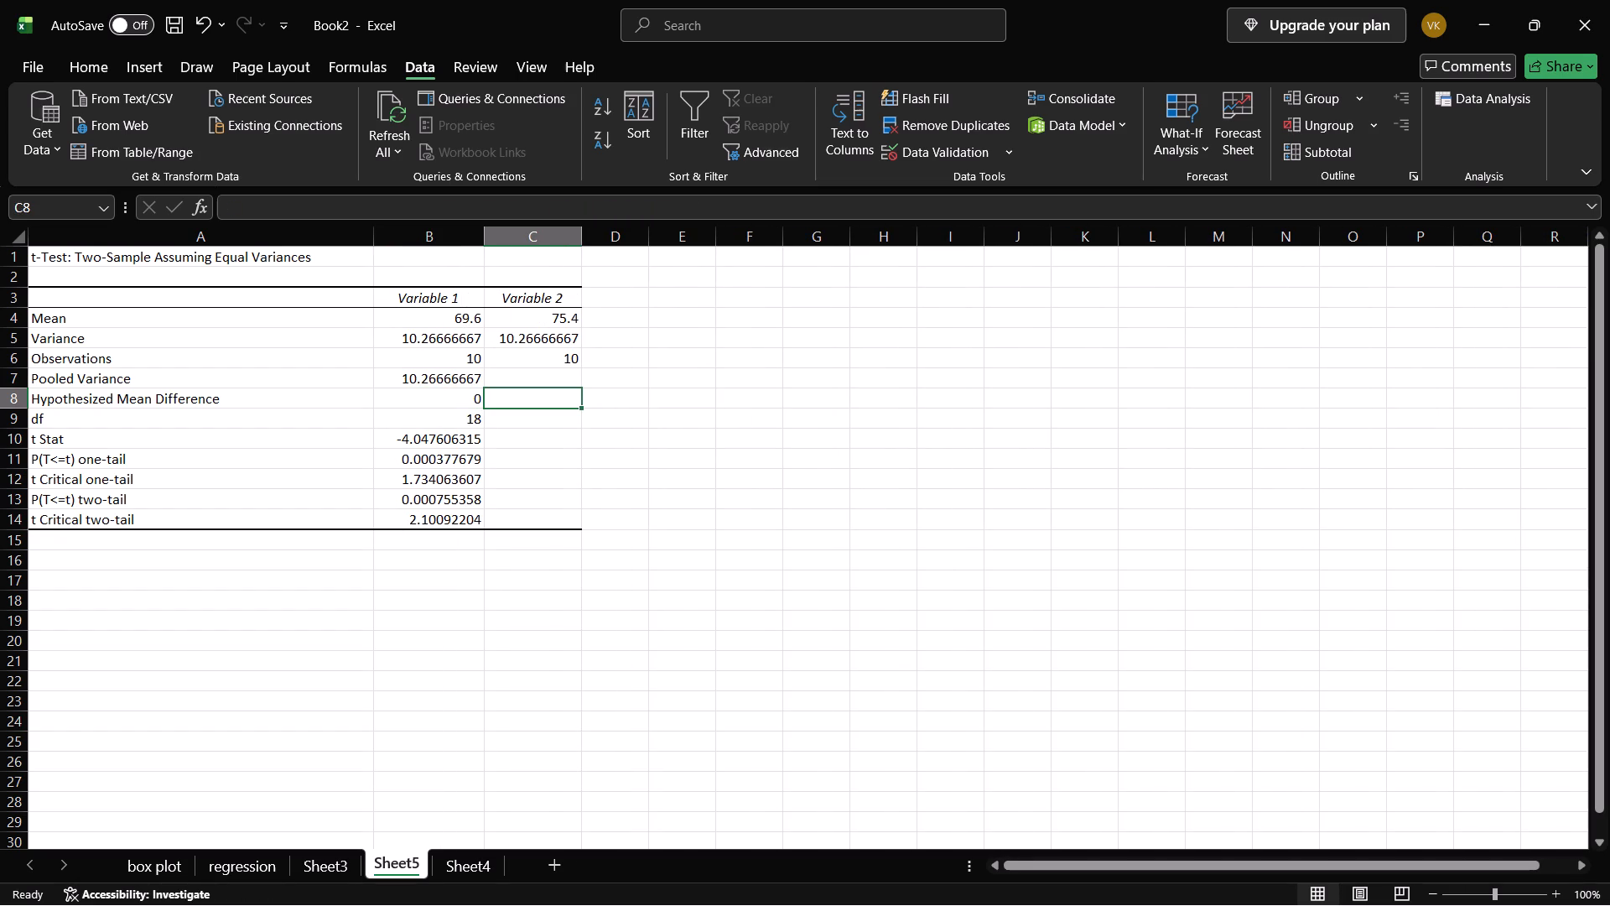
Examine the t-test output values in column B, from df and t Stat down to t Critical two-tail.
click(434, 419)
click(534, 419)
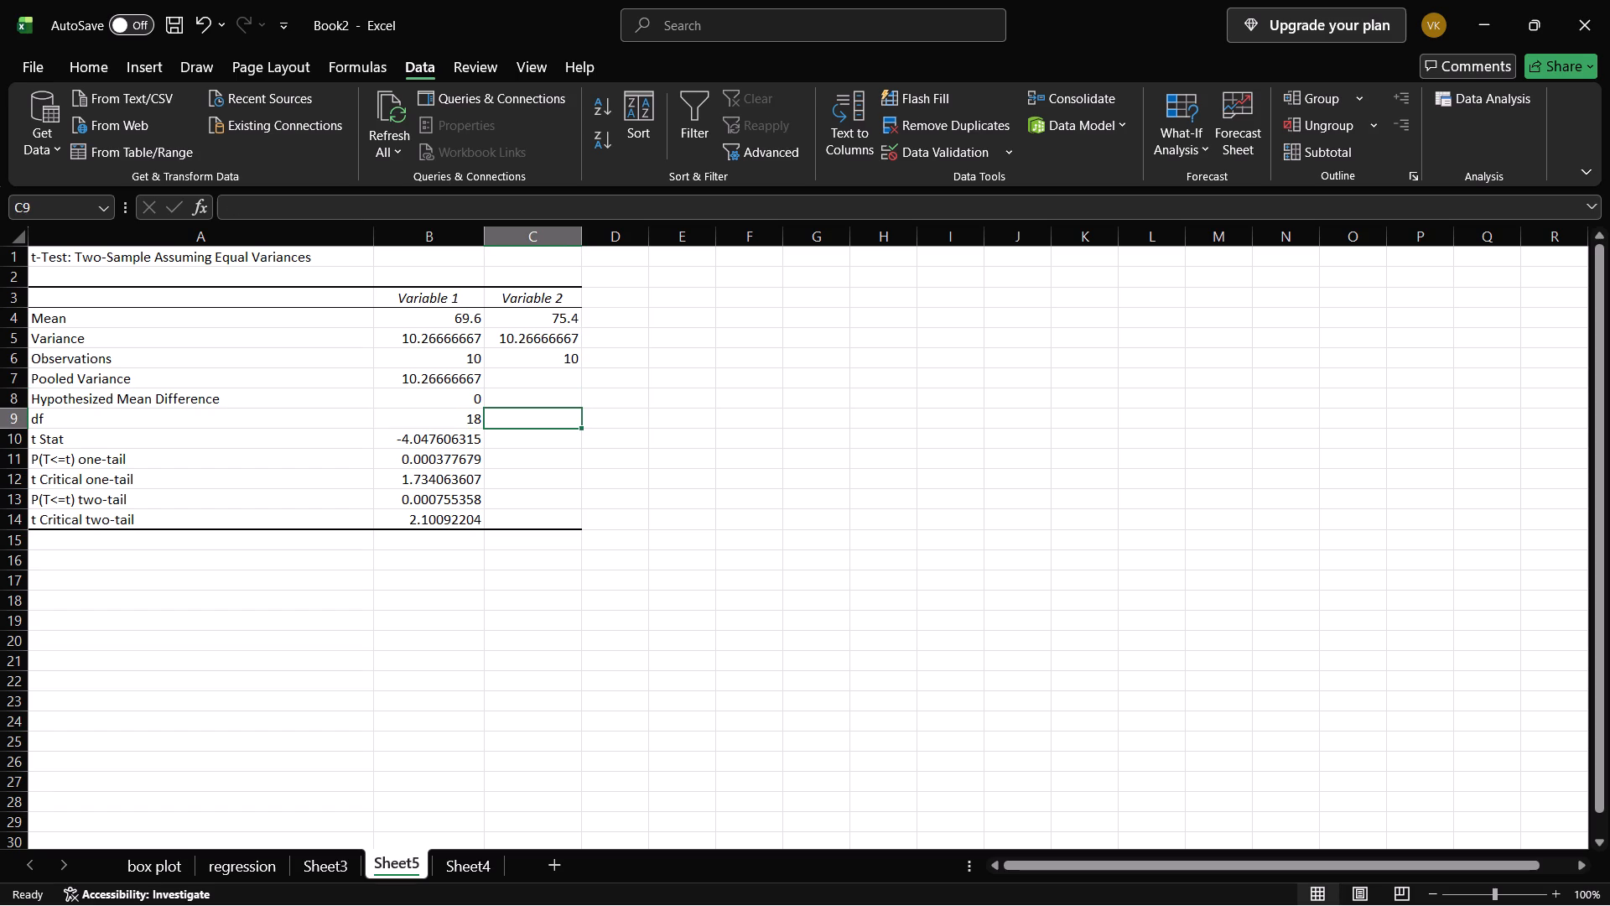
click(406, 448)
click(390, 476)
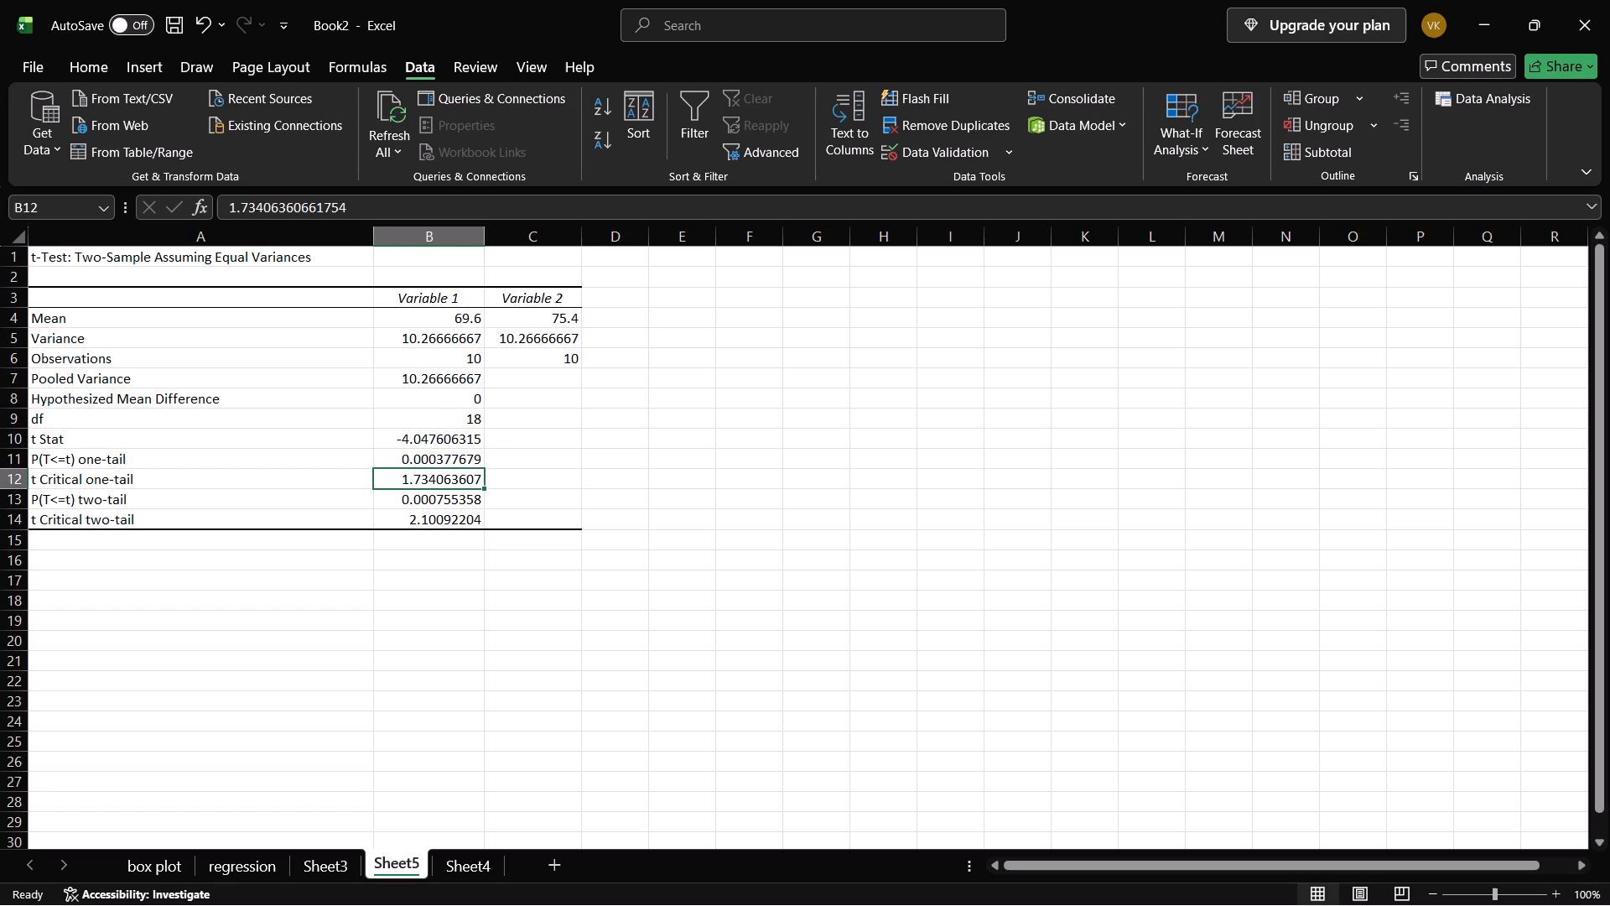
click(444, 461)
click(432, 492)
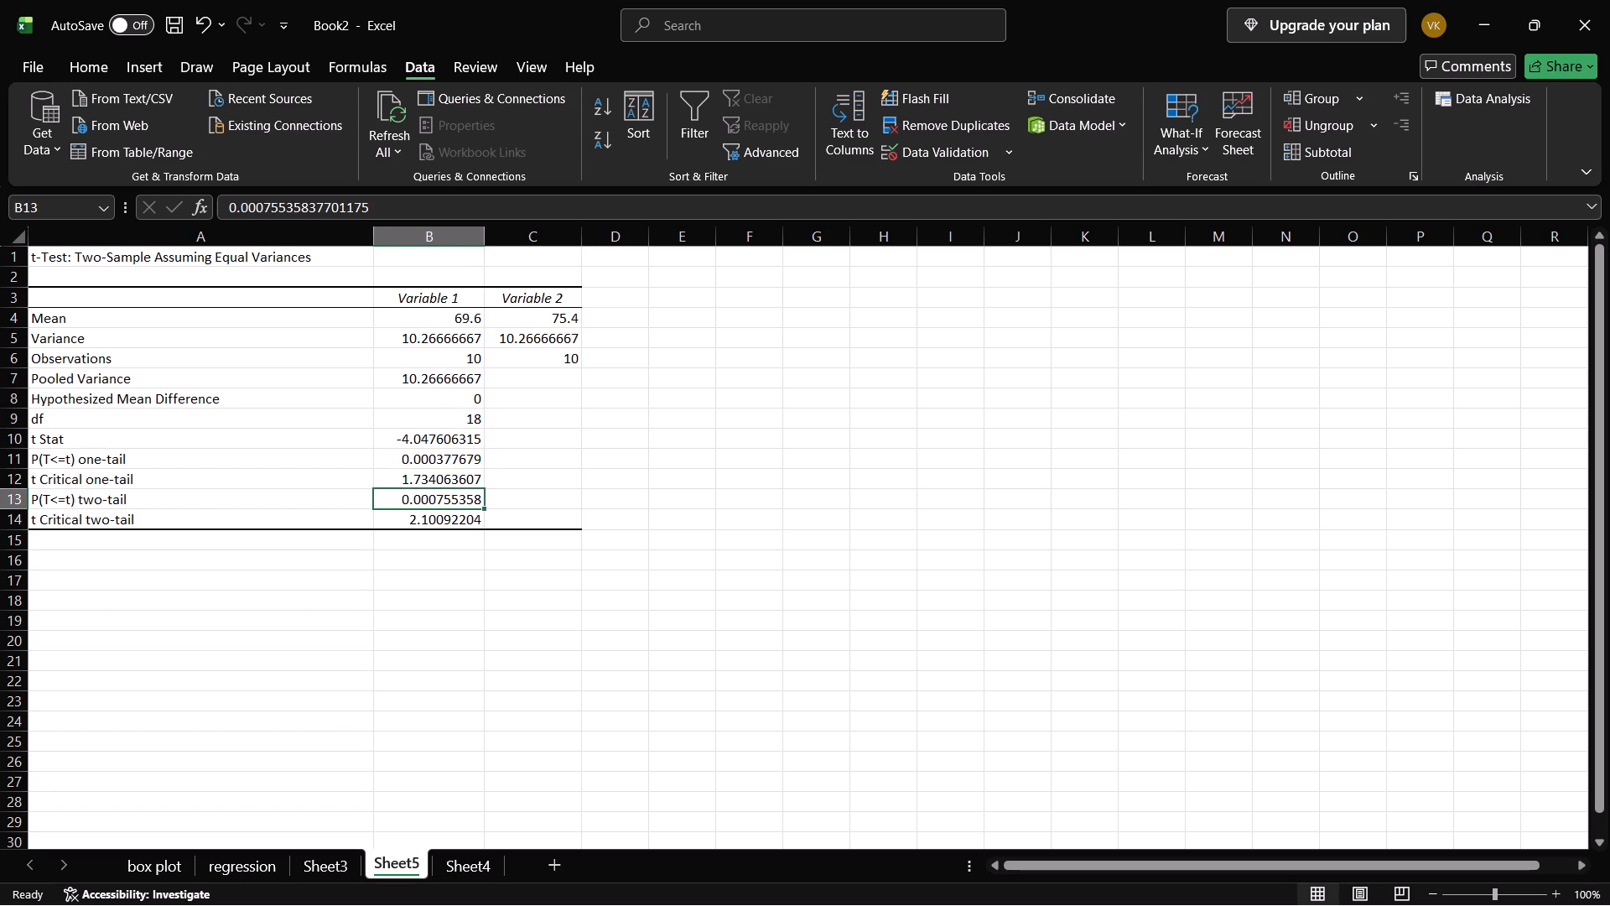
click(436, 483)
click(431, 506)
click(422, 534)
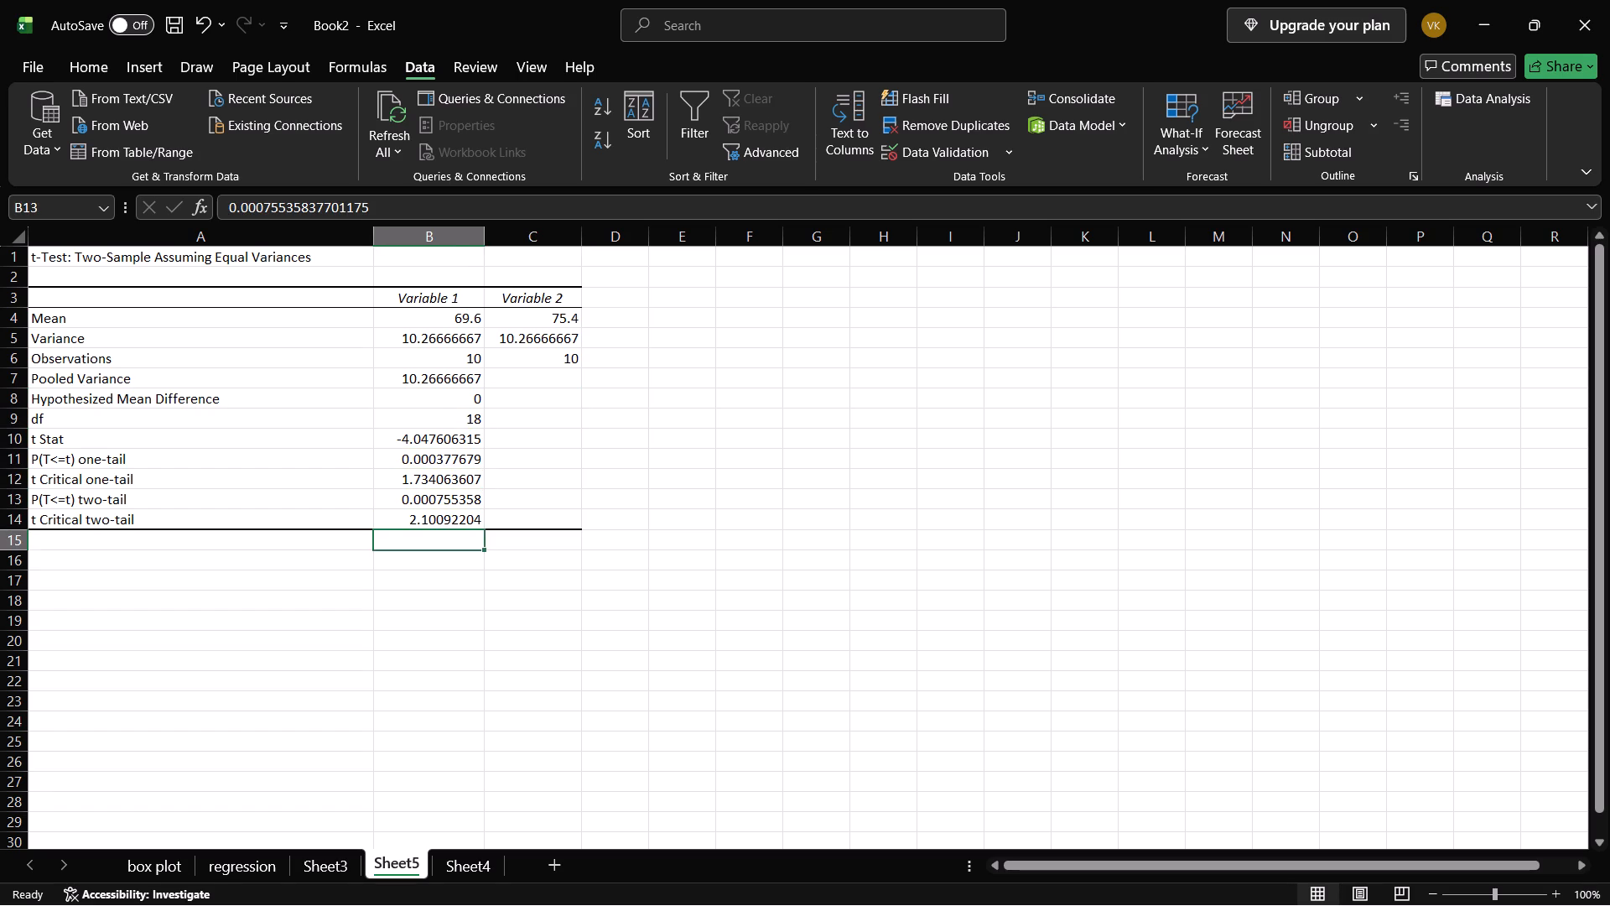
click(454, 523)
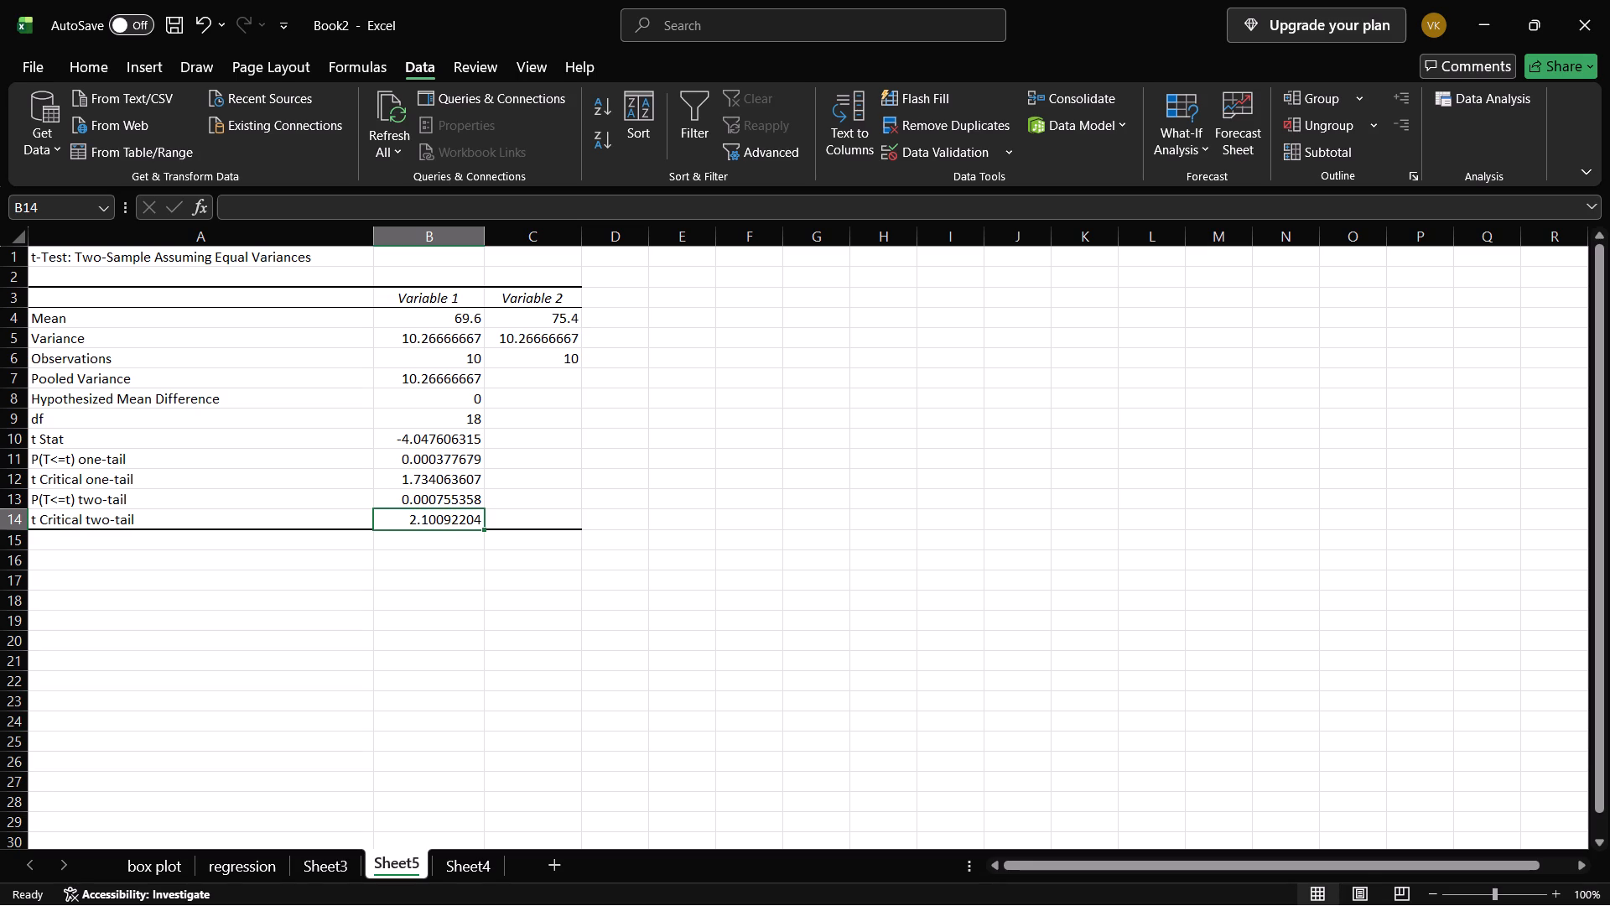
Switch to Edge, reorder the tabs so DATA ANALYTICS Syllabus.pdf follows daspracticals.pdf, and bring up the ChatGPT conversation.
click(757, 867)
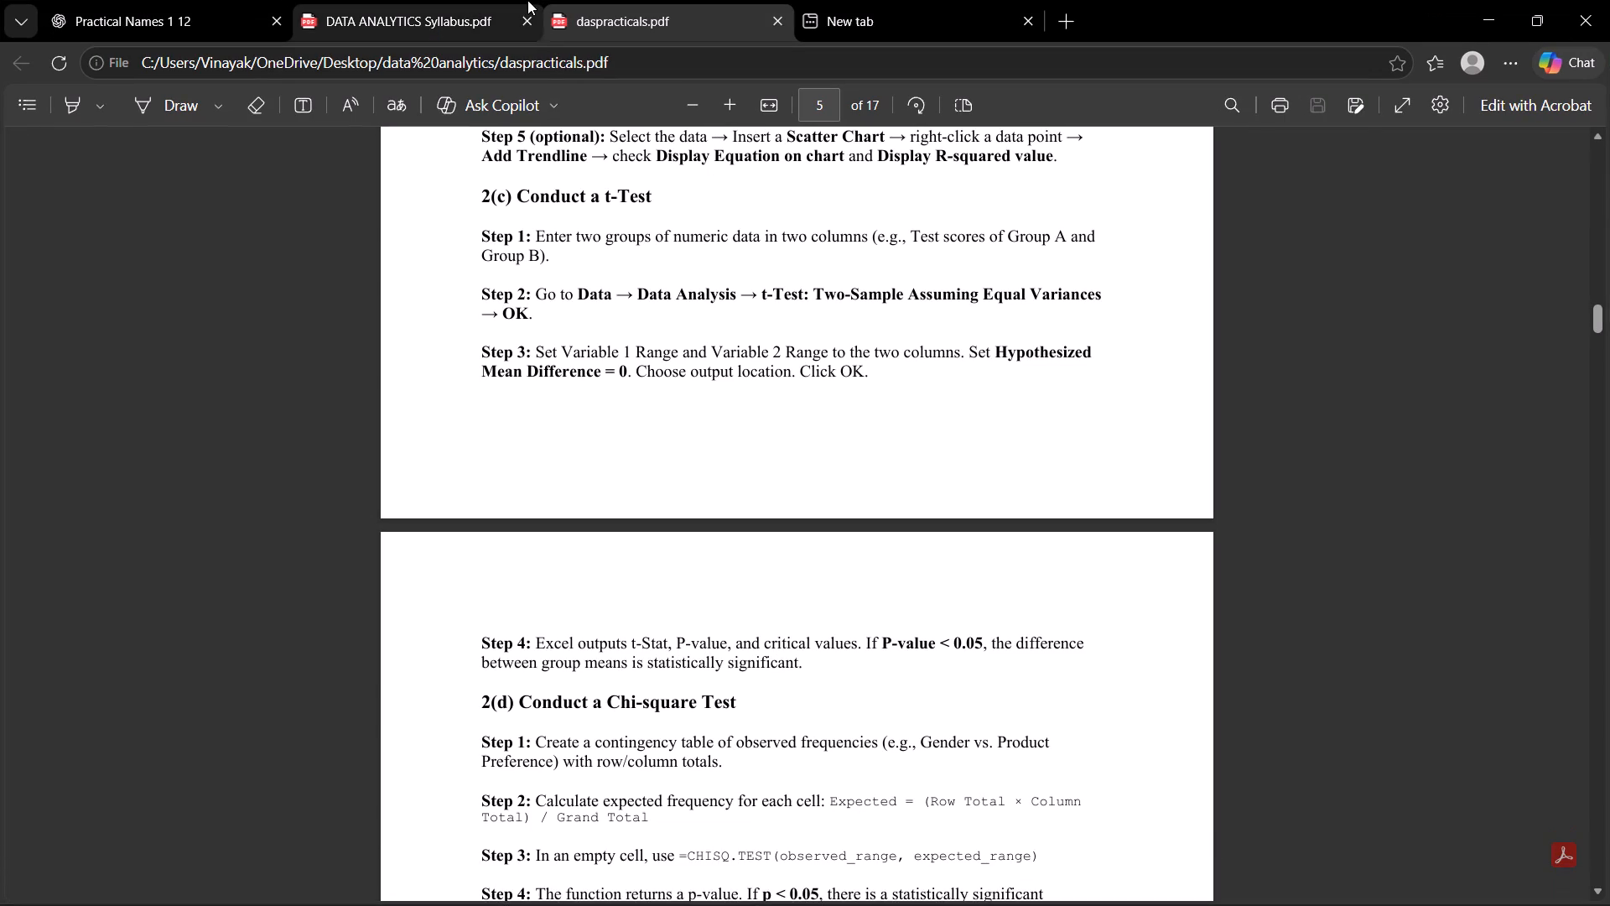
click(387, 0)
click(189, 0)
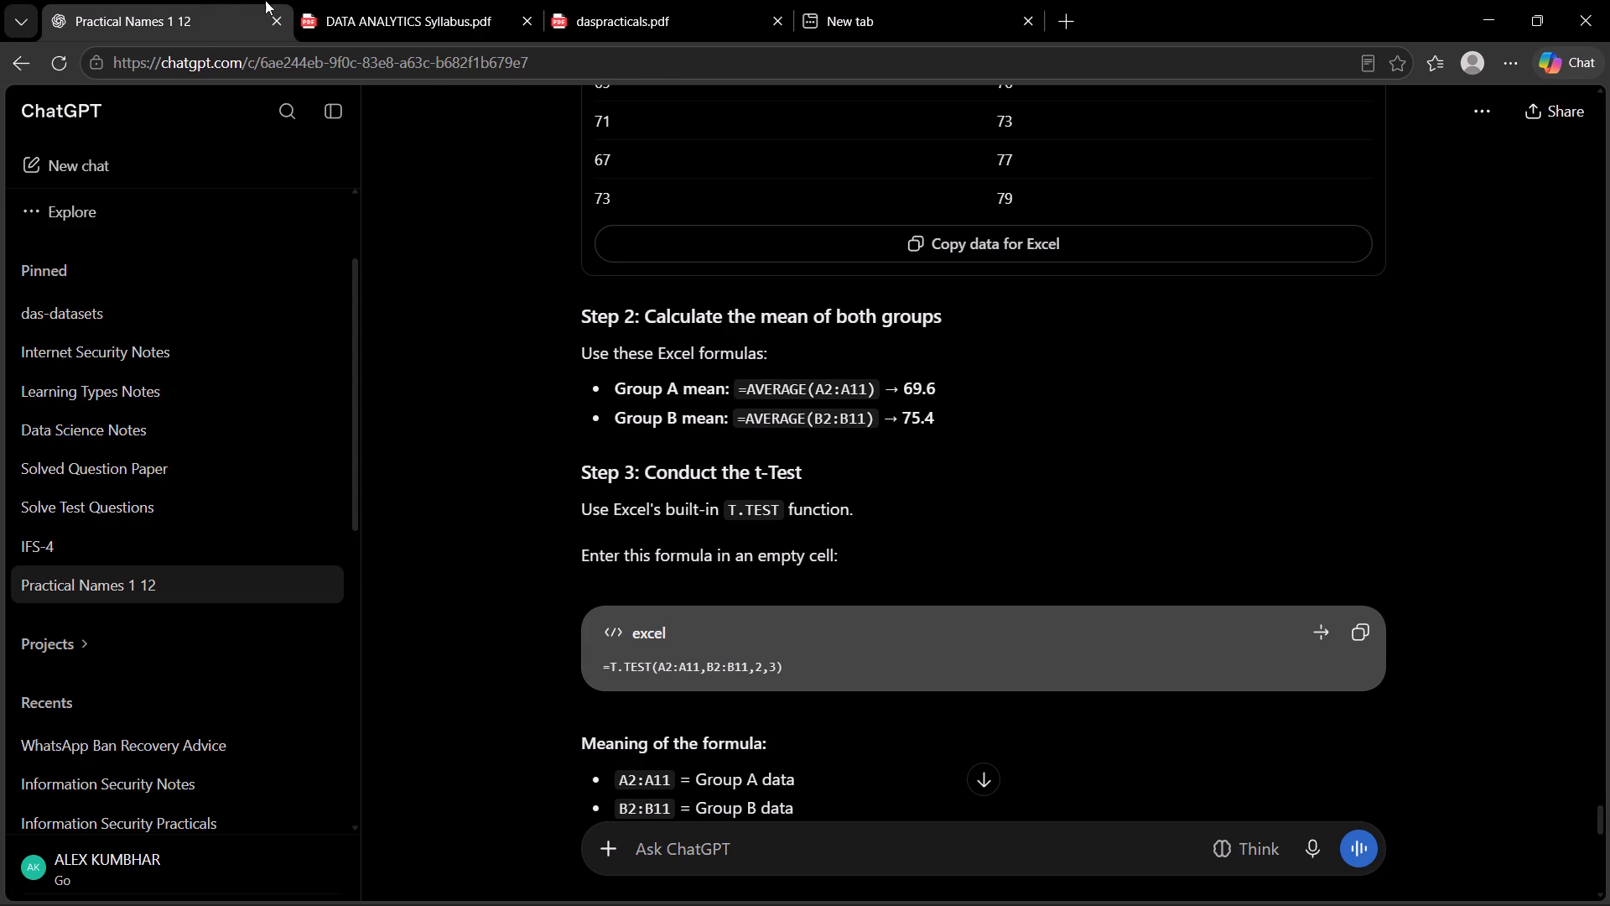
drag(439, 0, 822, 0)
click(164, 0)
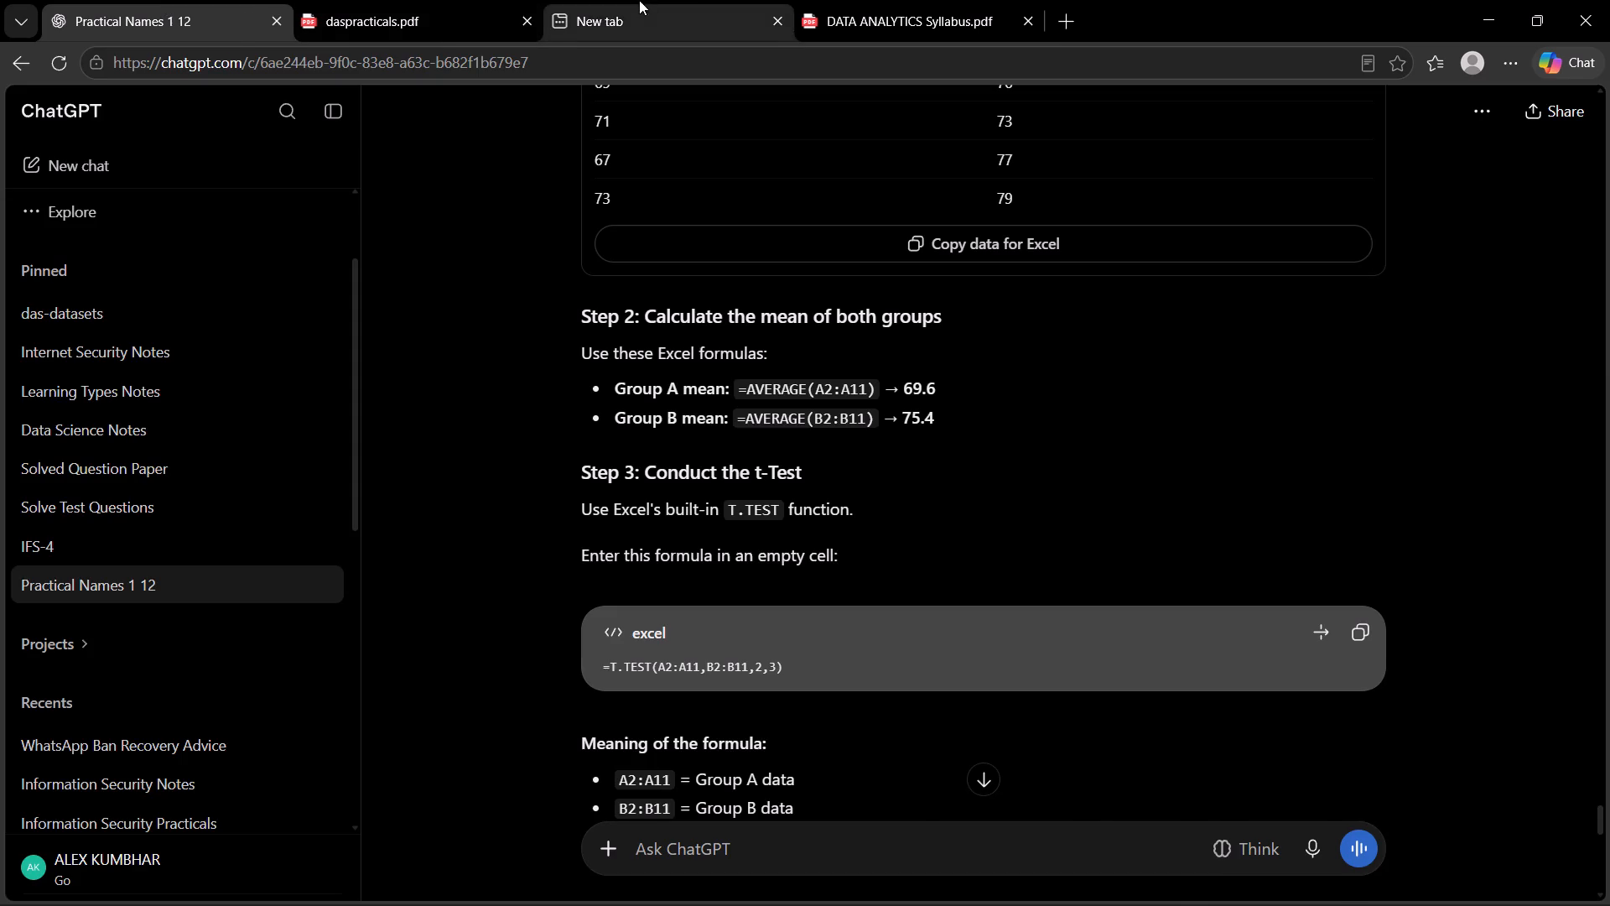
drag(638, 0, 886, 0)
click(209, 0)
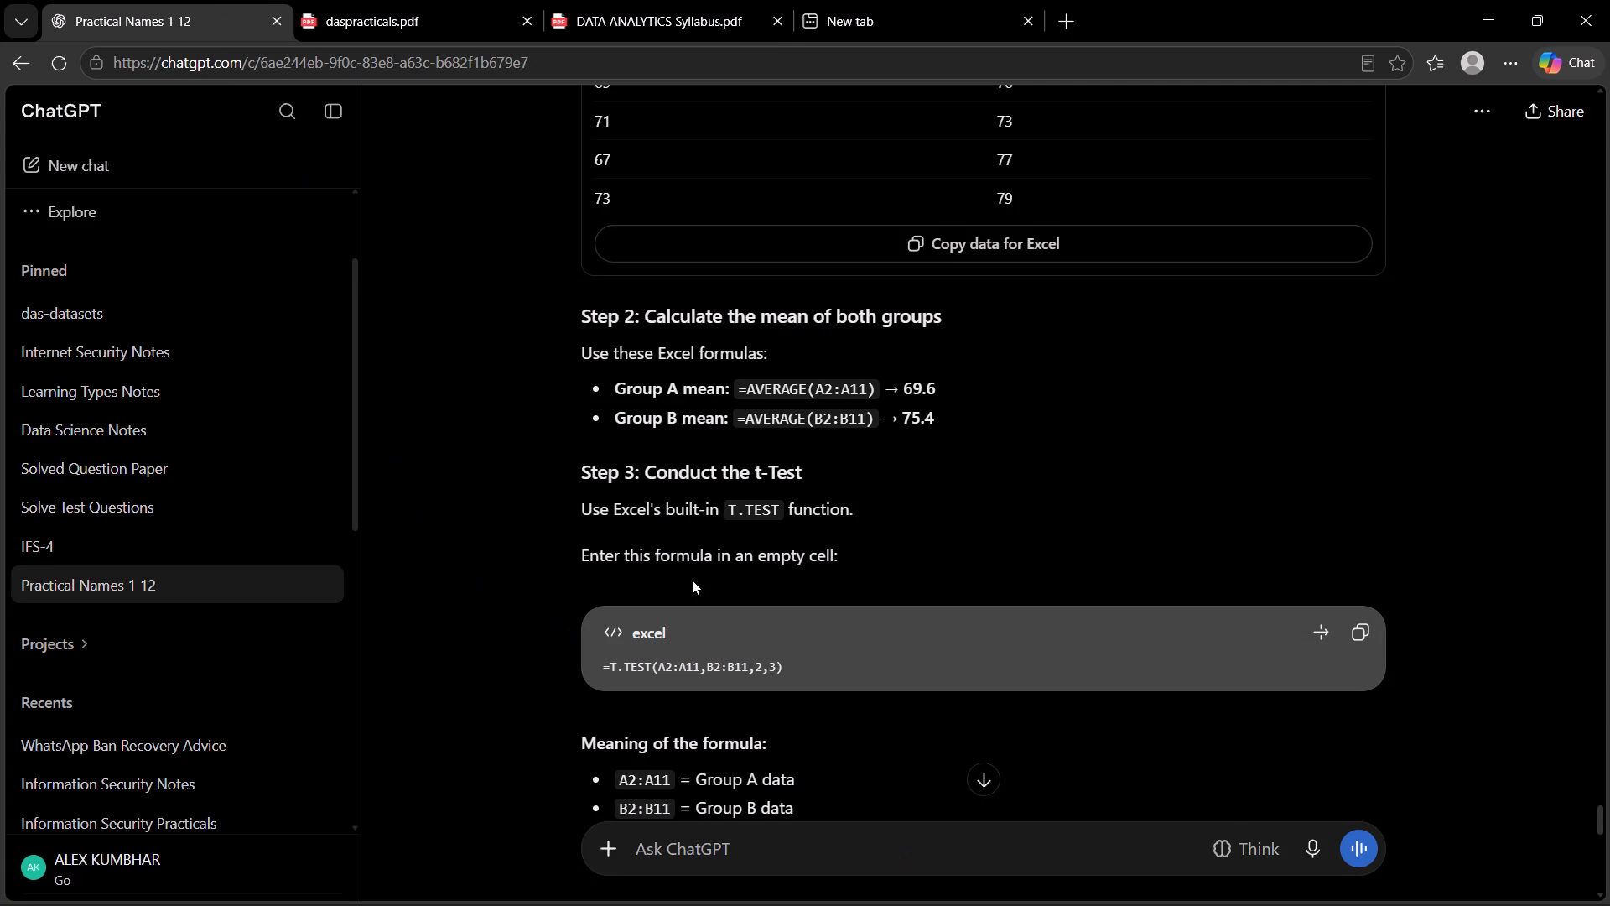
drag(822, 471, 574, 477)
click(570, 476)
drag(554, 541, 589, 535)
drag(589, 535, 863, 513)
click(822, 519)
drag(724, 506, 778, 504)
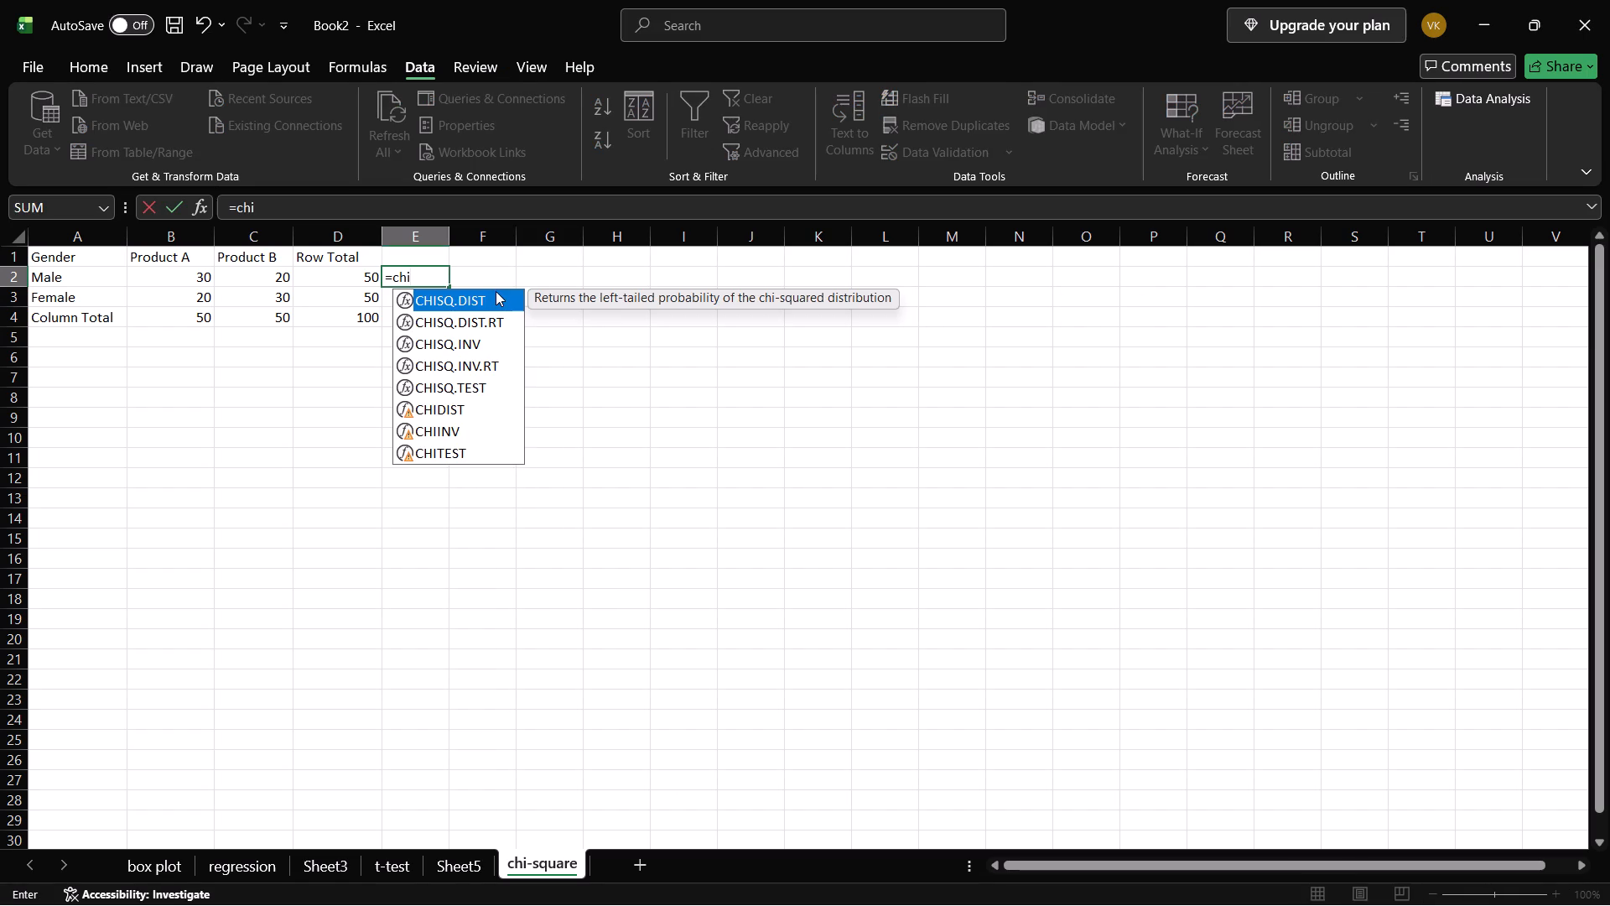
text(sq.)
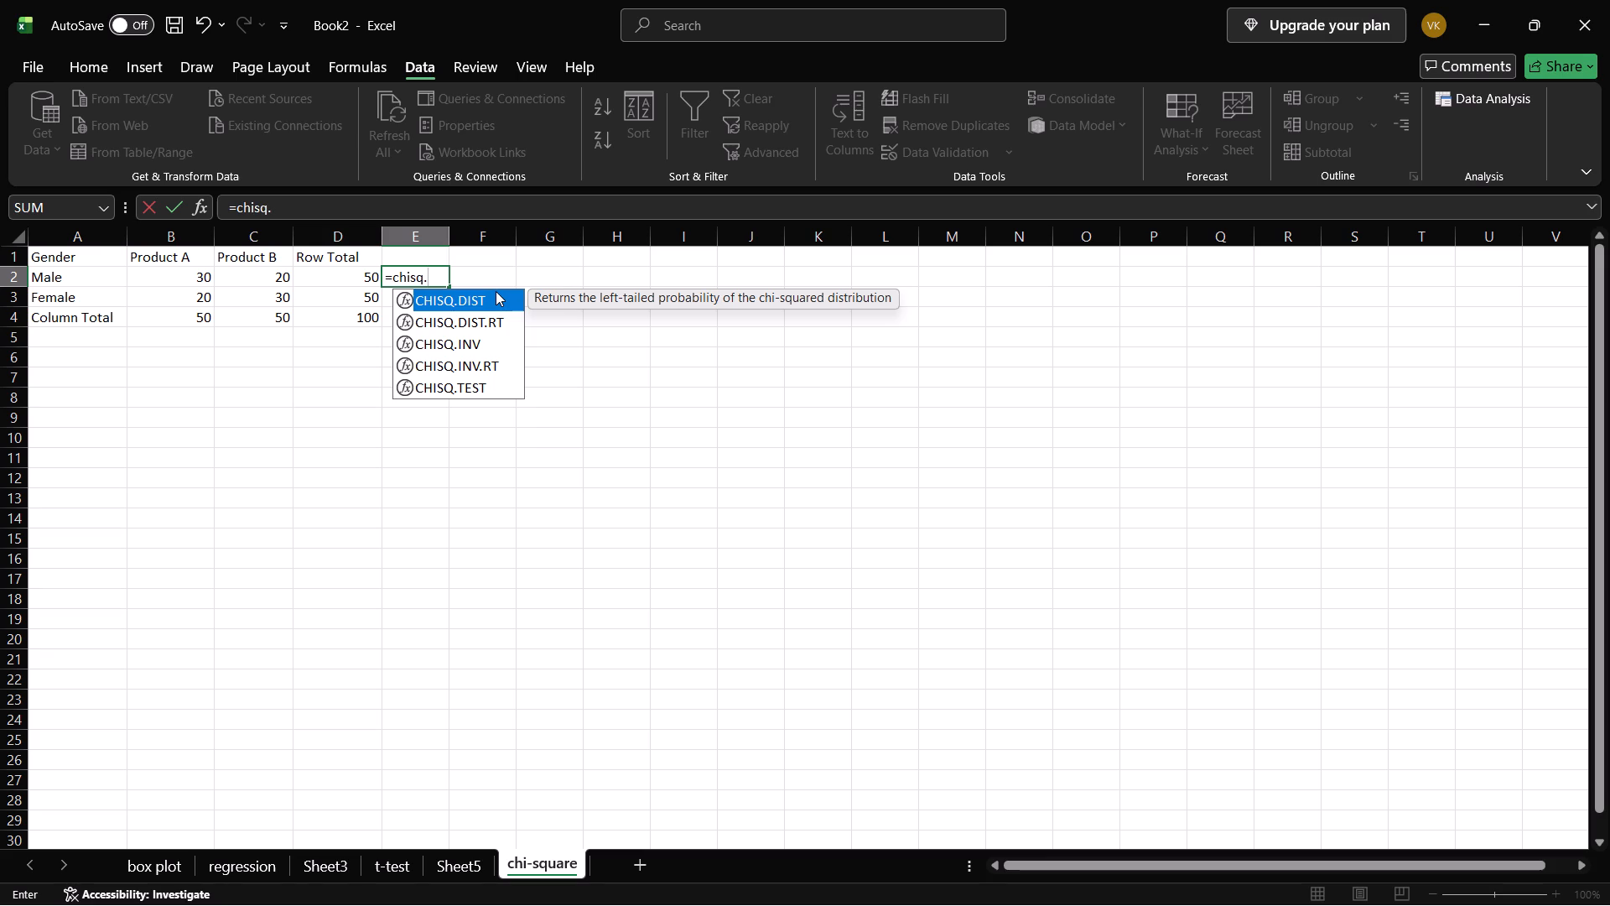
key(s)
key(alt+Tab)
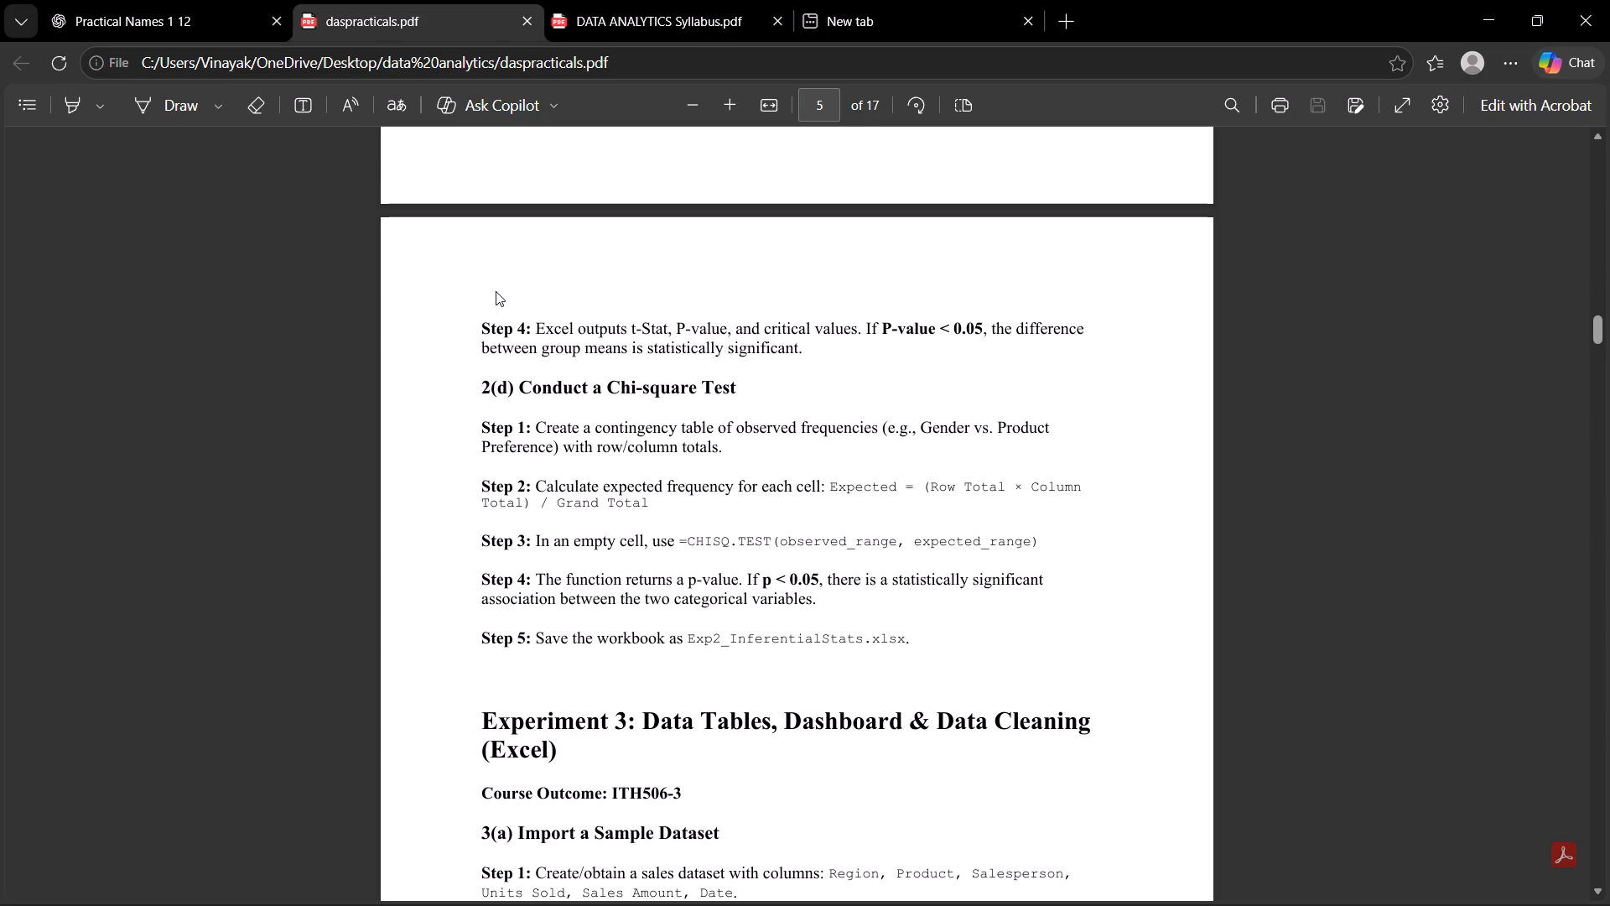
key(alt+Tab)
key(backslash)
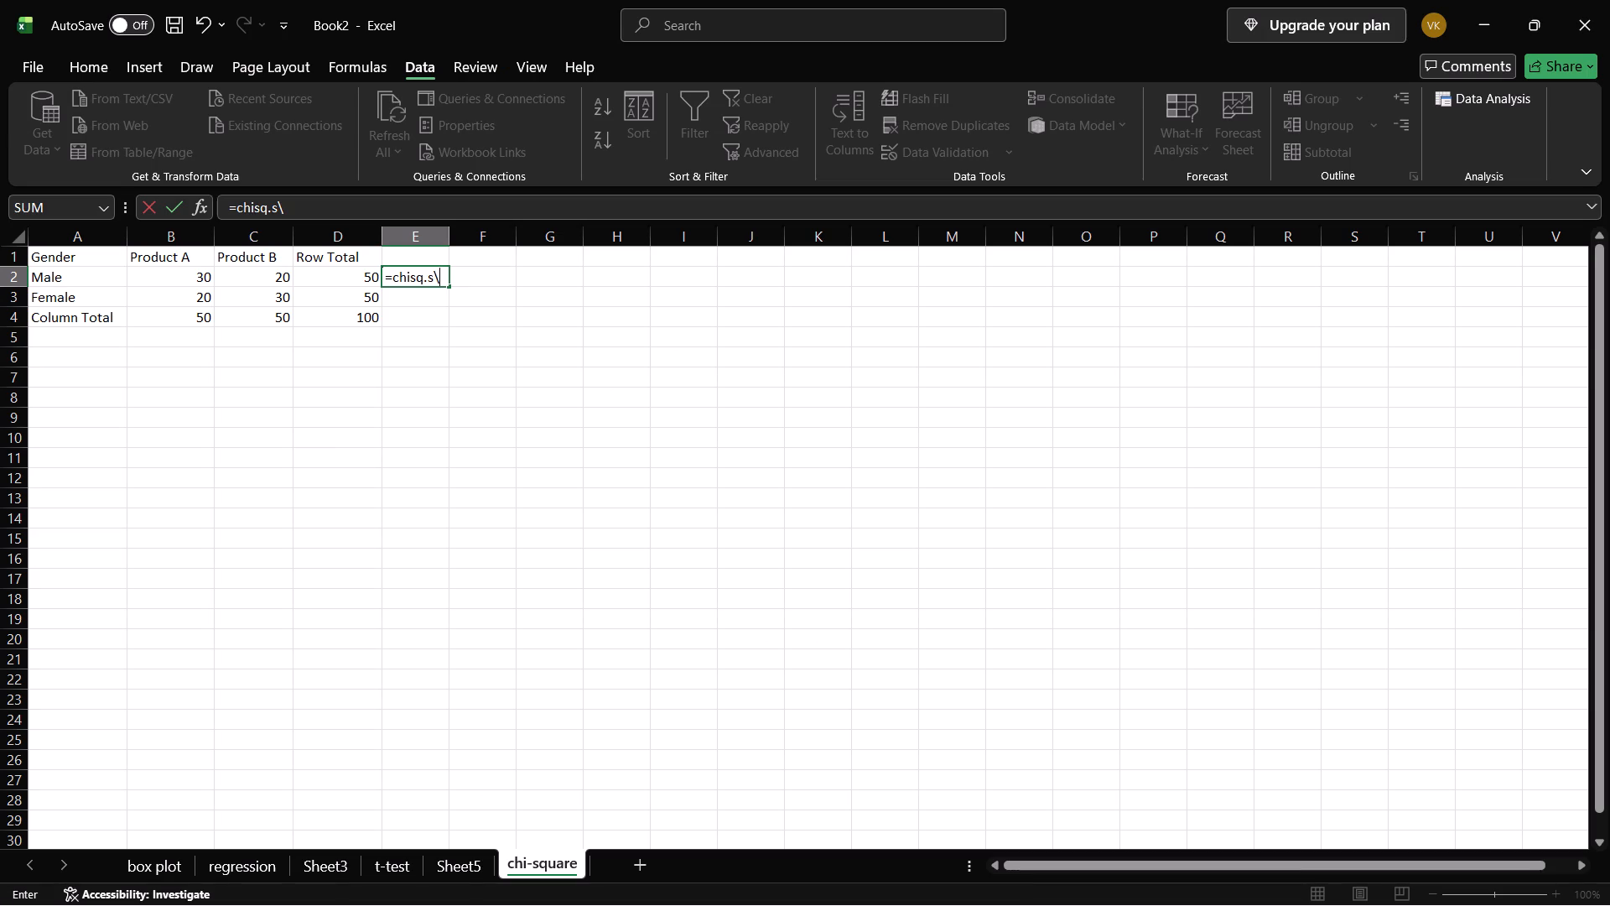
key(t)
key(BackSpace)
key(BackSpace)
key(BackSpace)
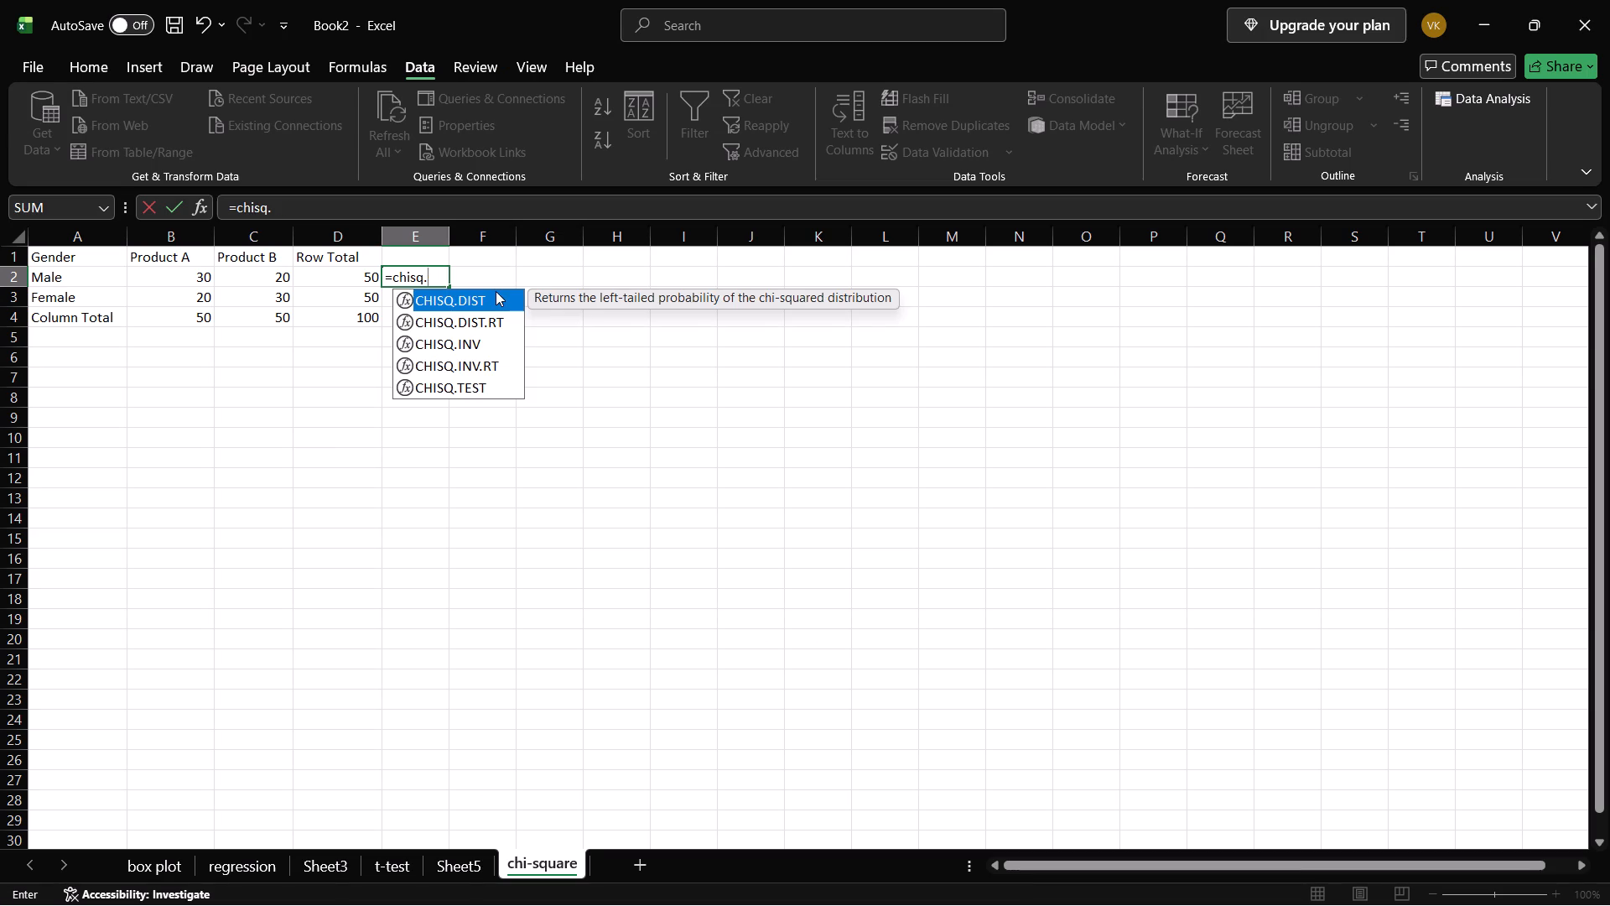
key(t)
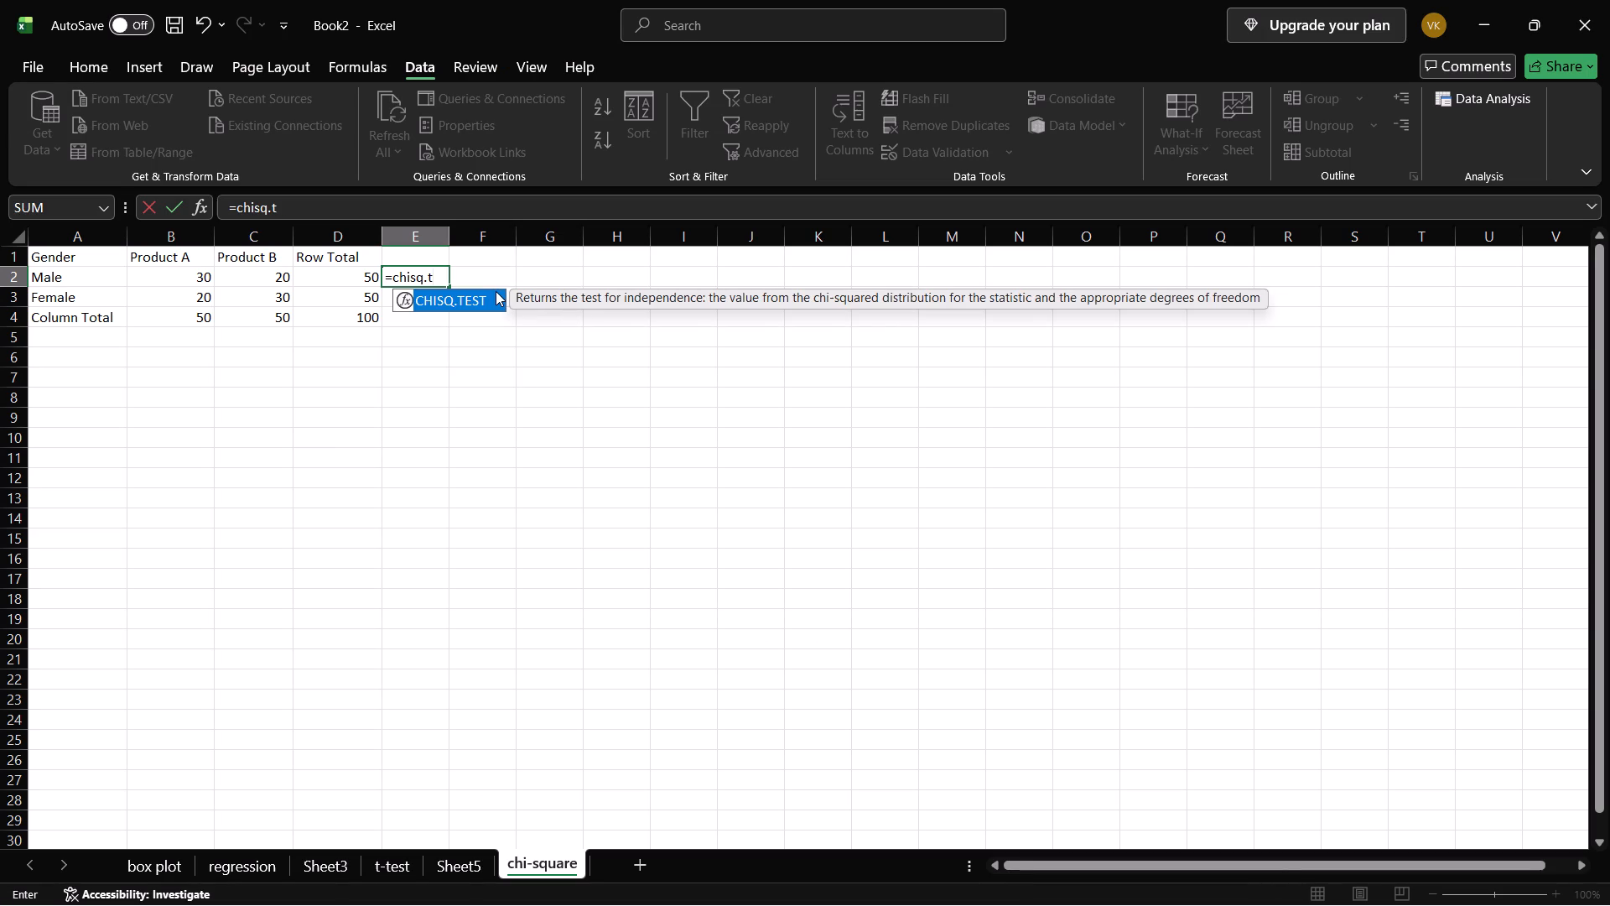
key(Tab)
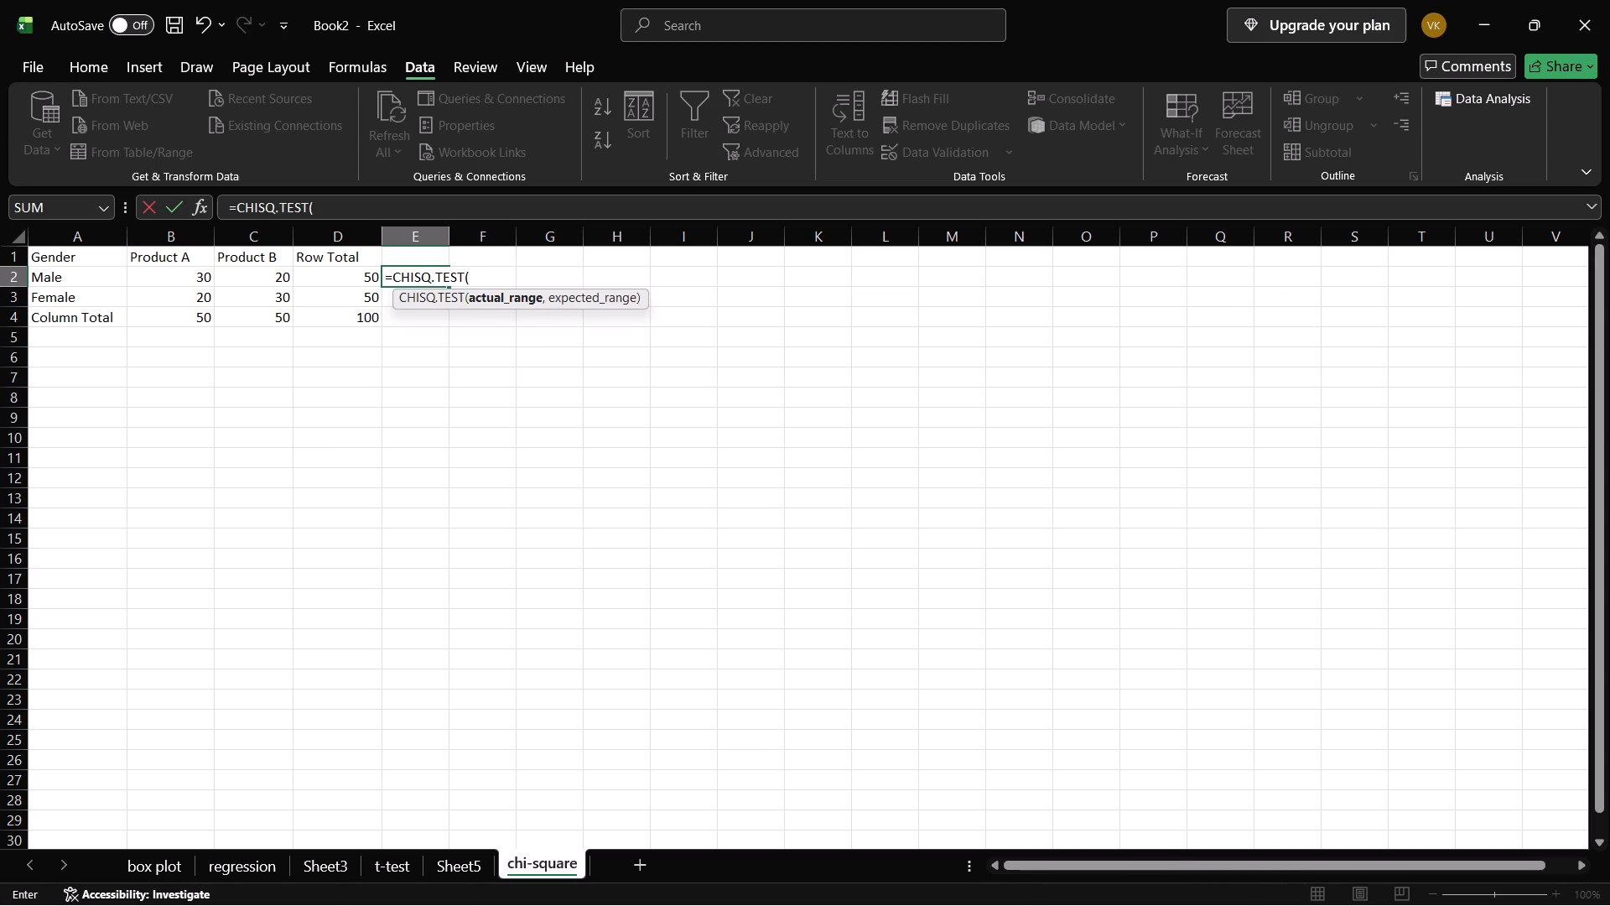
key(alt+Tab)
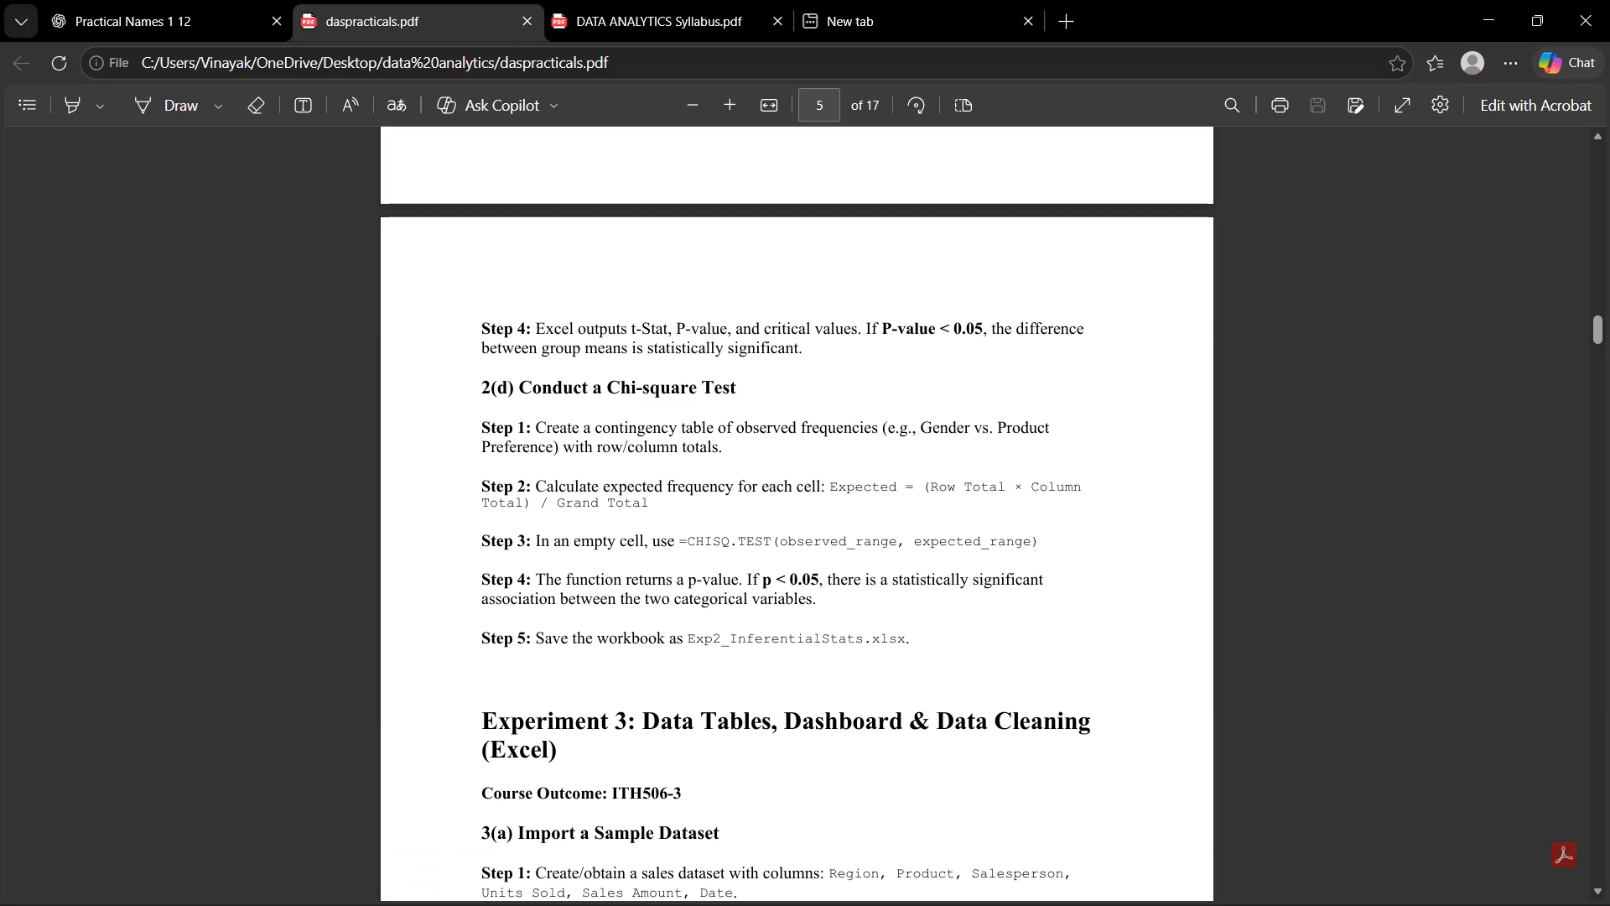
key(alt+Tab)
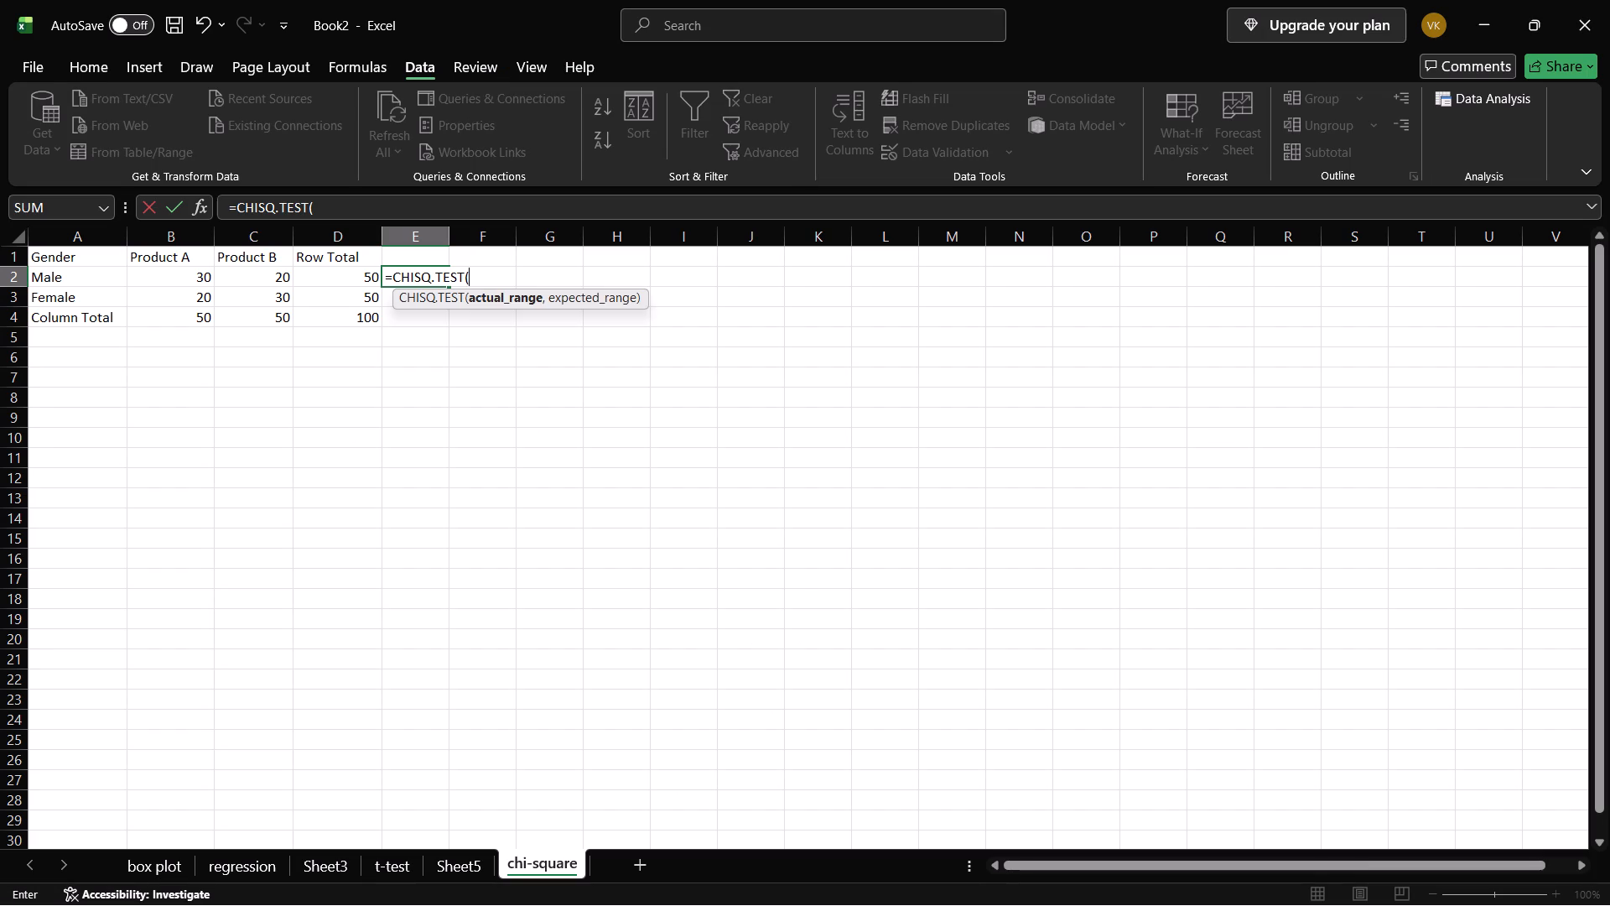
click(529, 305)
click(529, 305)
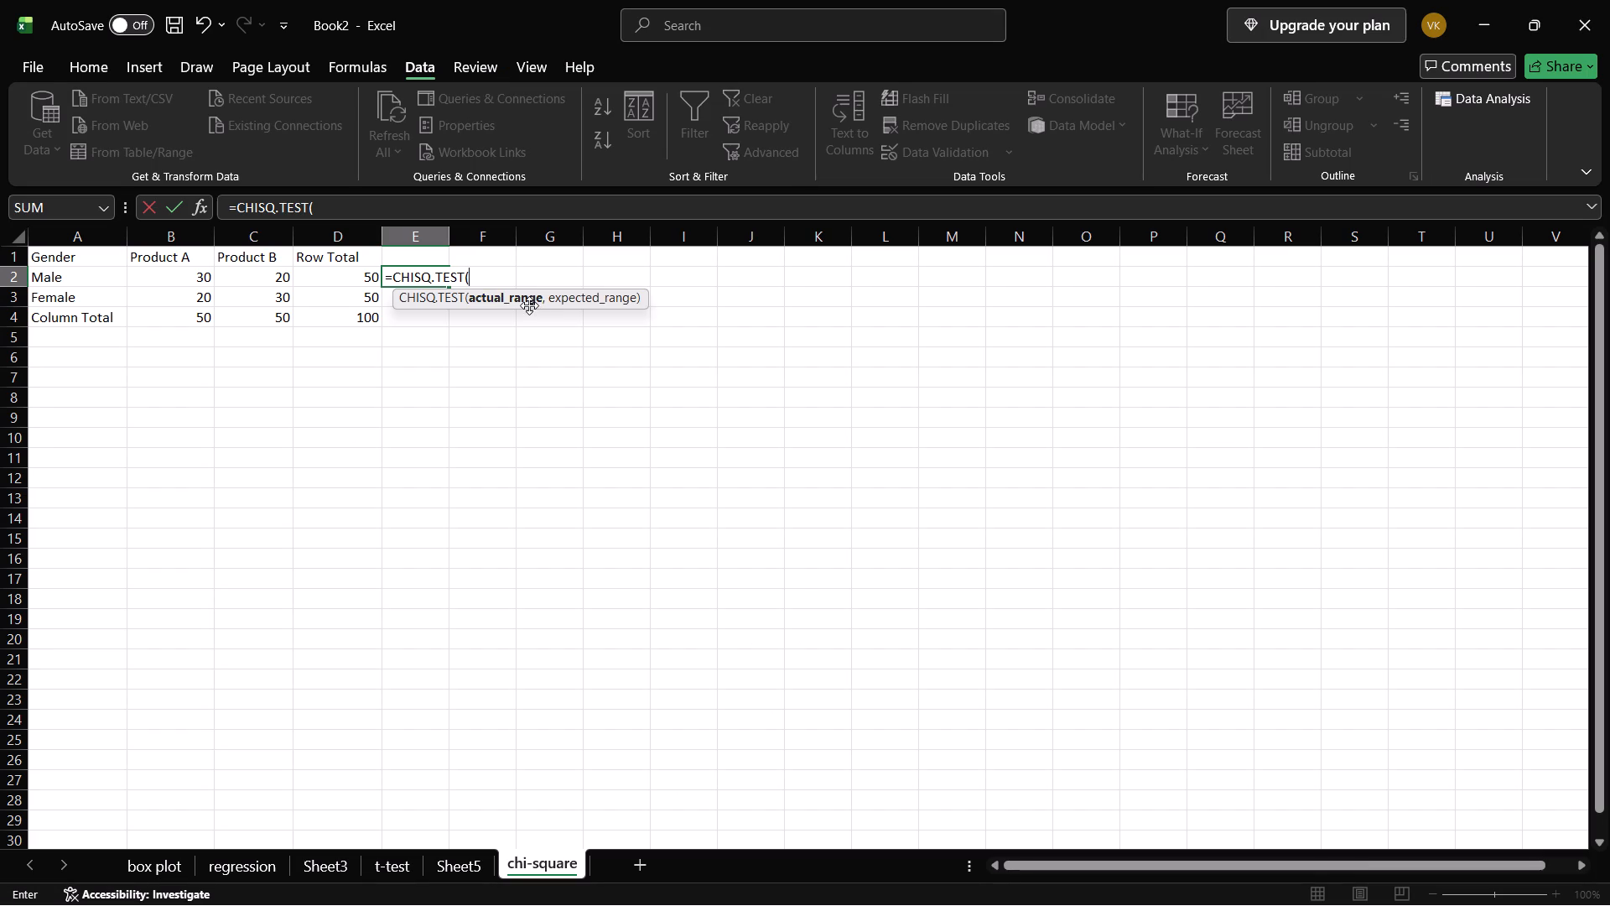
click(528, 297)
key(alt+Tab)
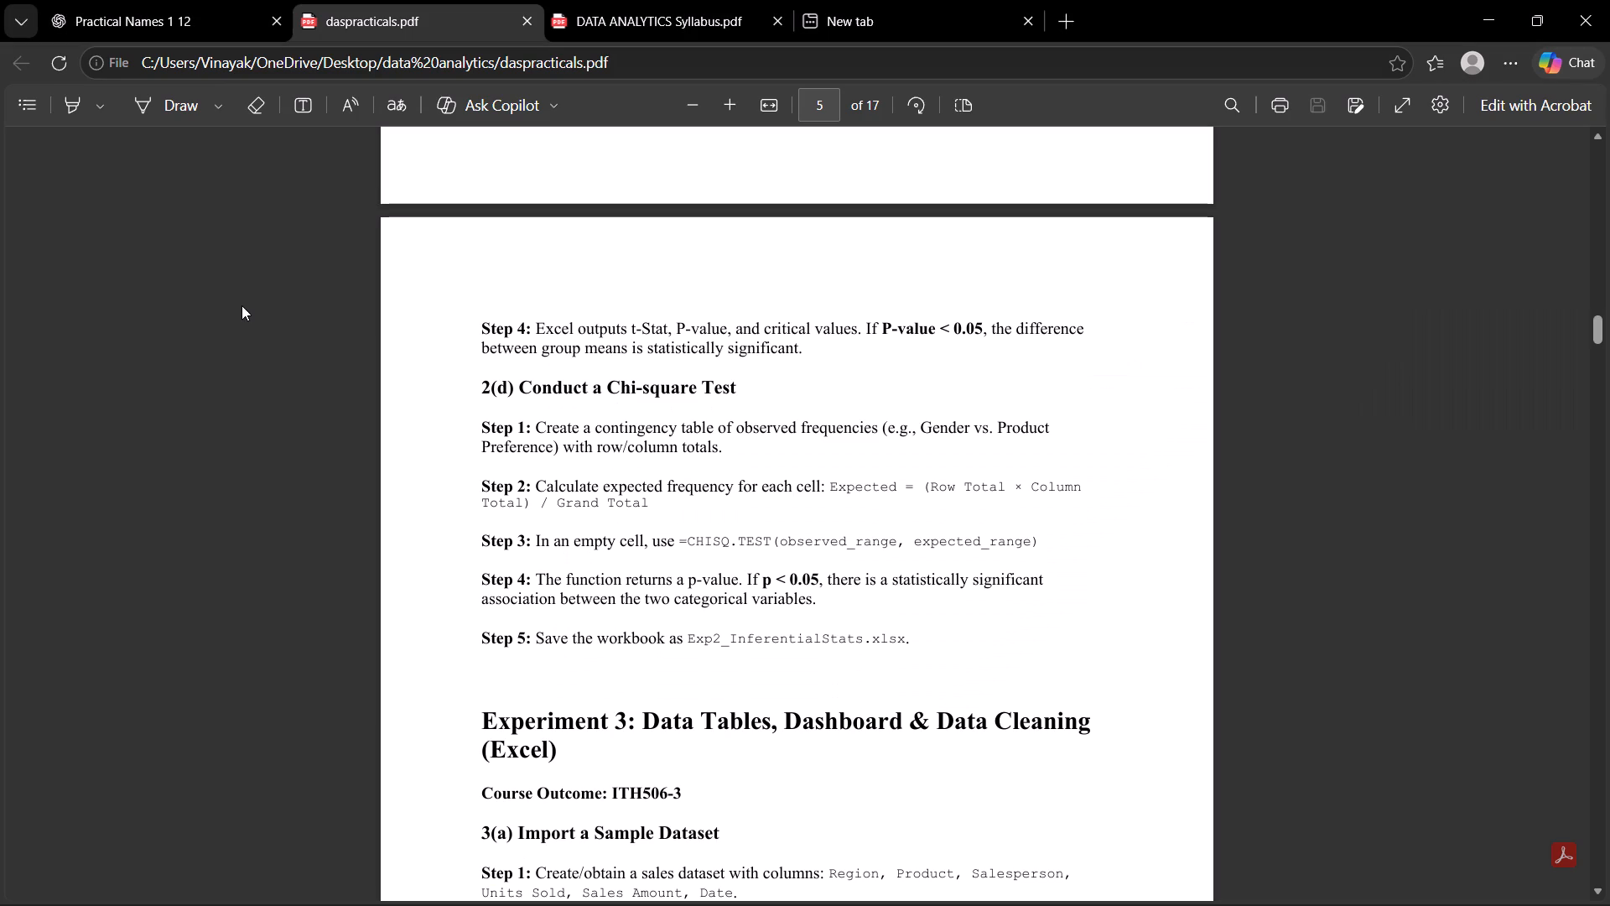
key(alt+Tab)
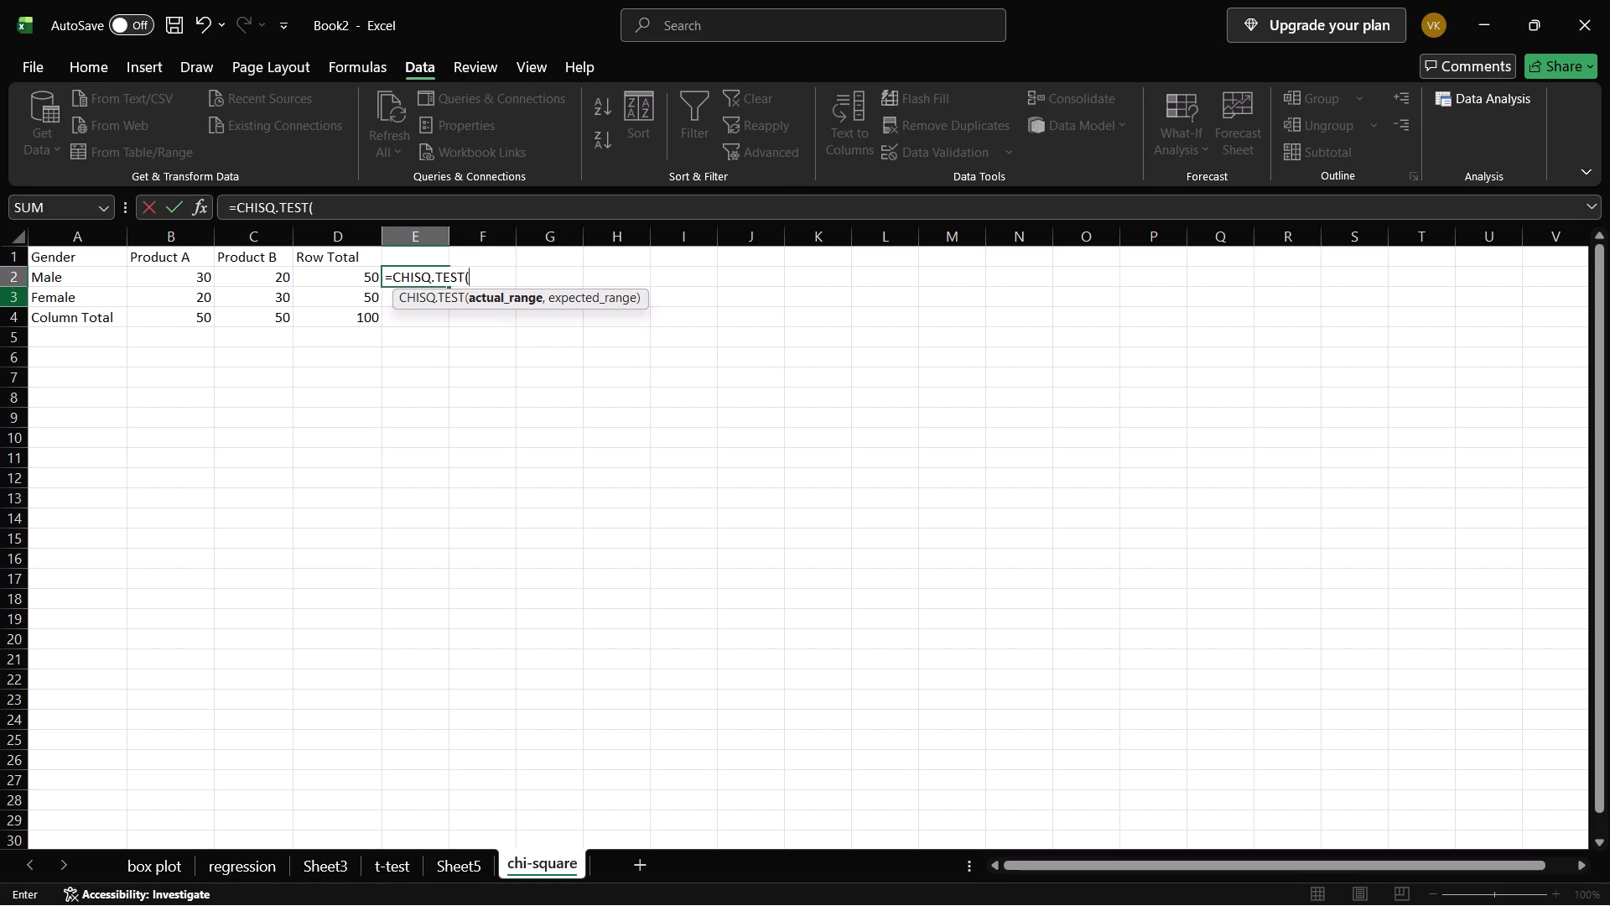
drag(163, 276, 169, 293)
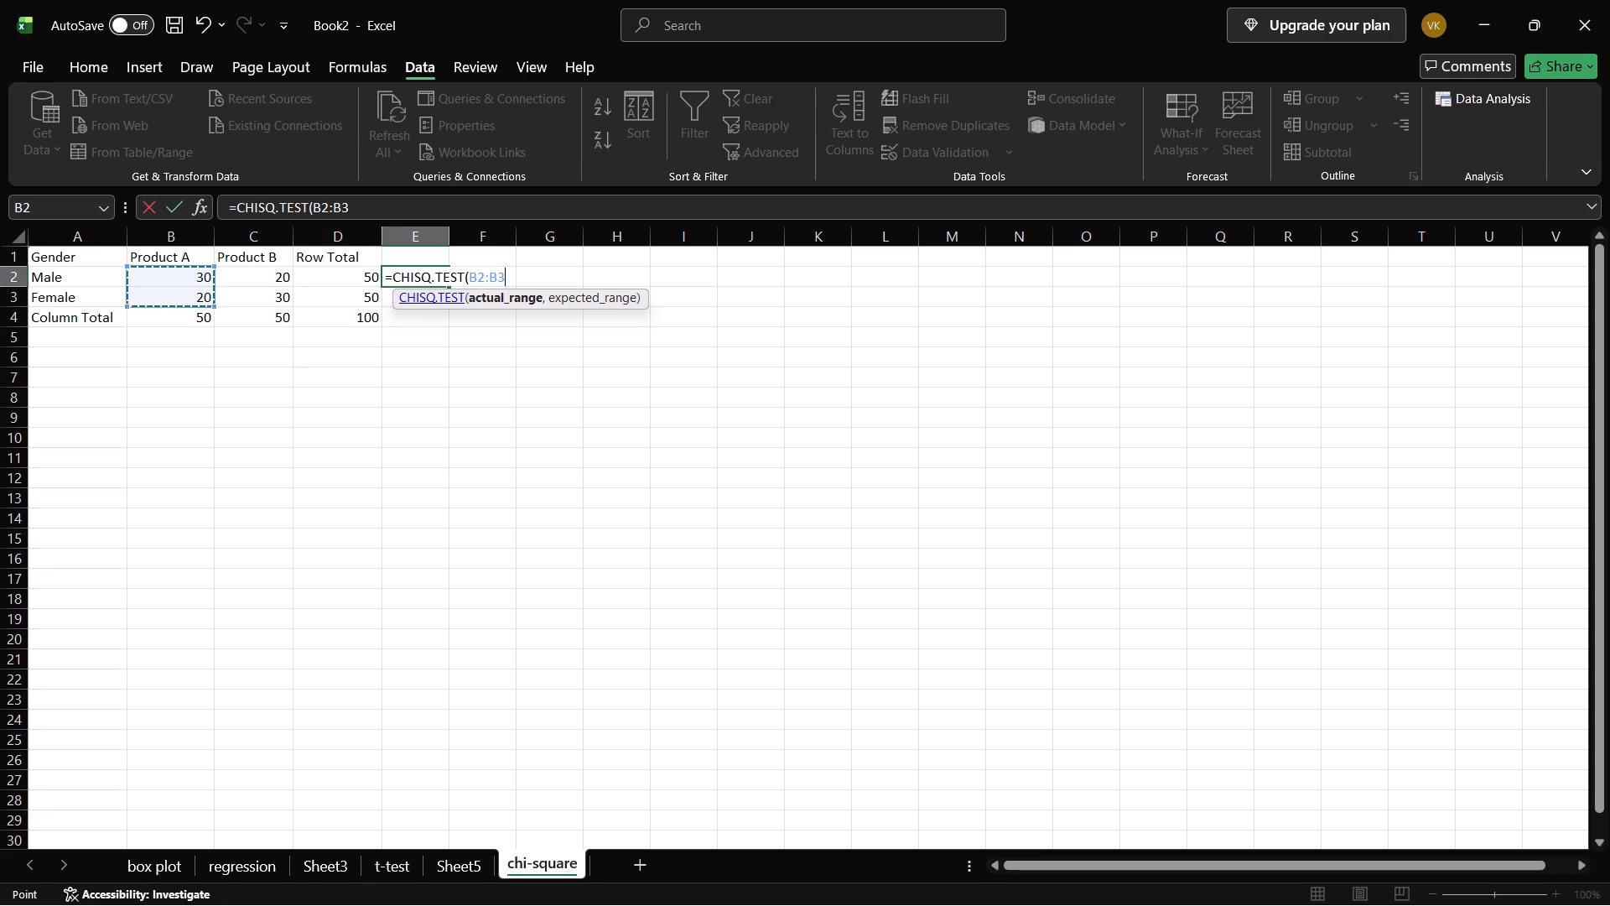
key(comma)
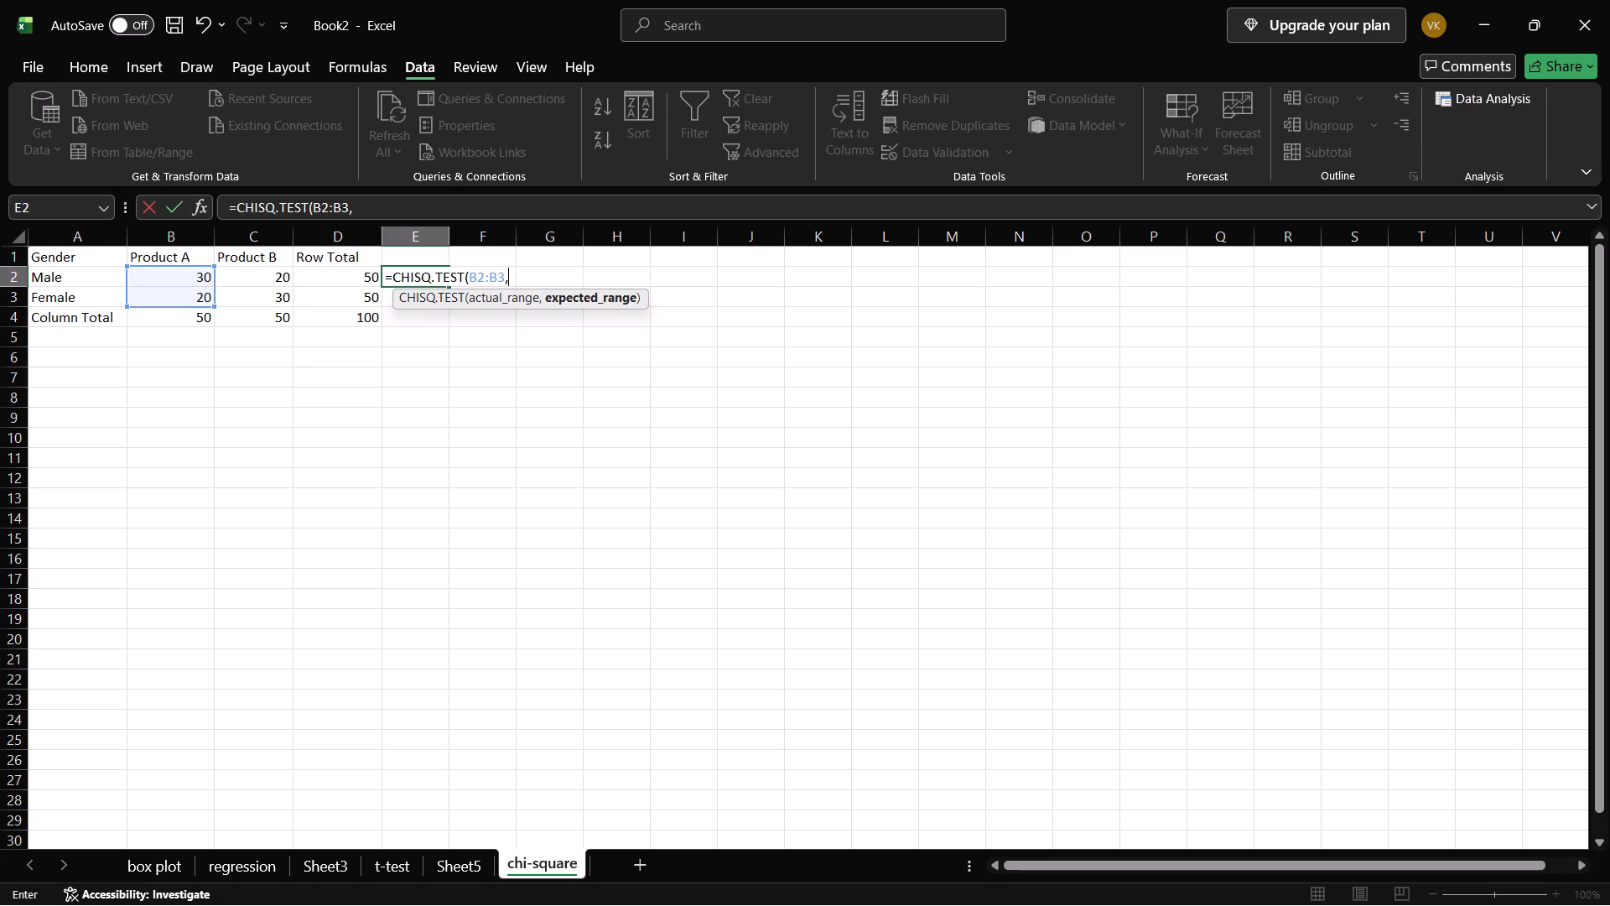
drag(277, 274, 277, 299)
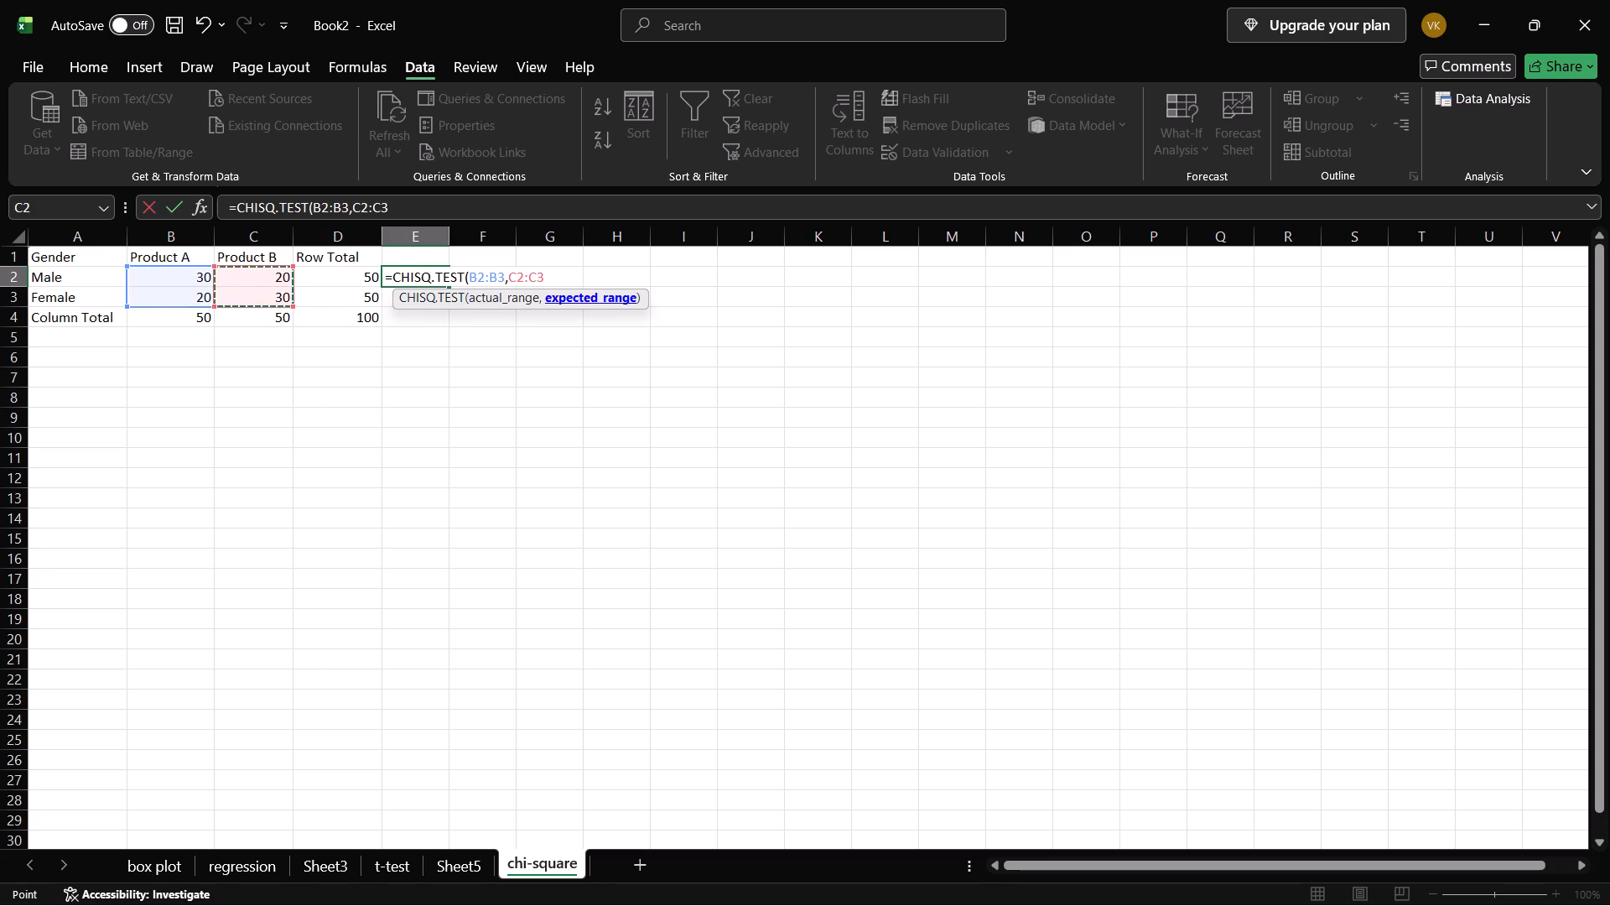
key(Return)
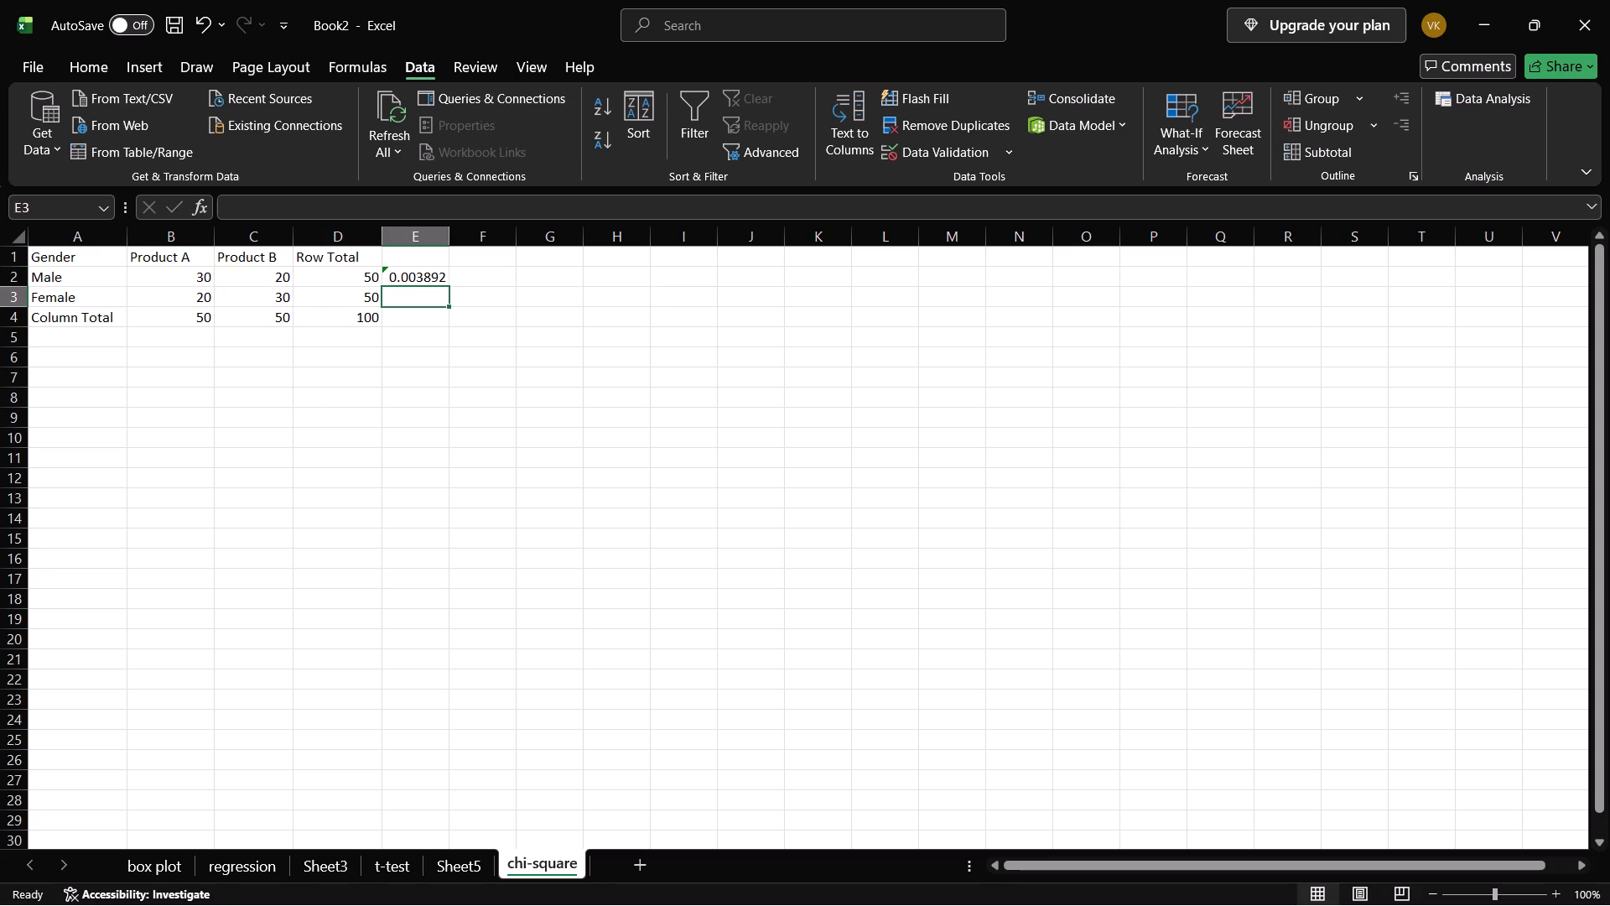
Switch to Edge, dismiss the Armoury Crate notification, and reread the CHISQ.TEST arguments in Step 3 of 2(d).
click(760, 880)
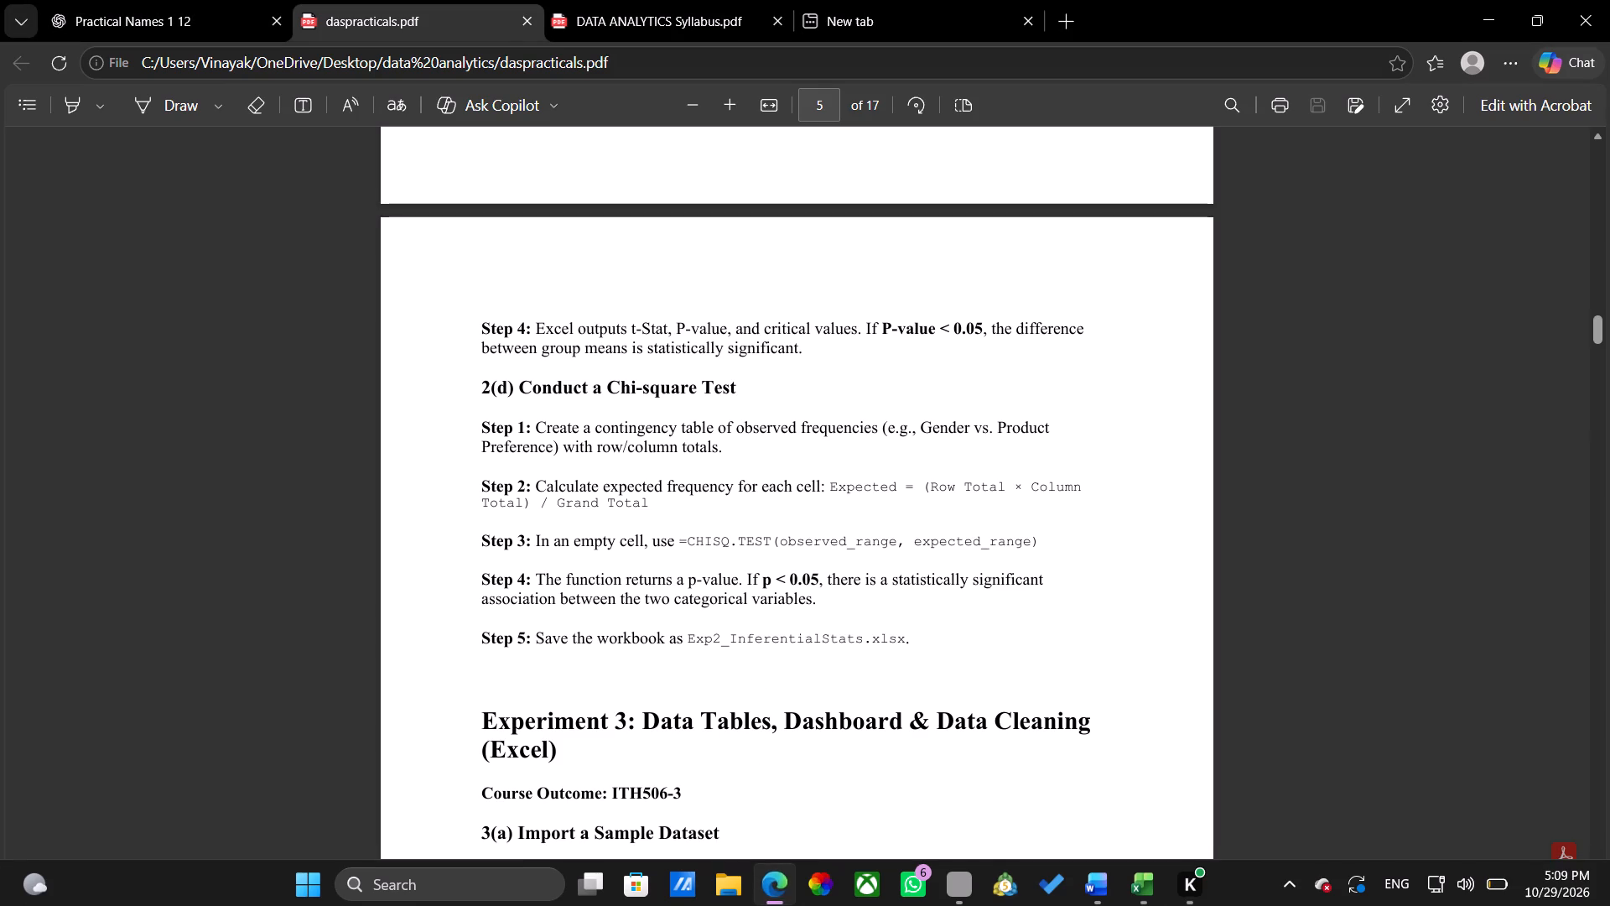
click(1140, 871)
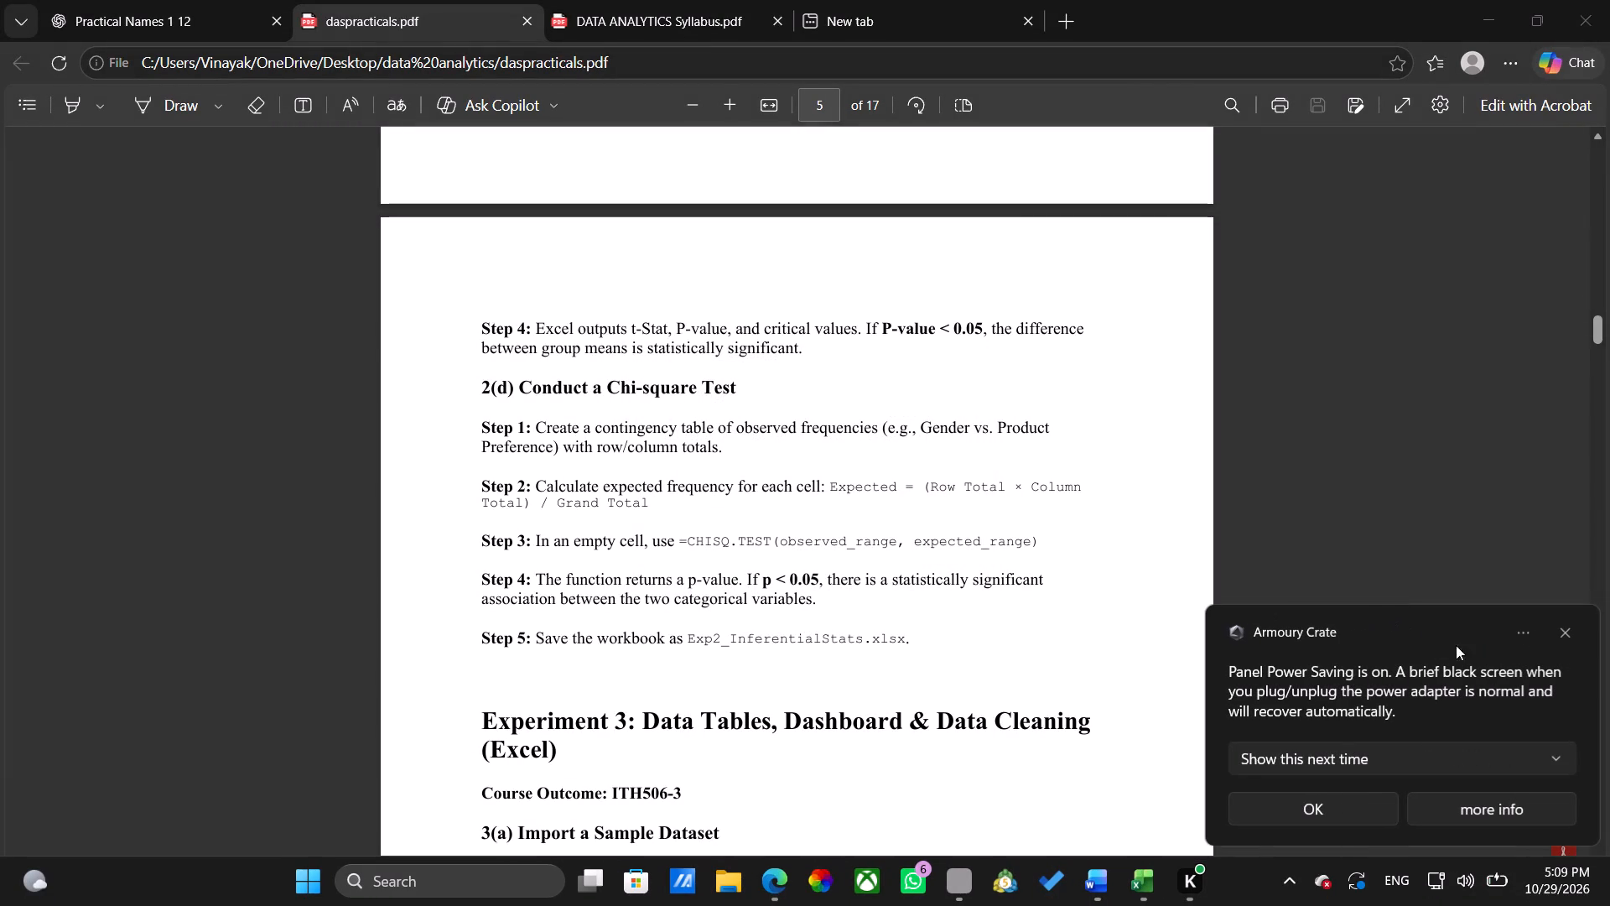
click(1561, 633)
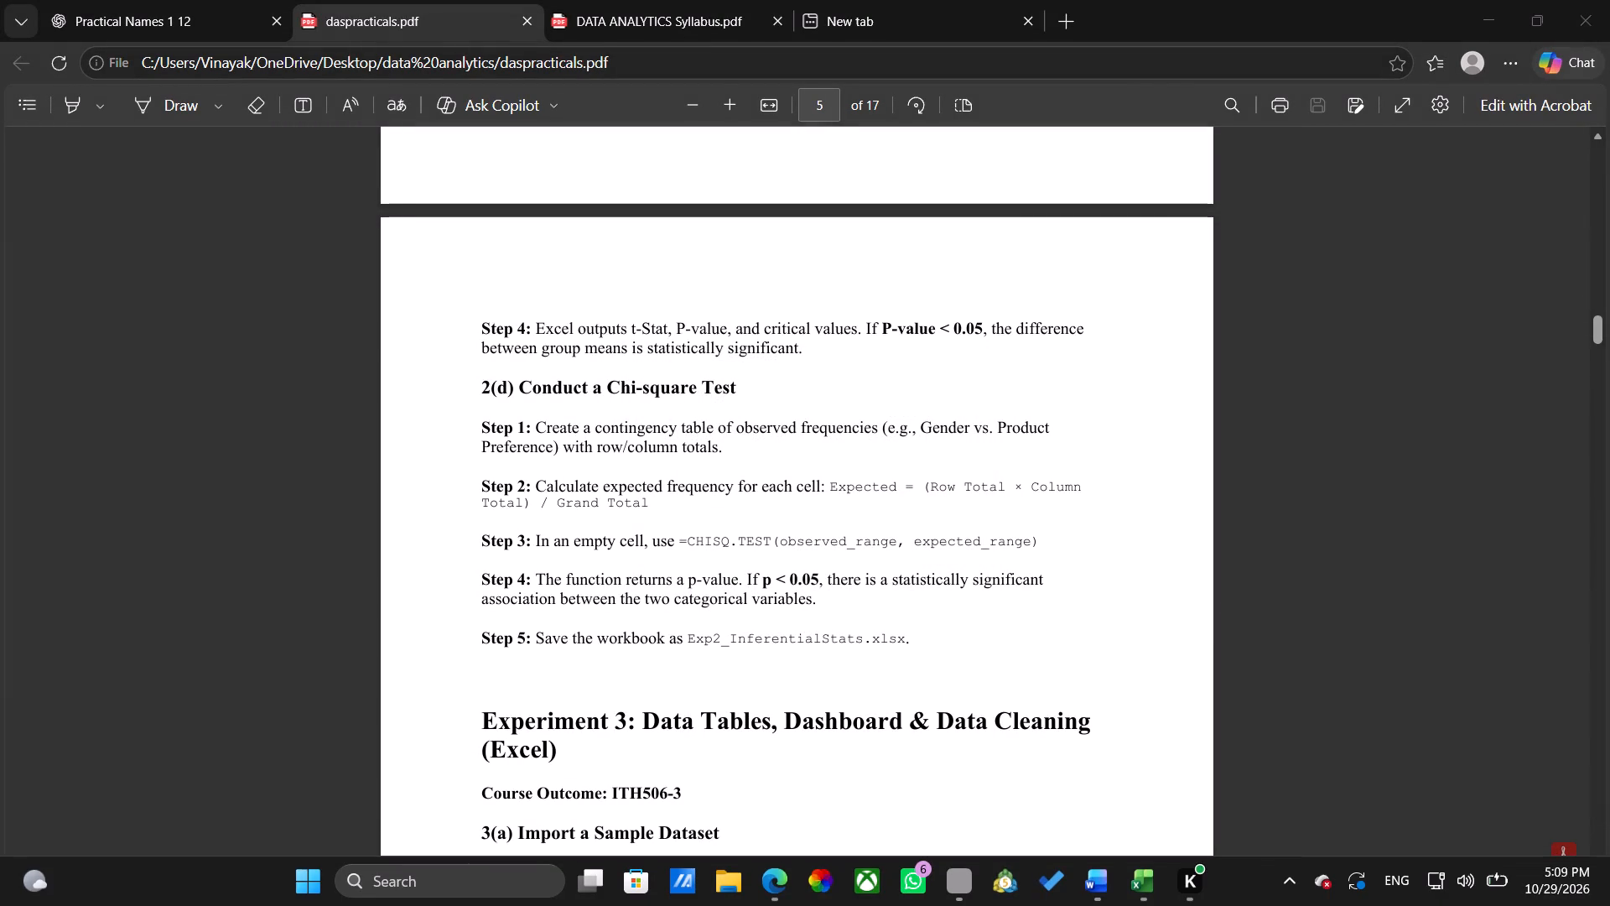
double_click(745, 543)
click(740, 546)
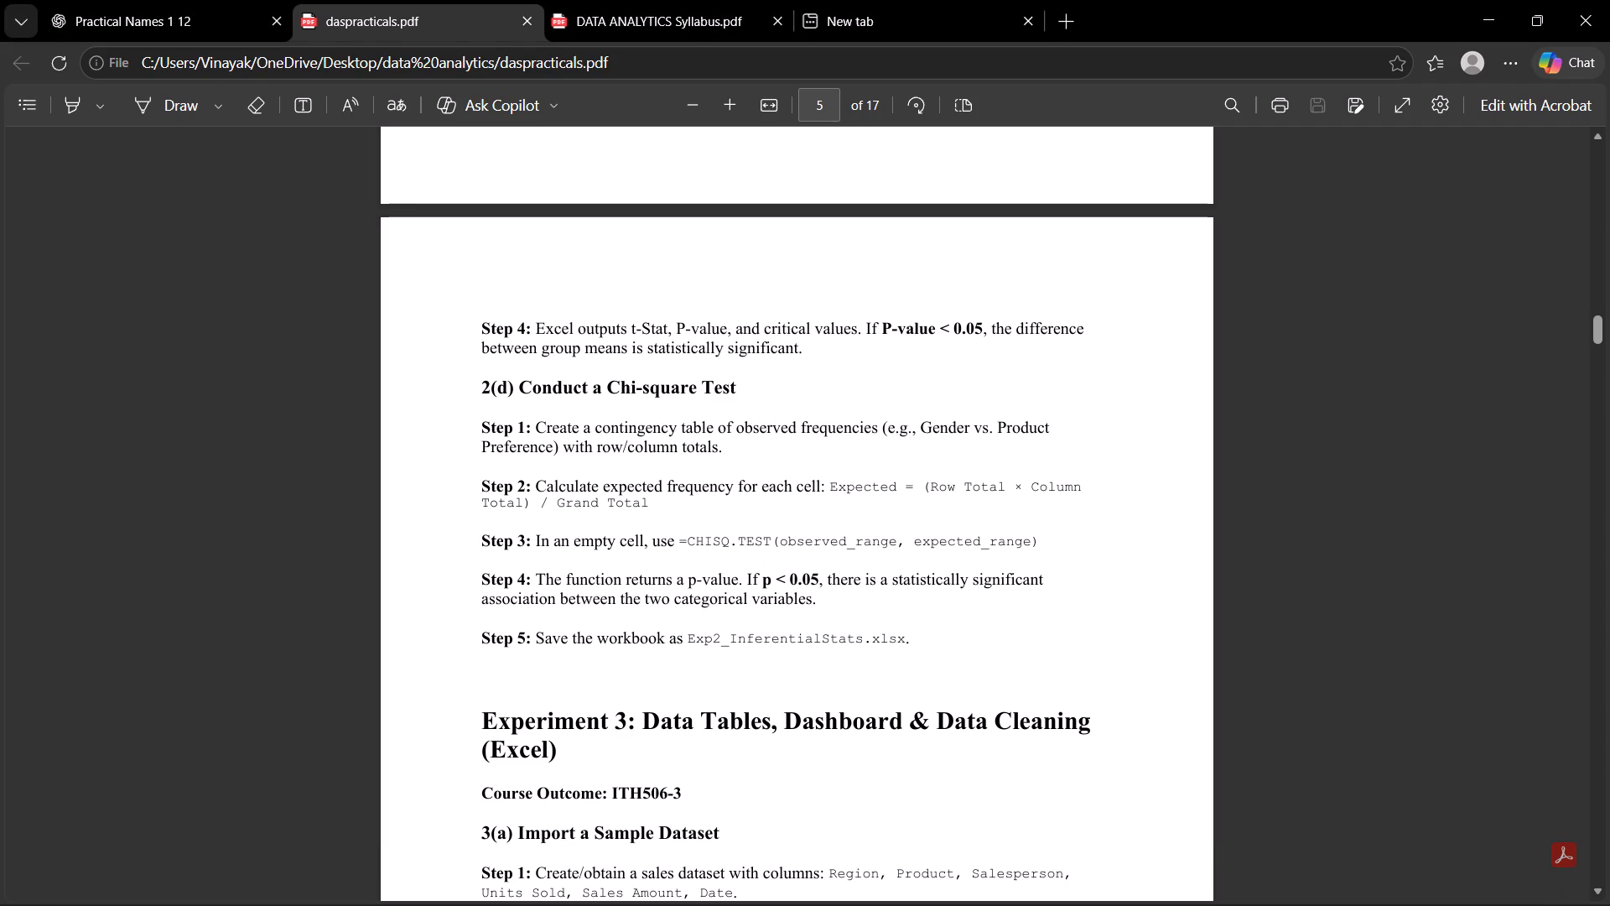
double_click(868, 542)
click(843, 575)
double_click(974, 542)
click(839, 572)
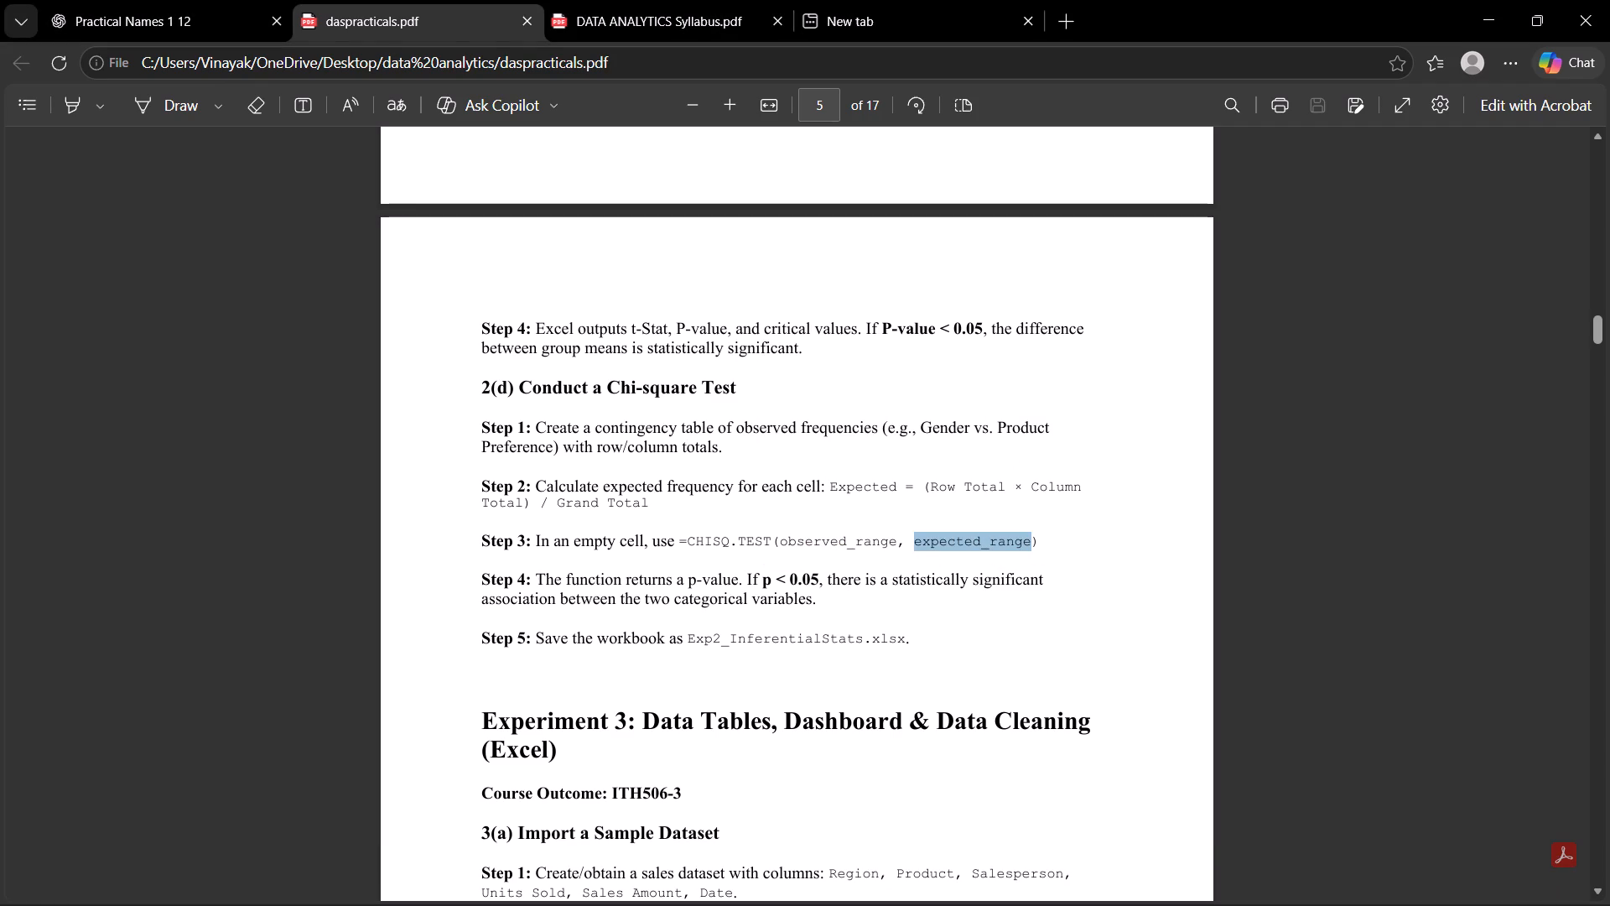
Switch to Excel and label cell E1 on the chi-square sheet as chi-square.
click(1478, 0)
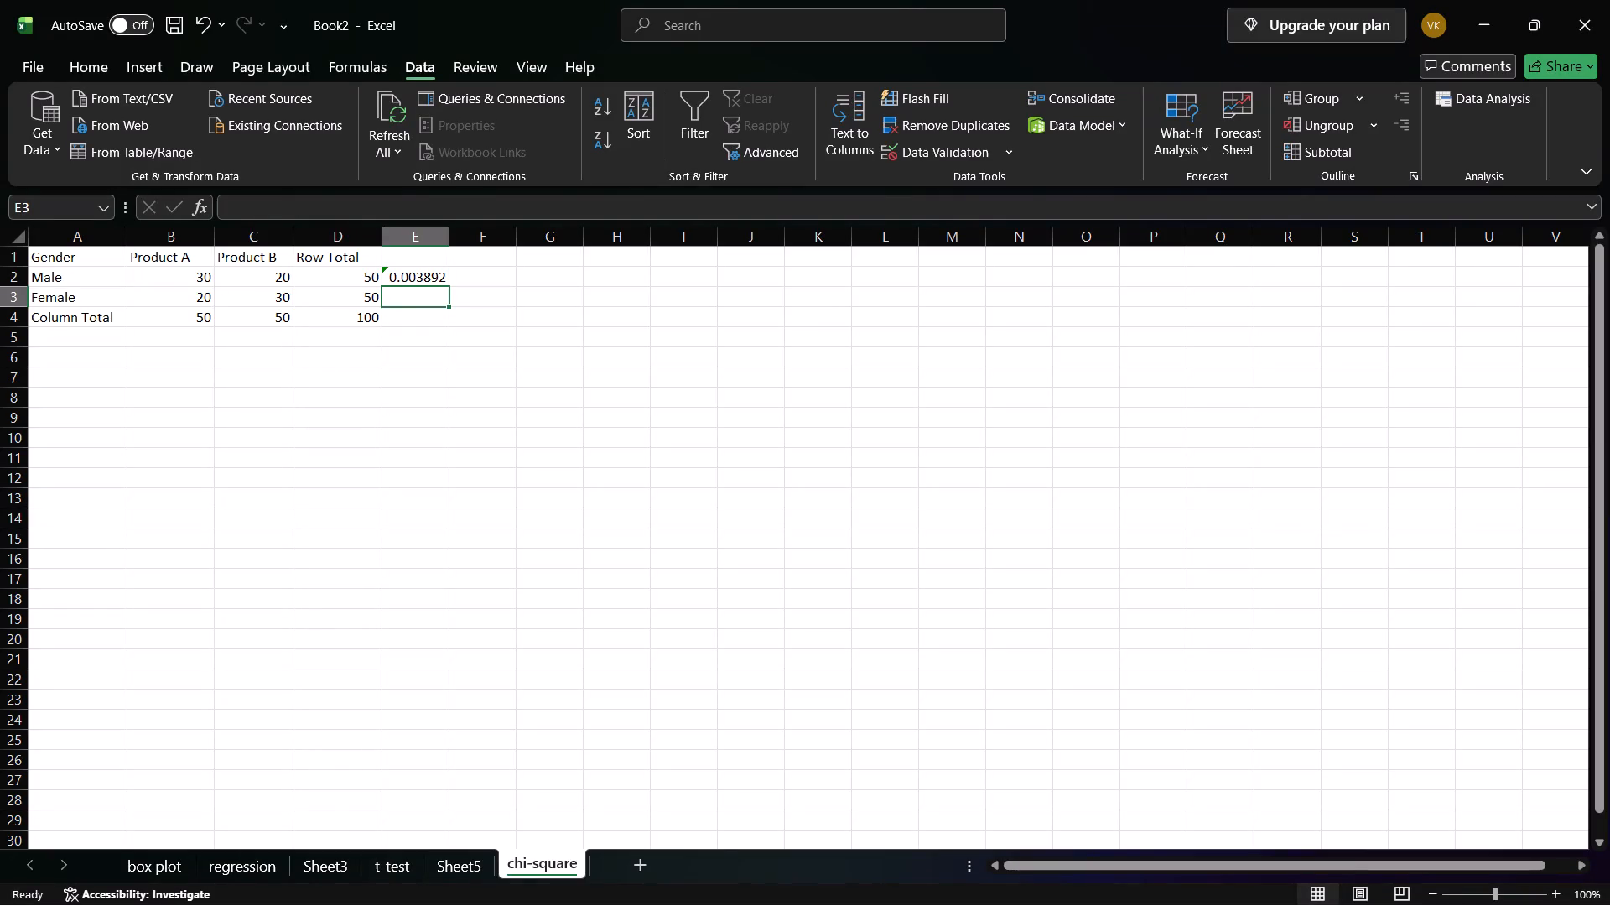
click(419, 251)
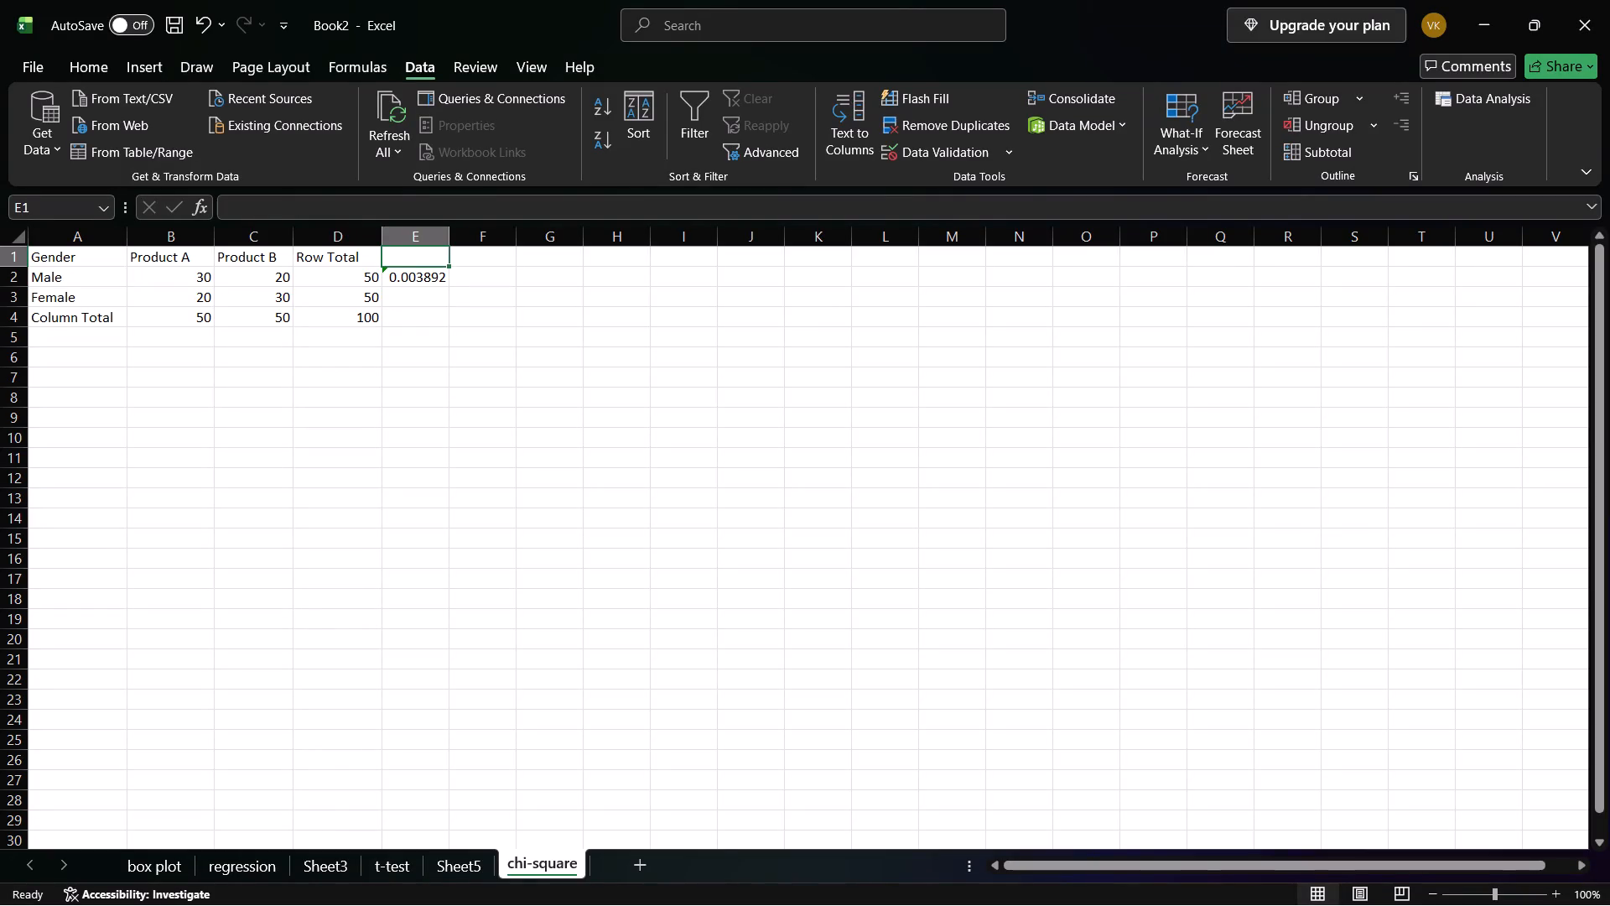
text(chi)
text(-square)
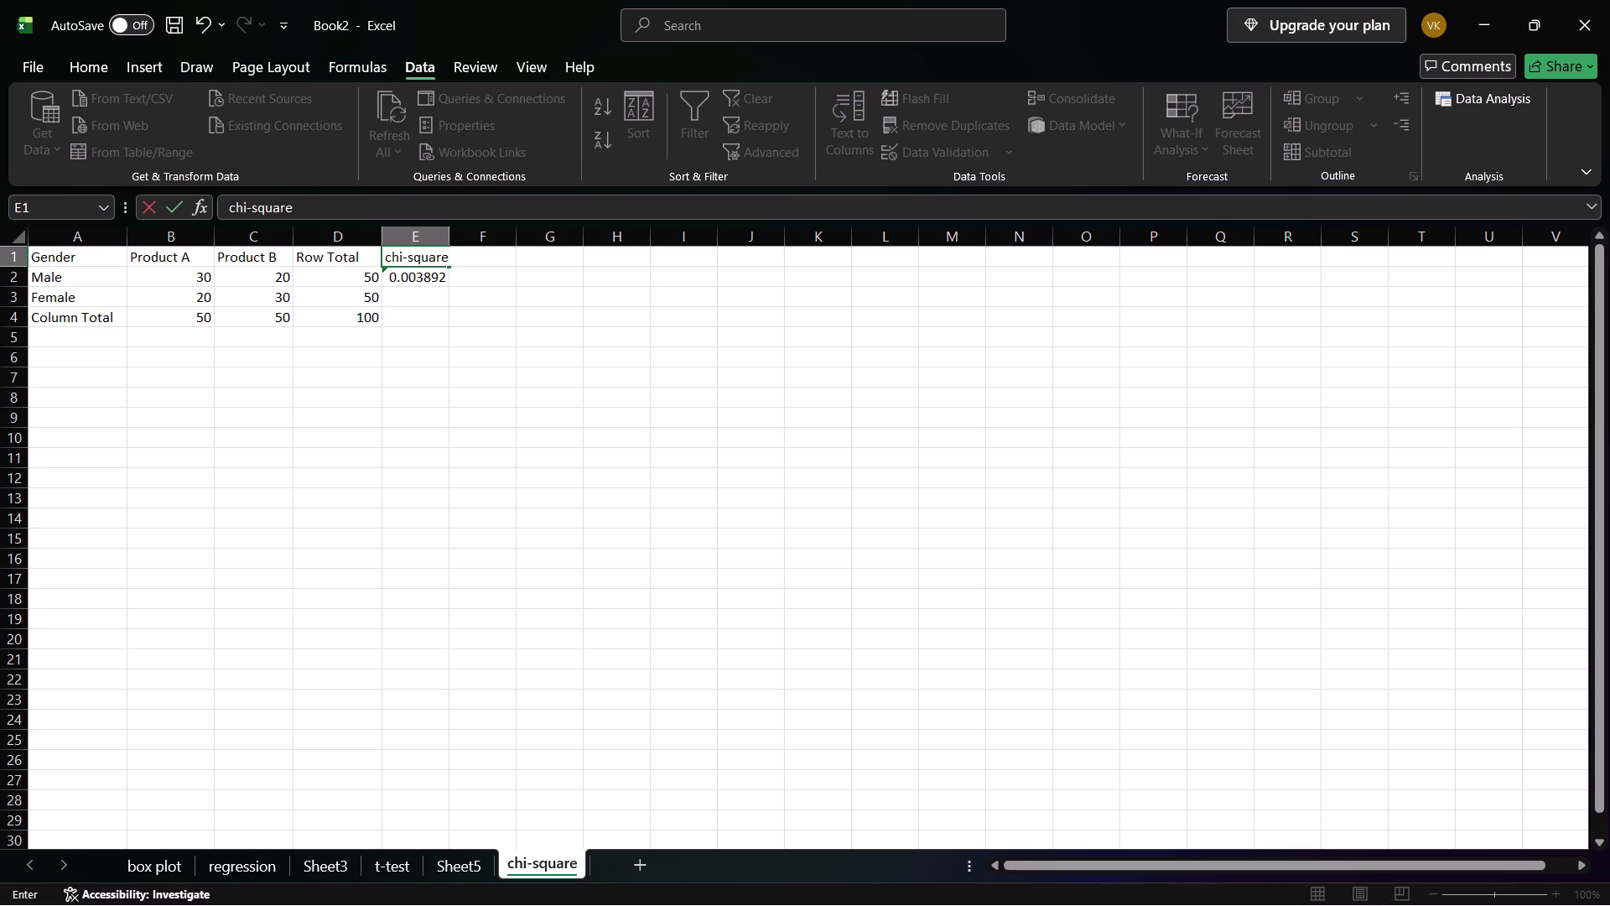
click(486, 300)
Widen column E just enough to show the full p-value in cell E2.
drag(449, 239, 500, 228)
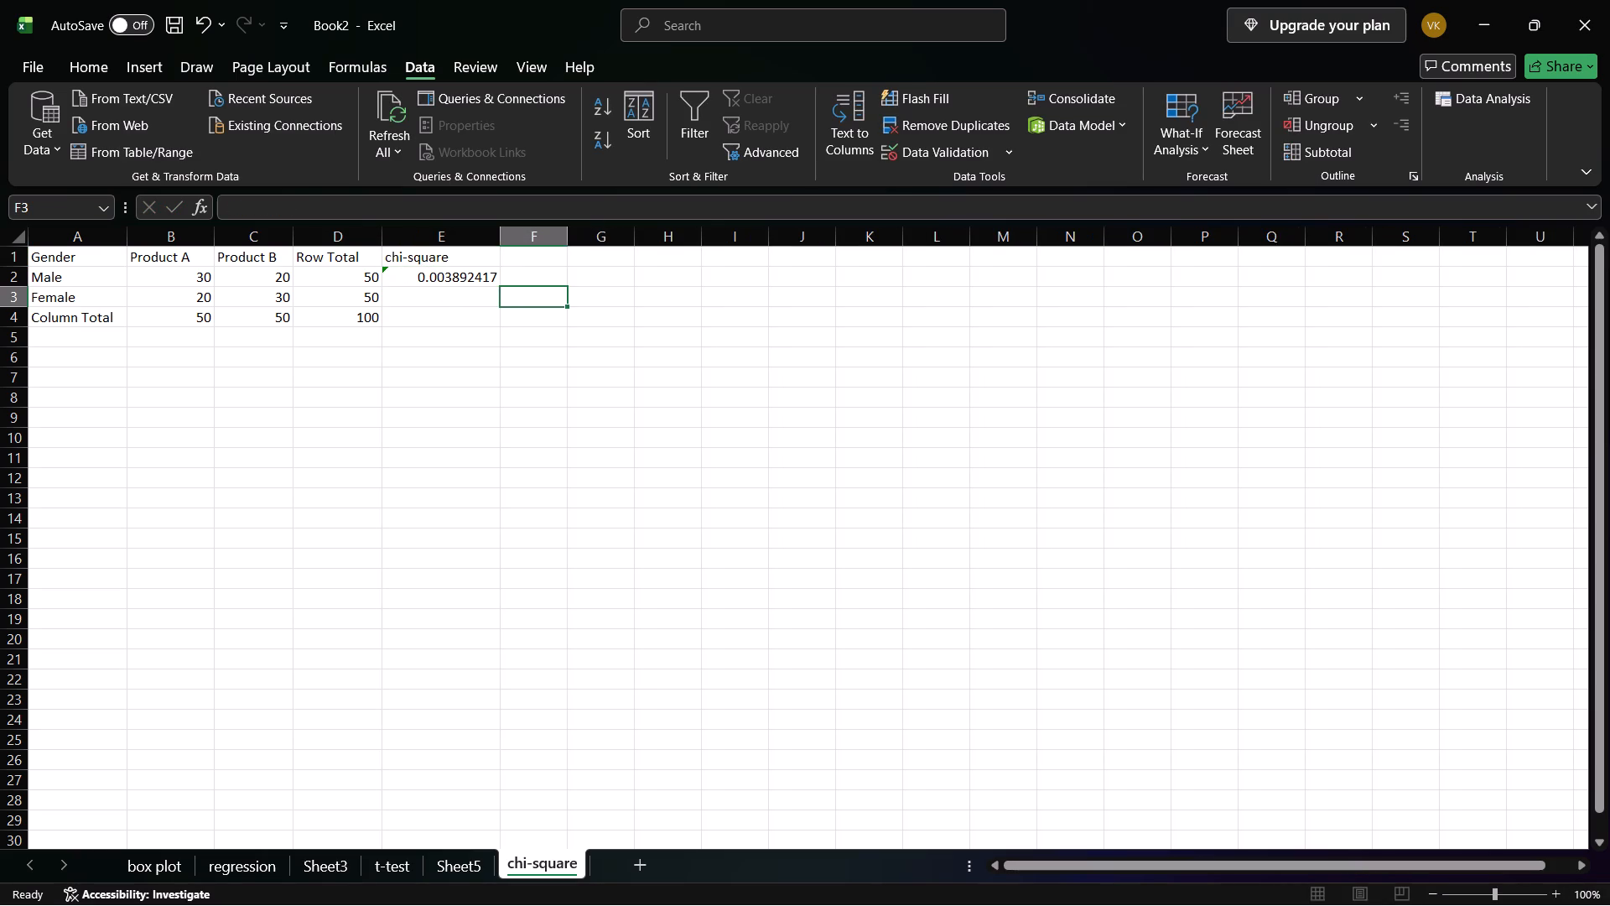
drag(500, 243, 532, 241)
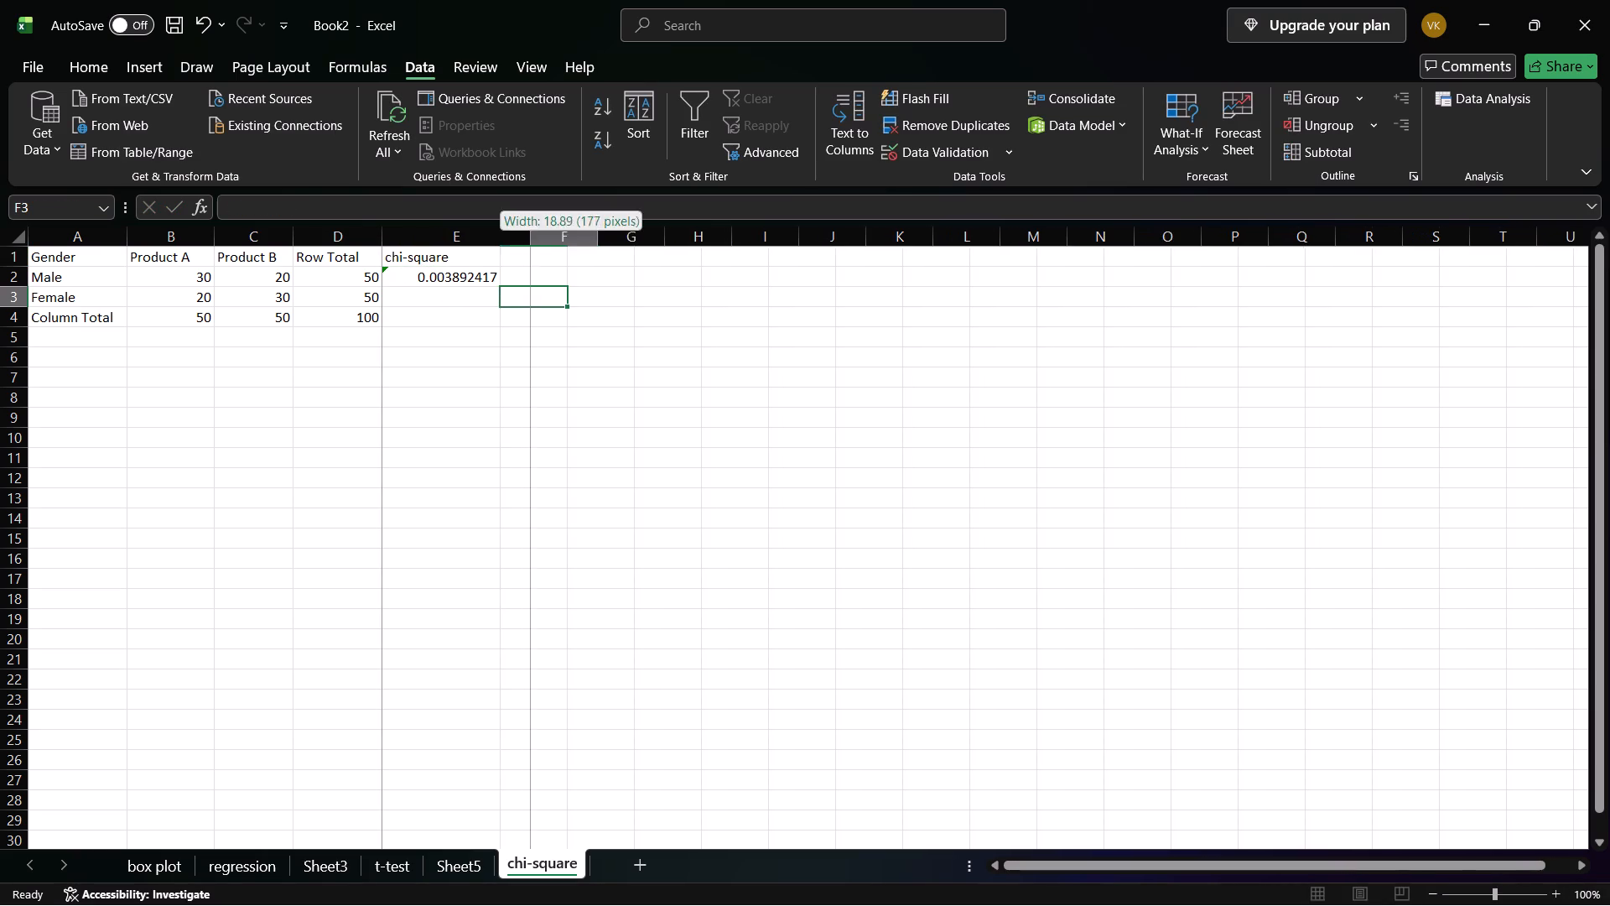
drag(532, 241, 532, 241)
drag(532, 242, 496, 240)
drag(498, 242, 491, 242)
click(434, 312)
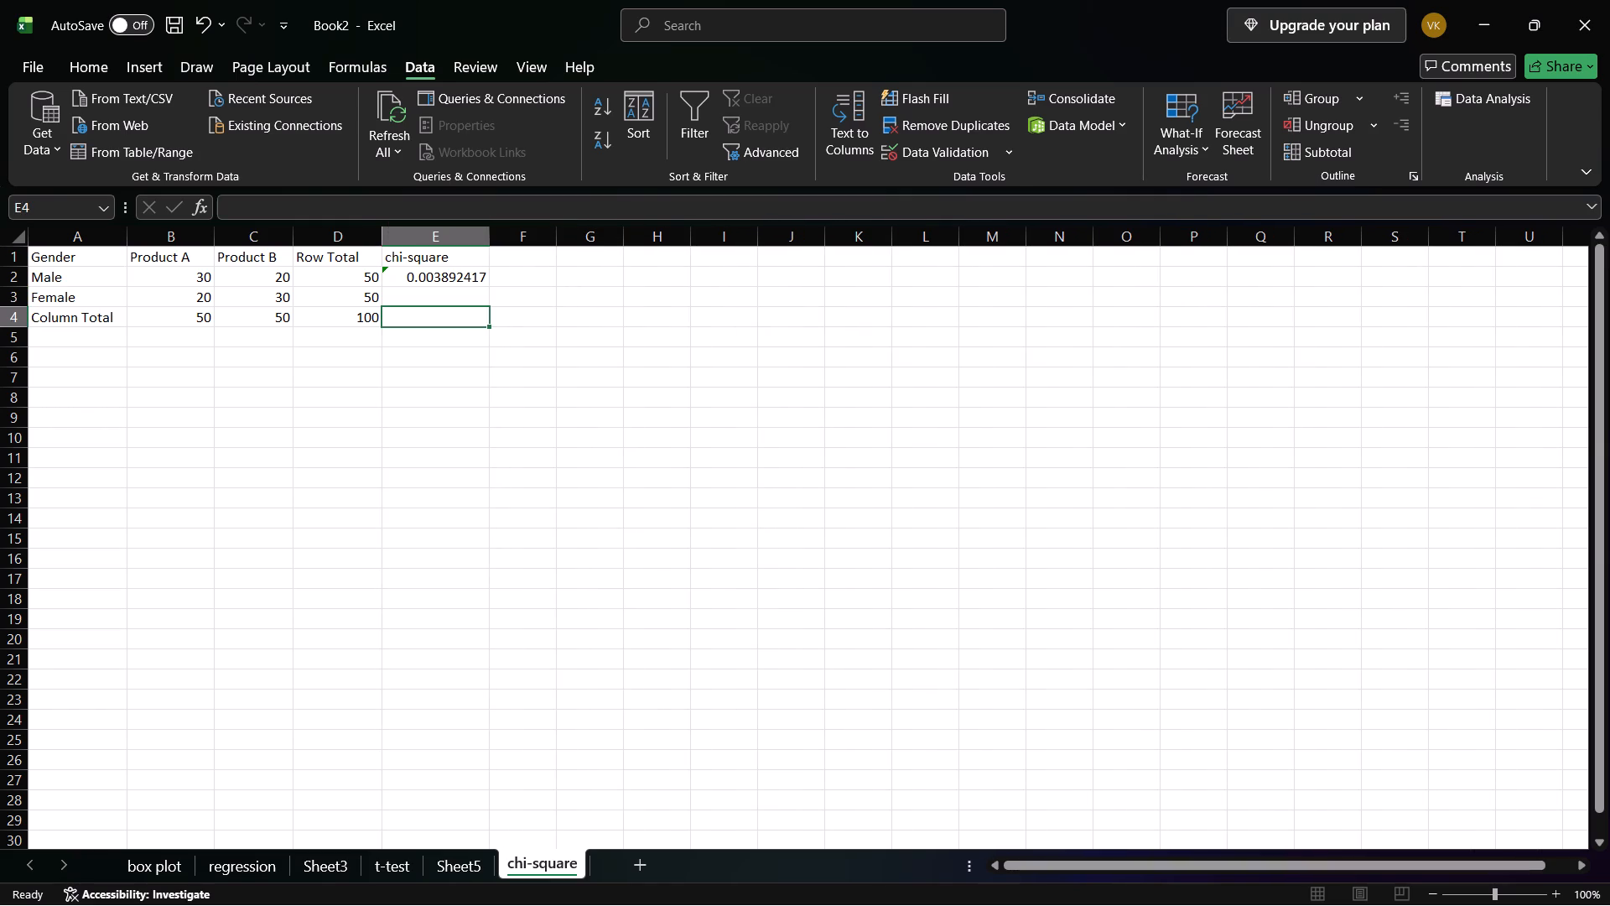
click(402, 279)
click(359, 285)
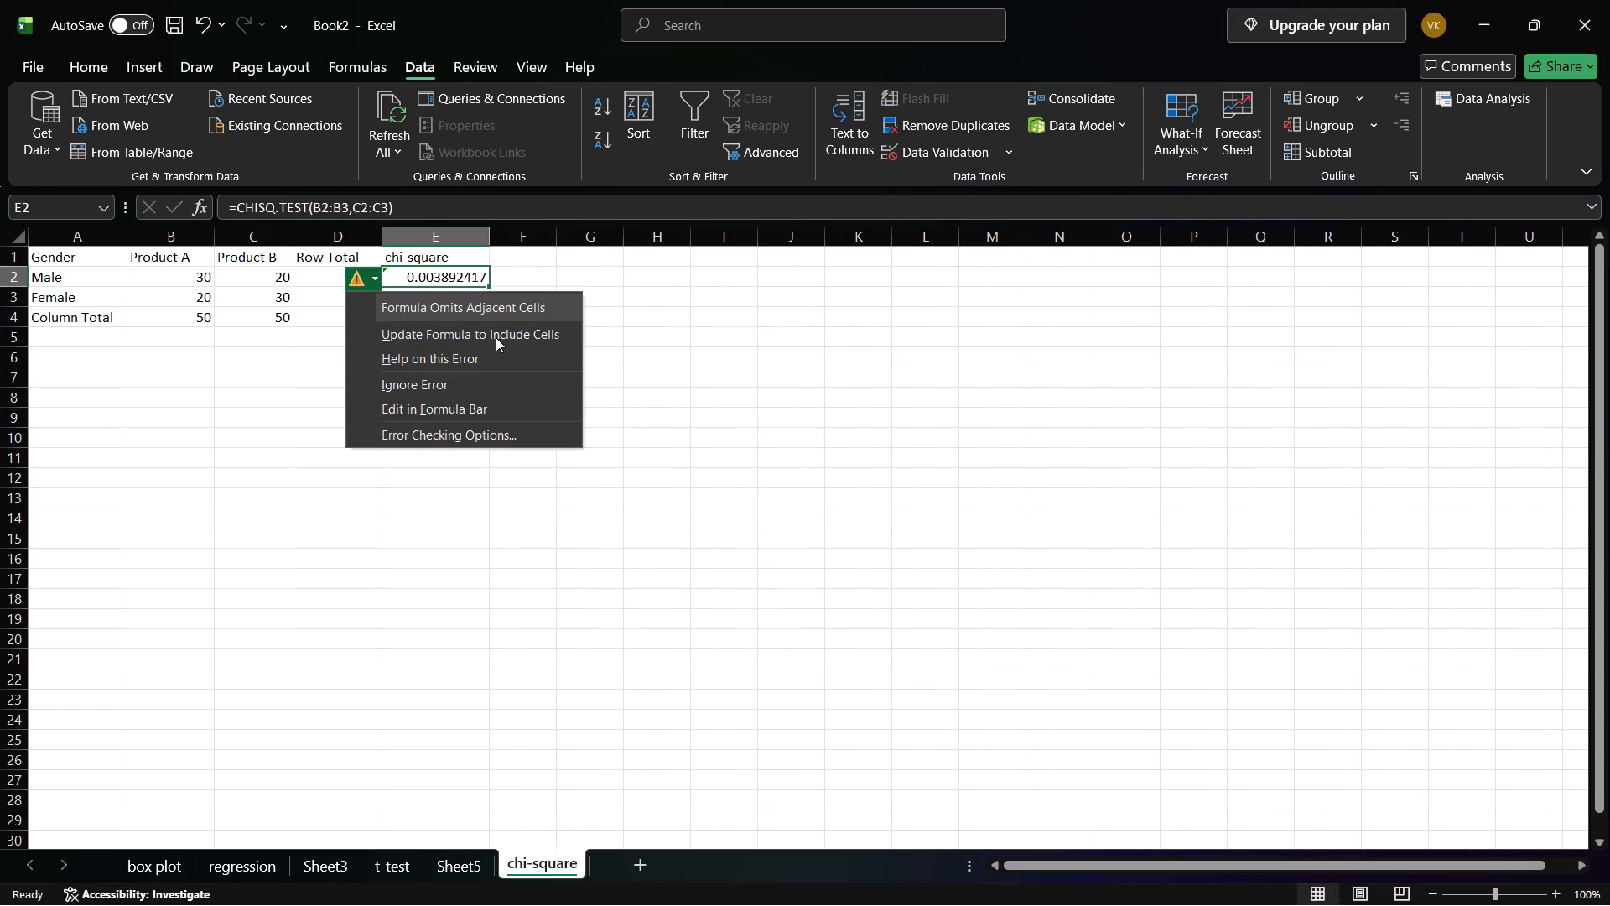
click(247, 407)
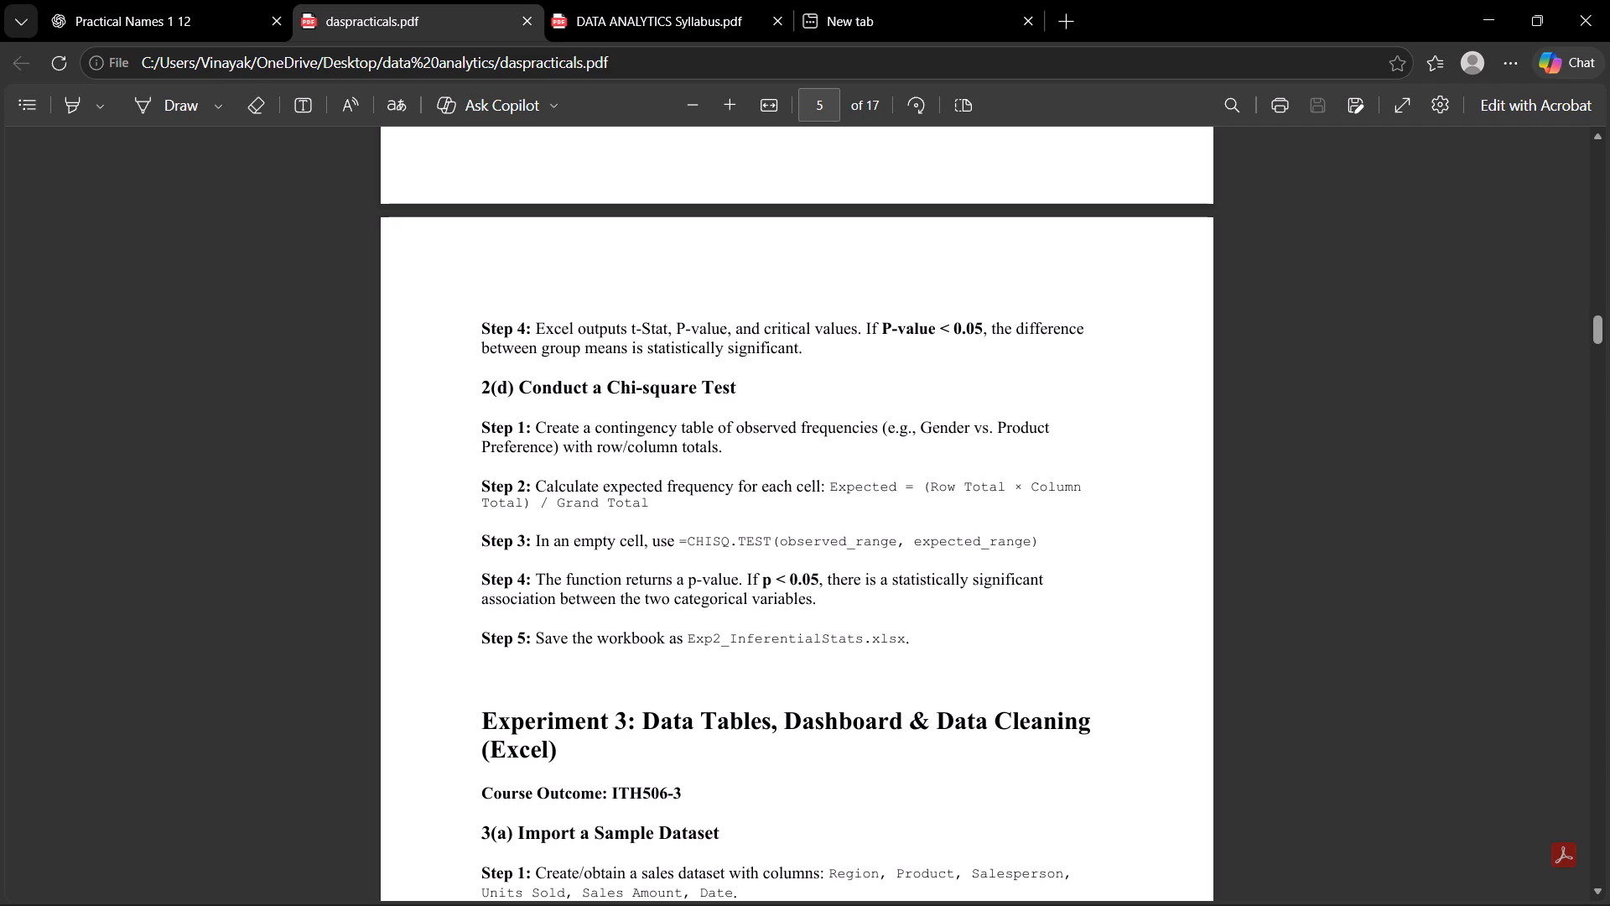
scroll(571, 662, down, 1)
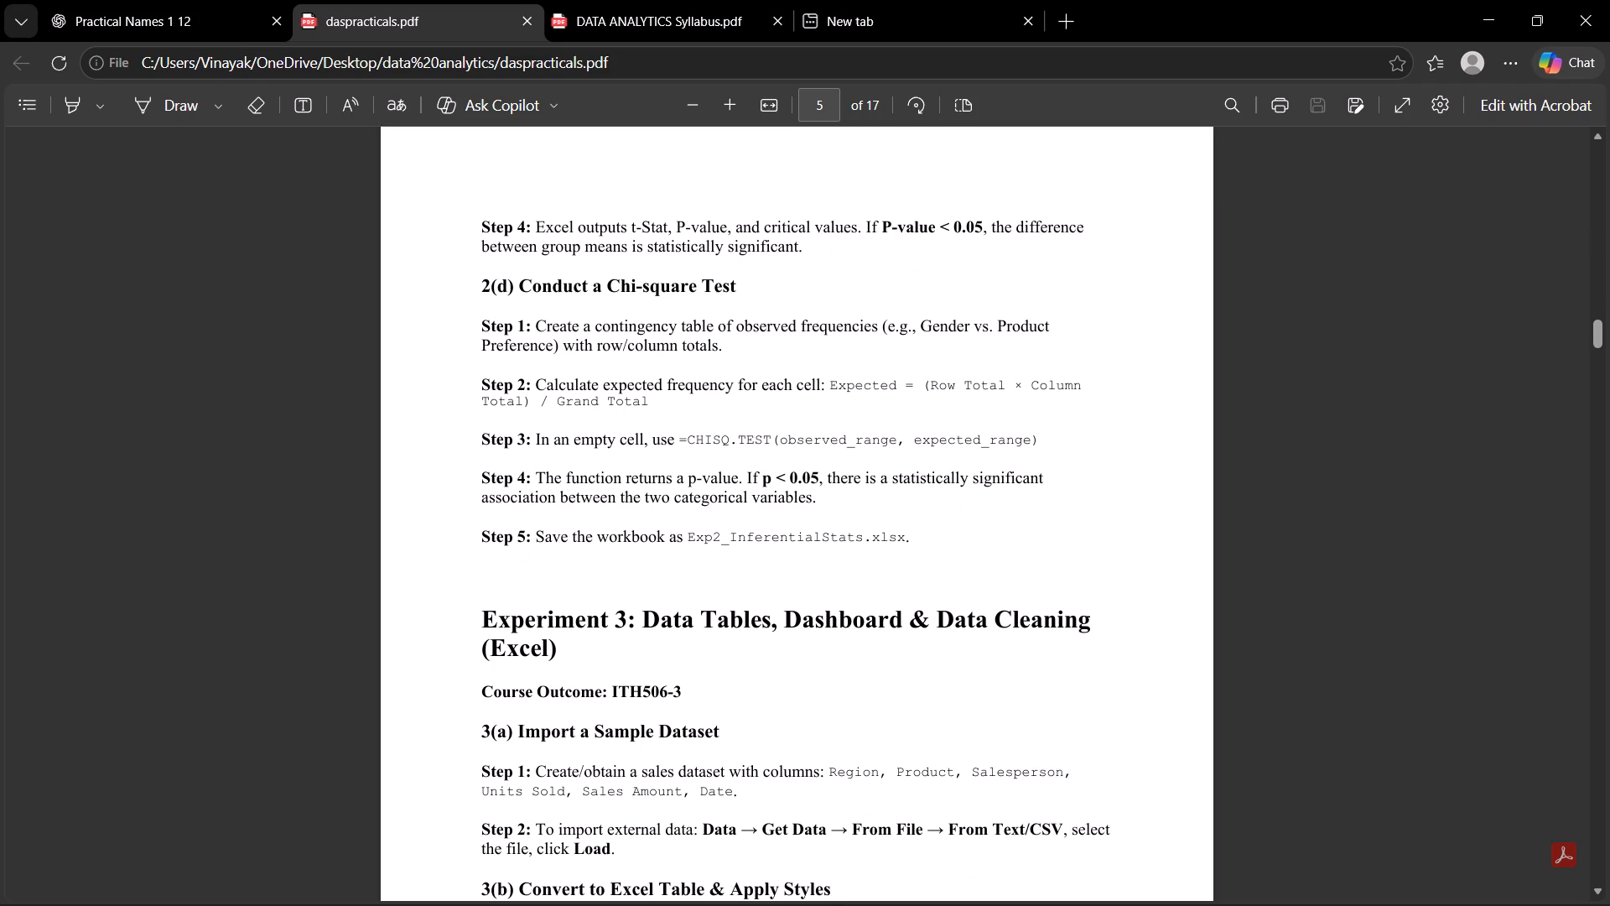
scroll(625, 630, down, 2)
drag(564, 430, 483, 420)
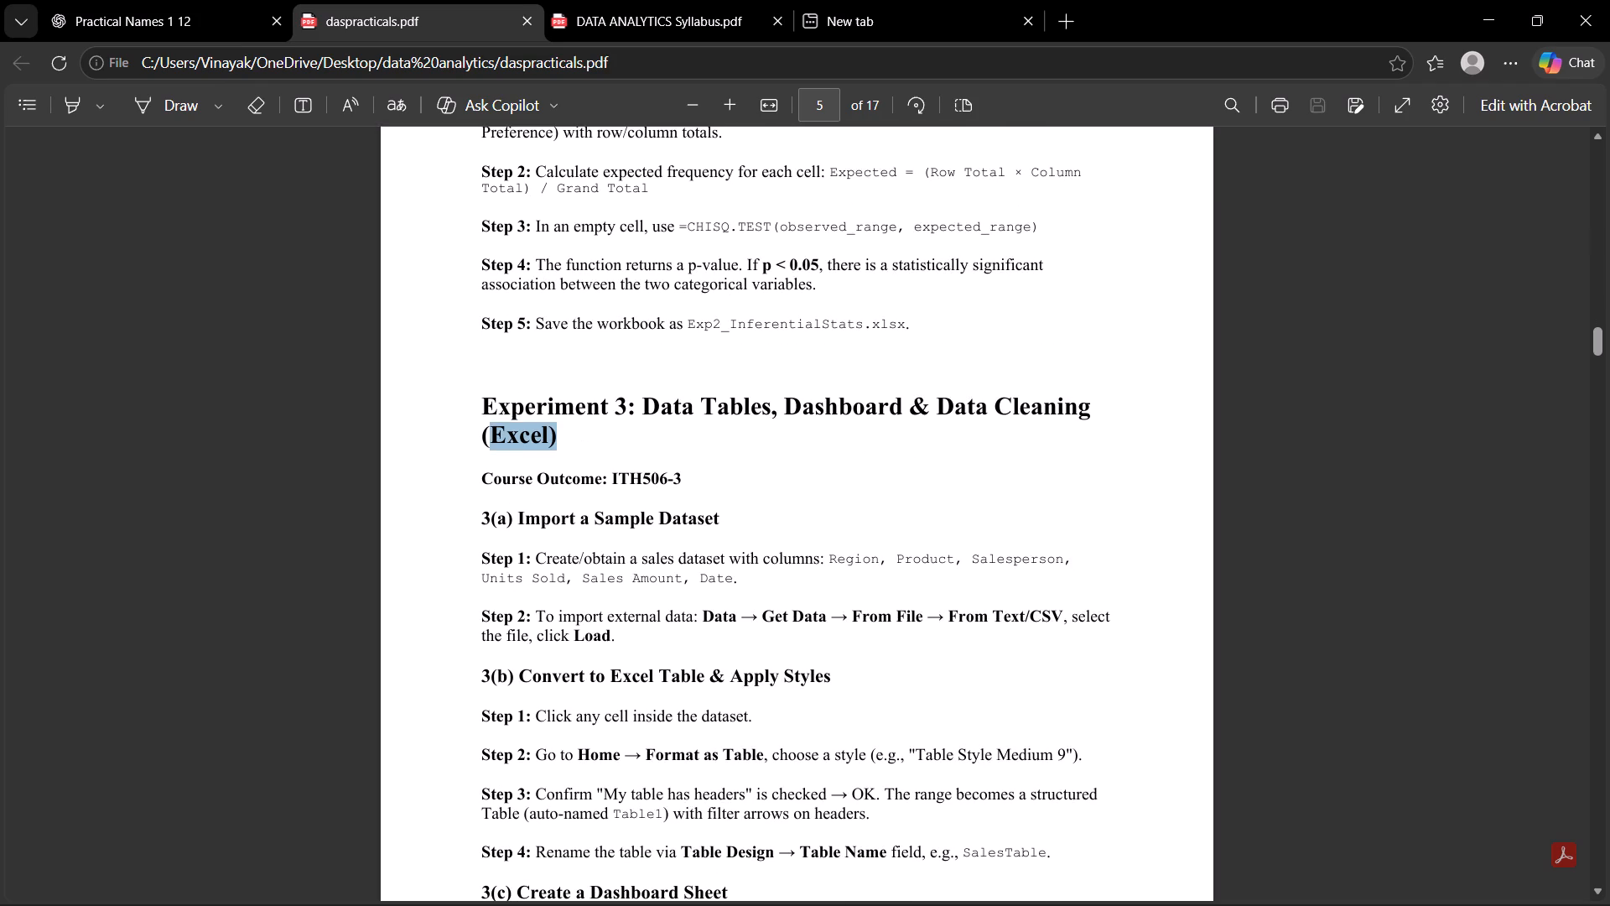
drag(483, 420, 467, 401)
click(465, 437)
drag(479, 516, 752, 508)
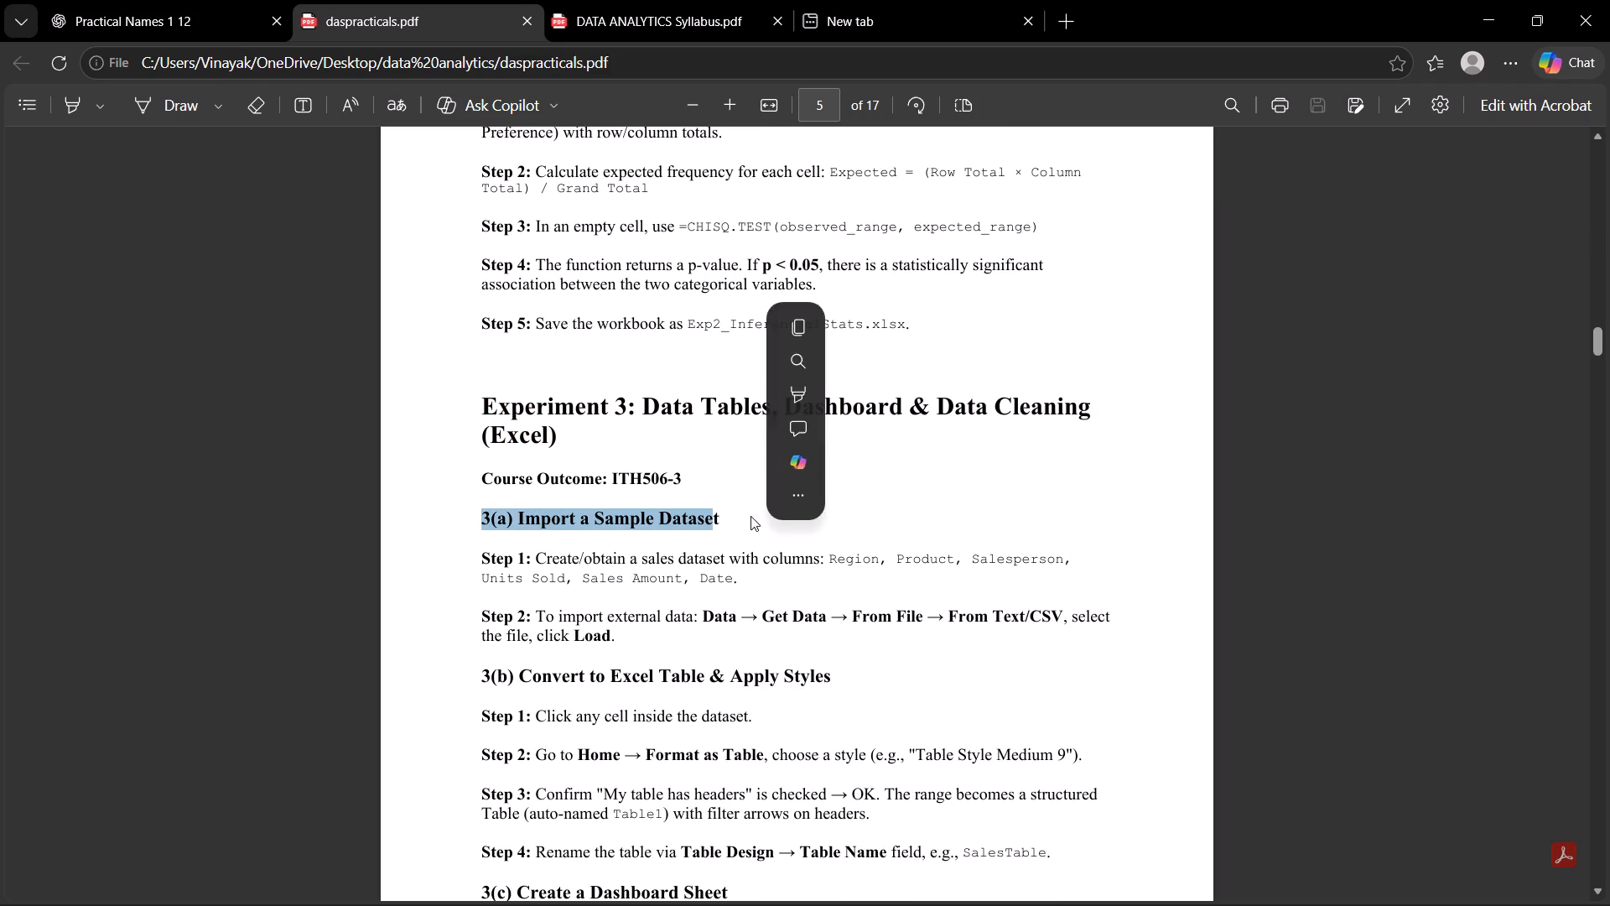
click(748, 518)
drag(734, 518, 465, 512)
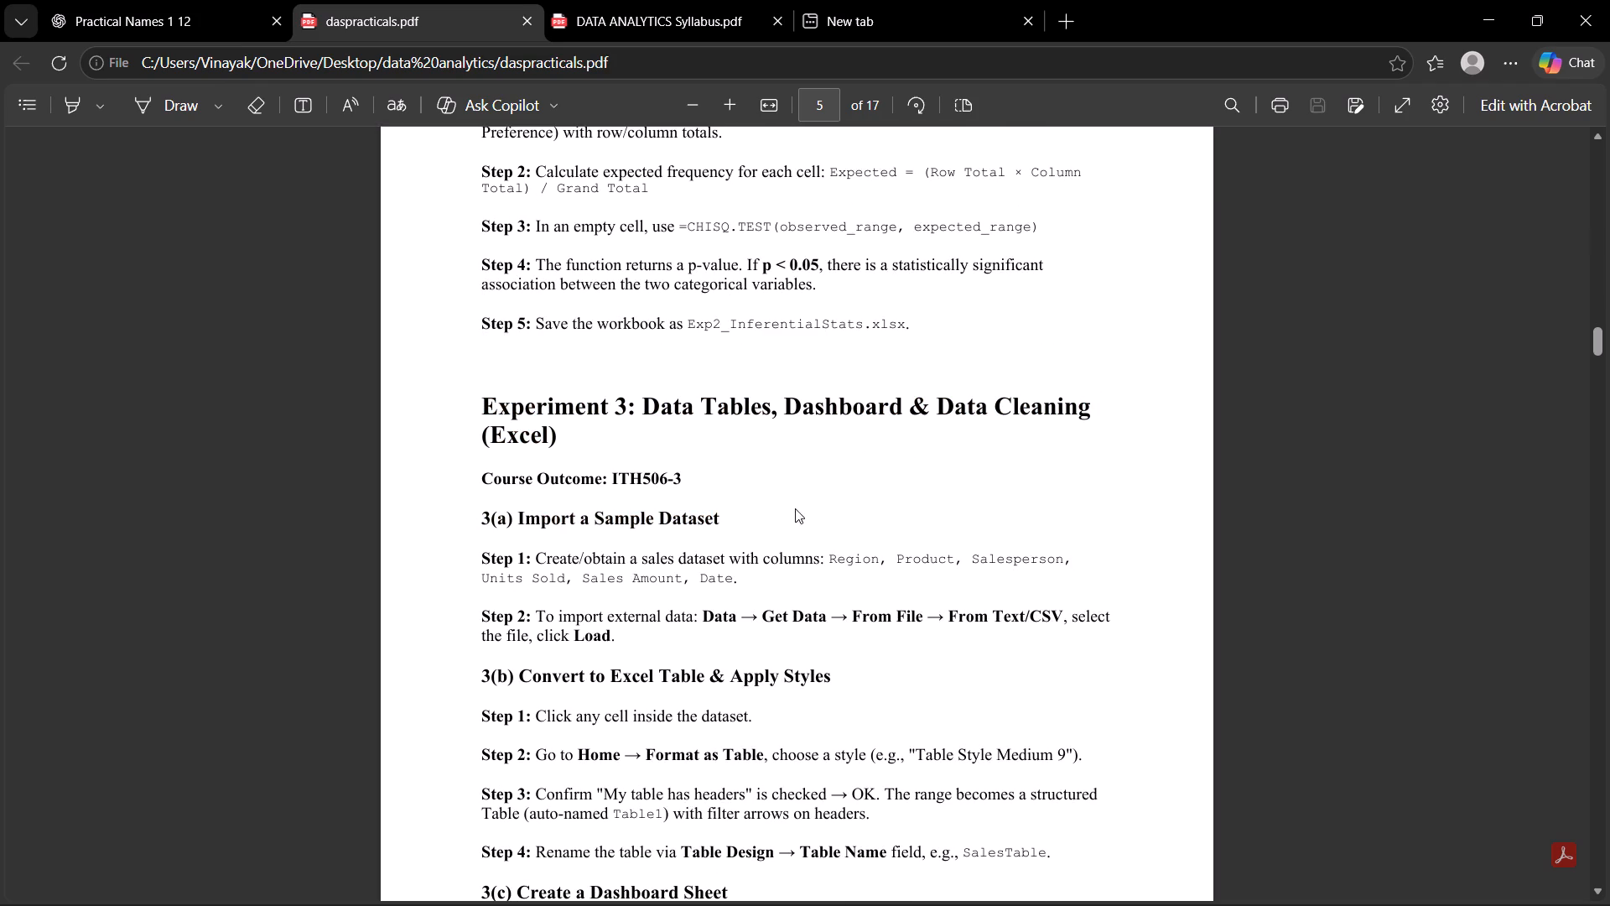
scroll(795, 508, down, 2)
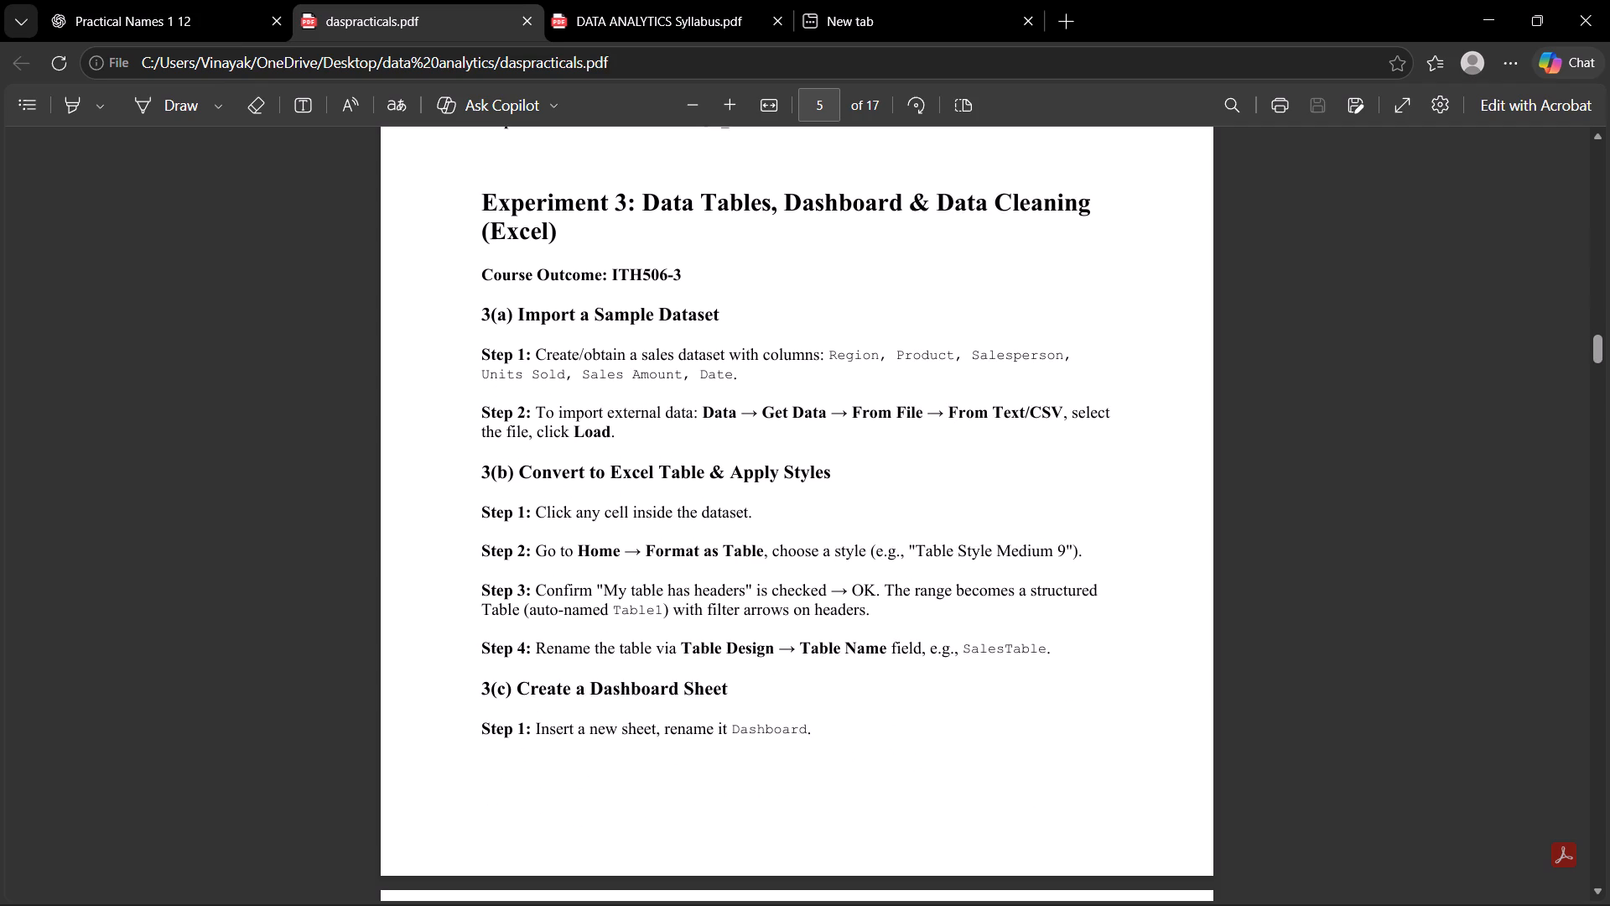
double_click(807, 339)
click(763, 394)
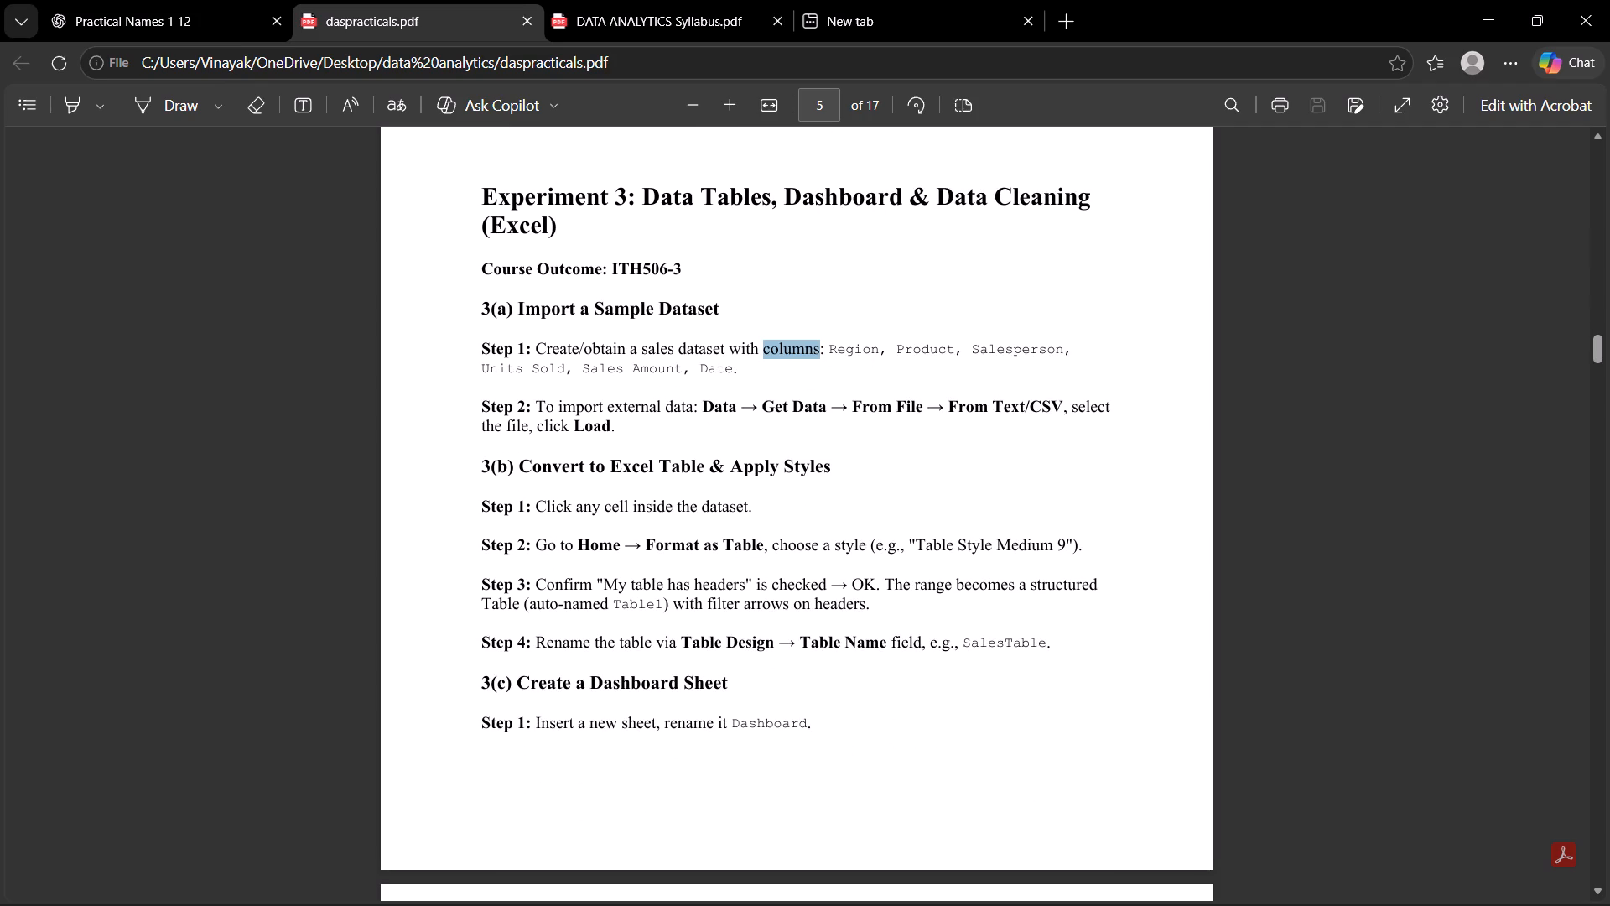
Copy the 3(a) Step 1 text listing the sales dataset columns, and minimize Edge.
drag(733, 364, 470, 359)
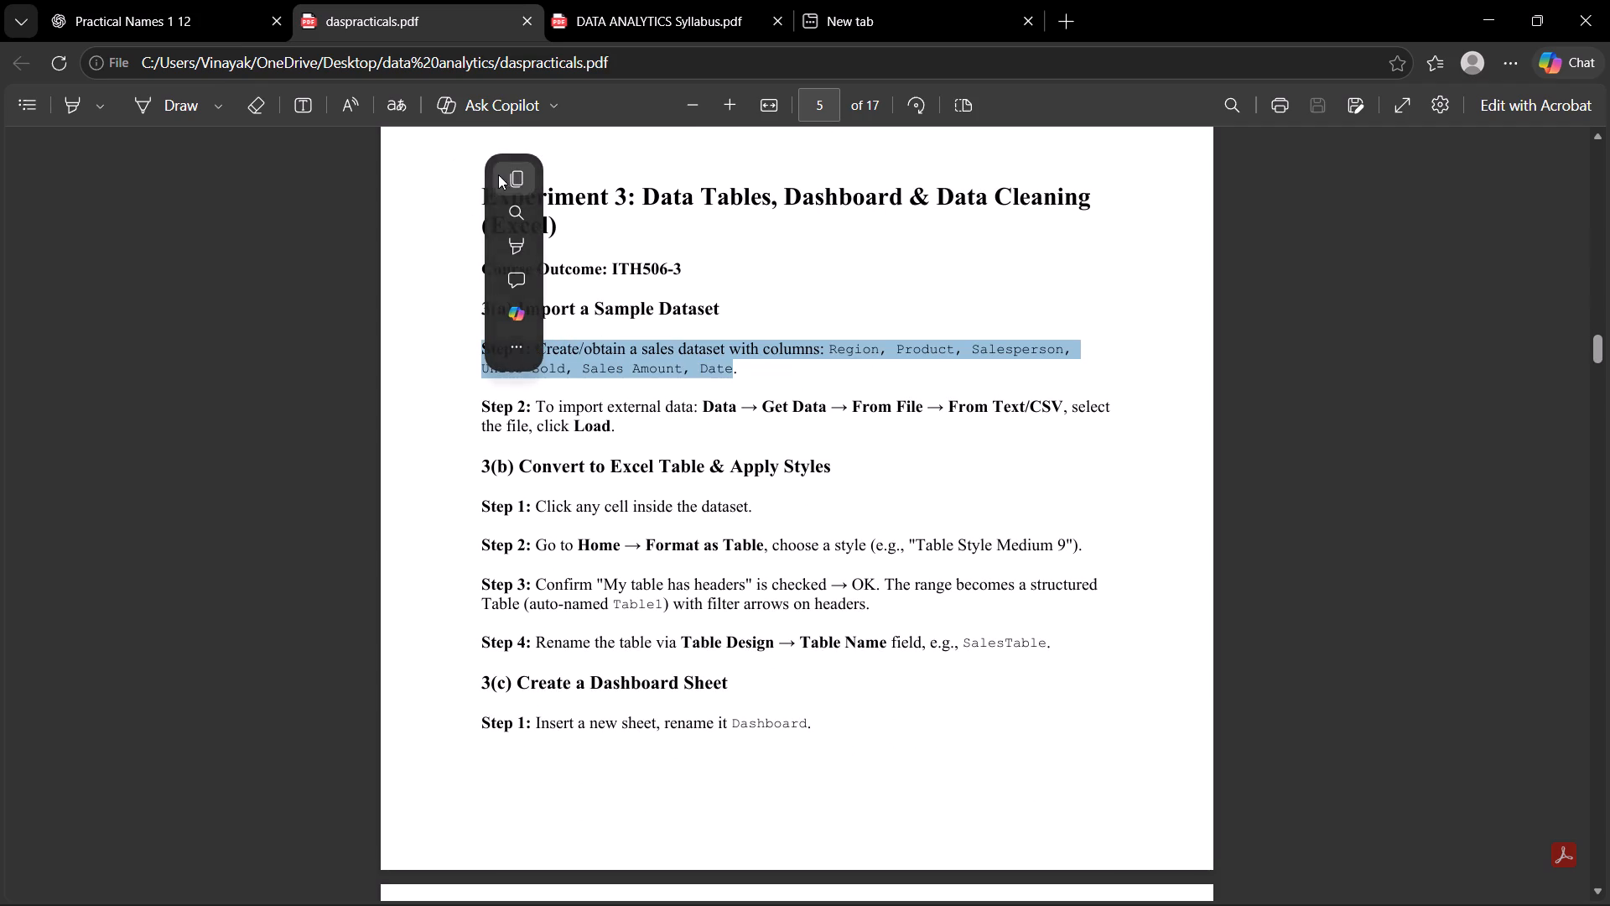
click(501, 174)
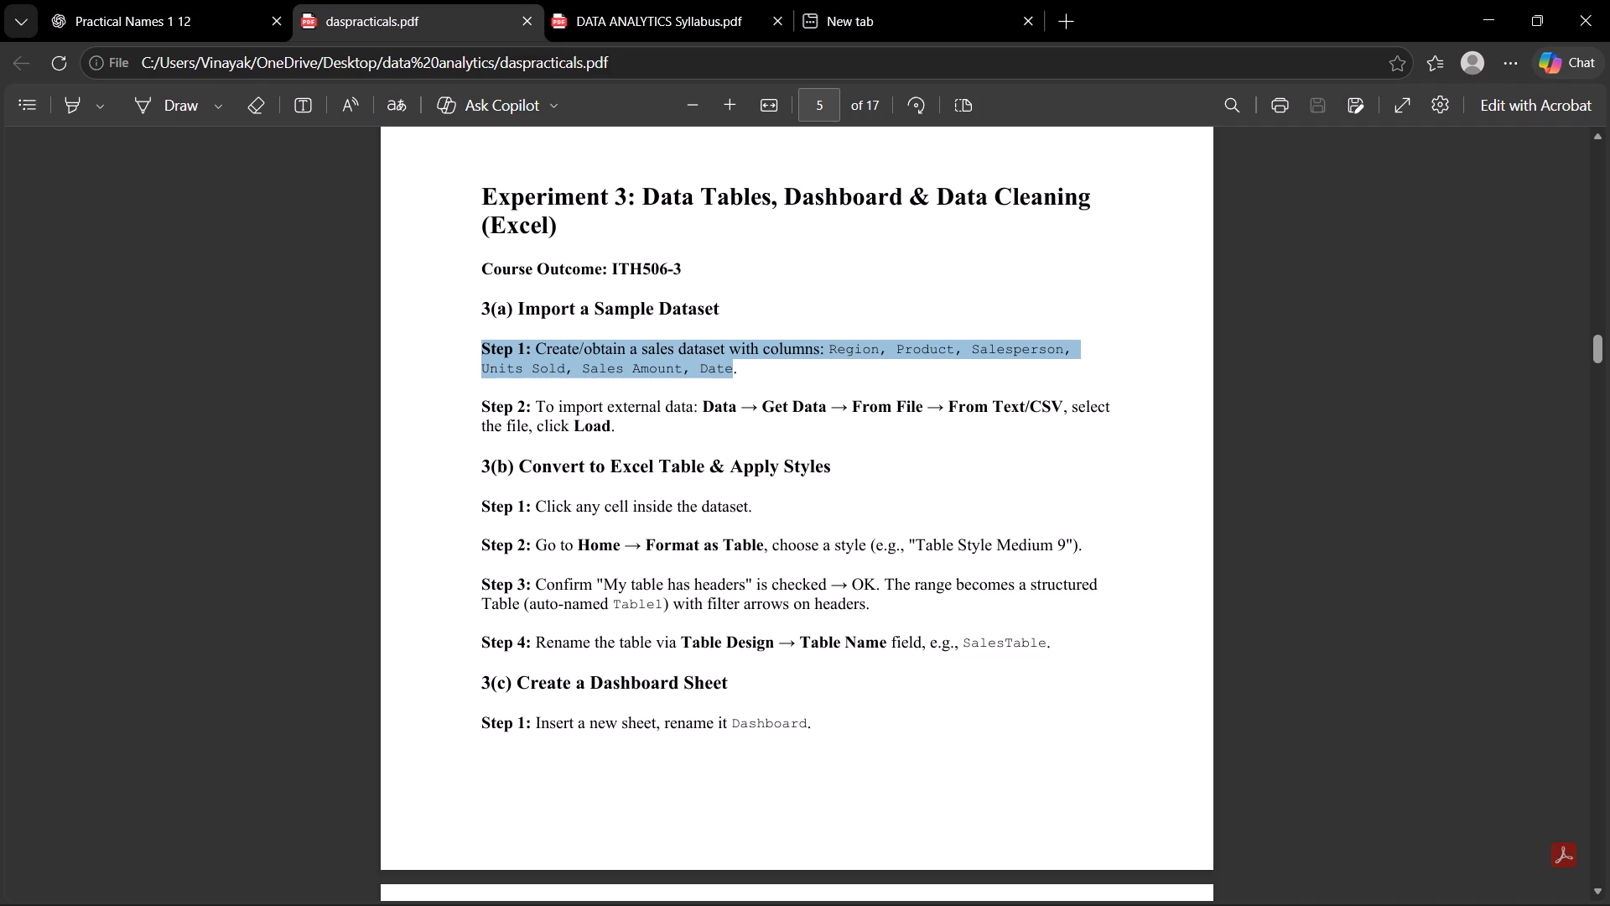
click(1487, 0)
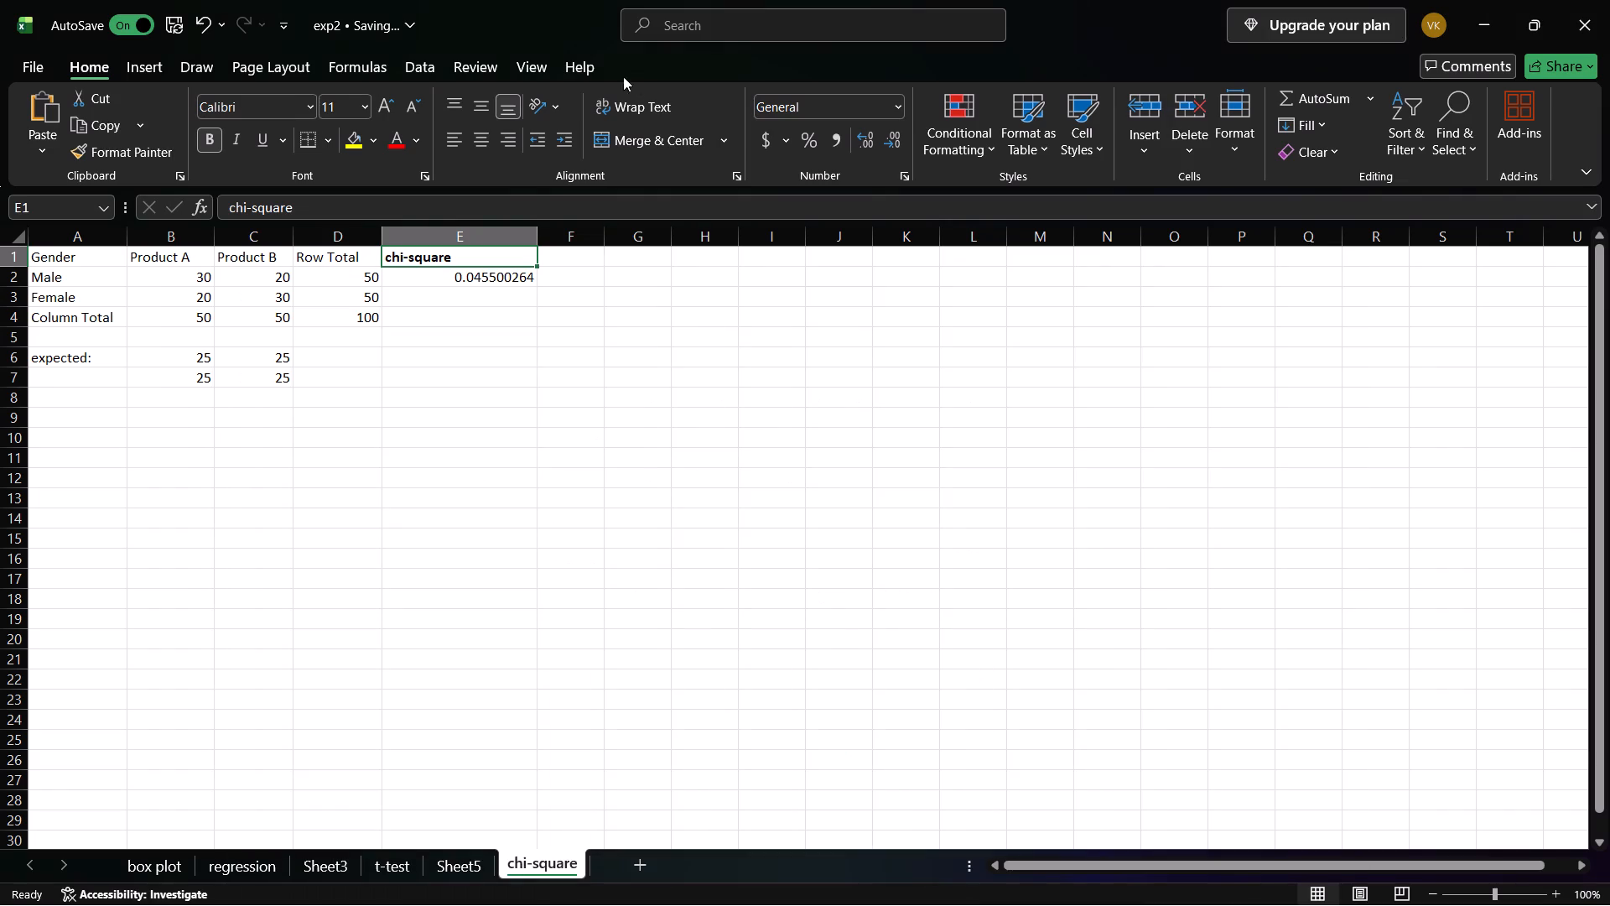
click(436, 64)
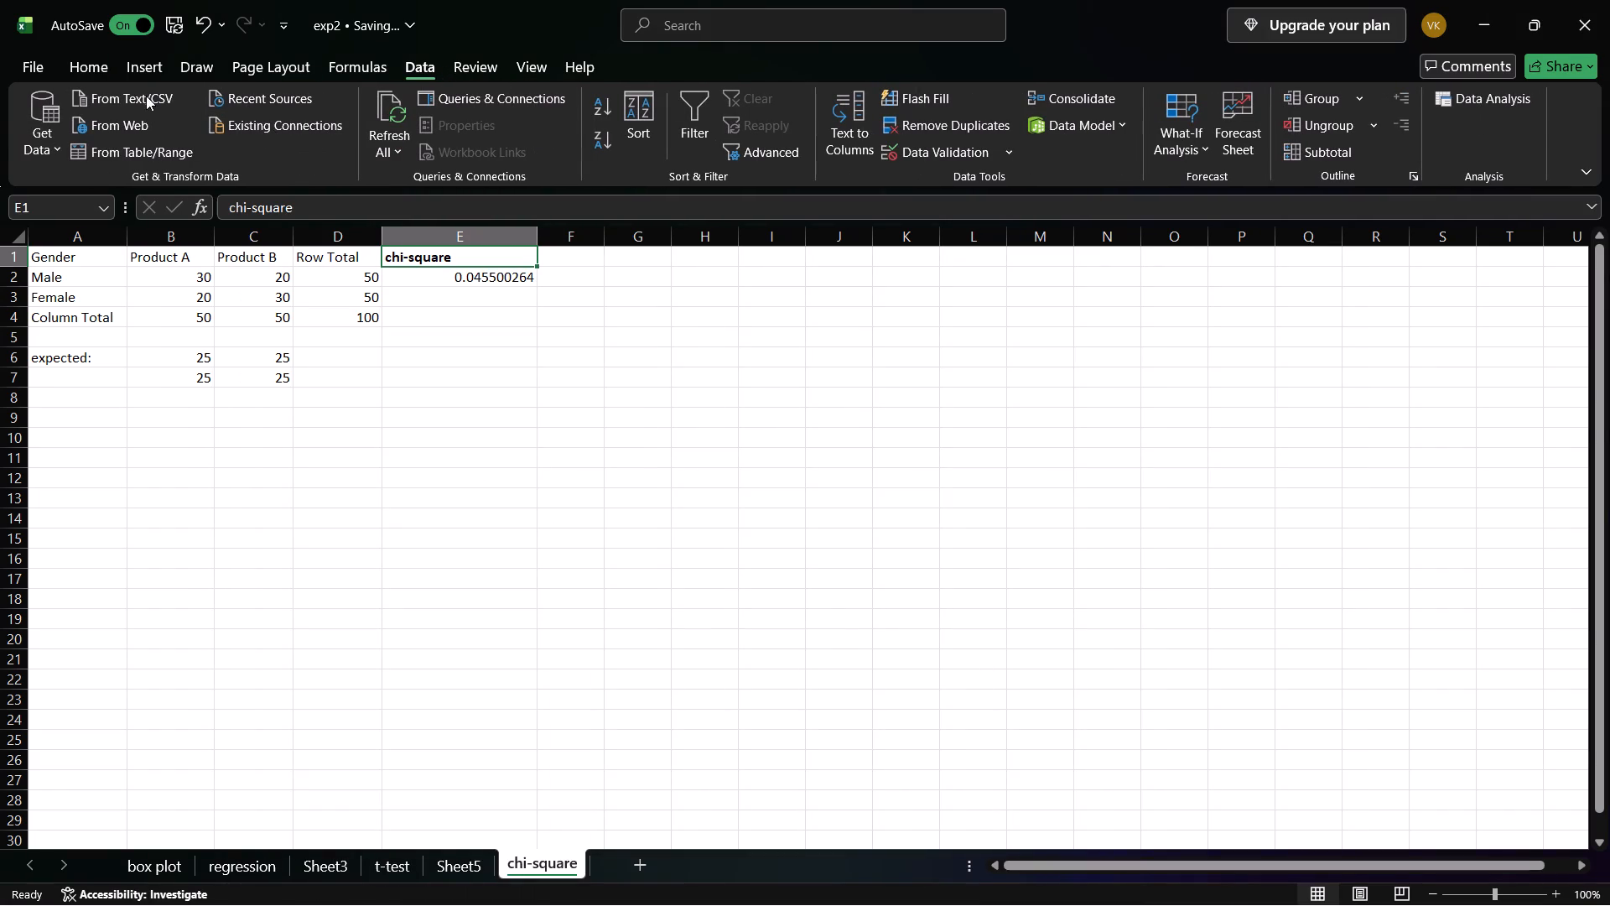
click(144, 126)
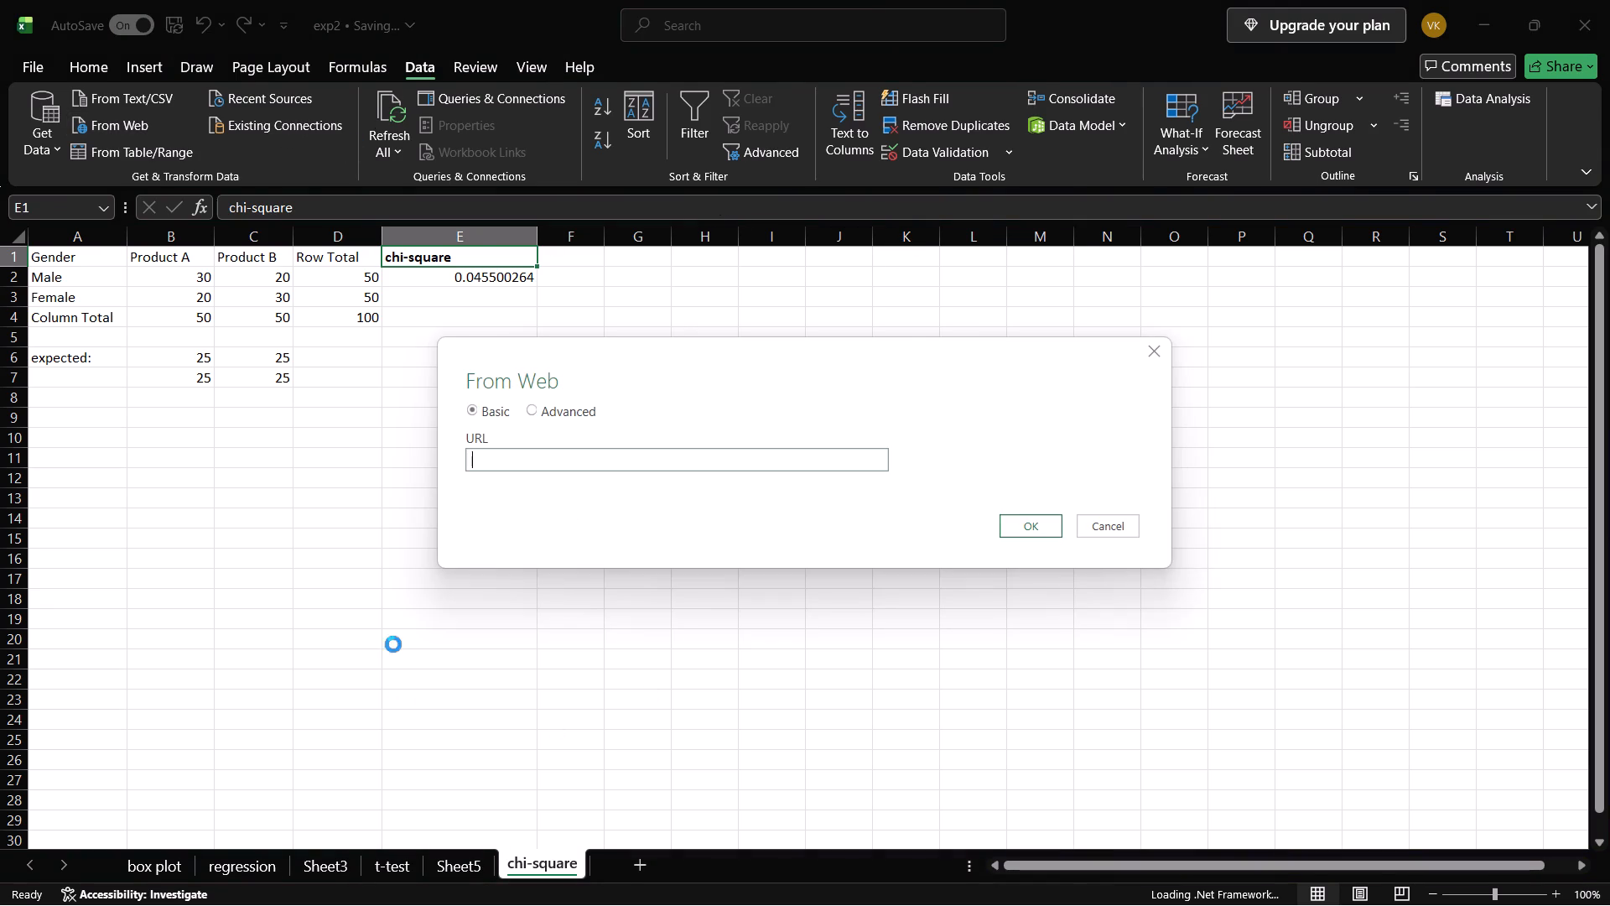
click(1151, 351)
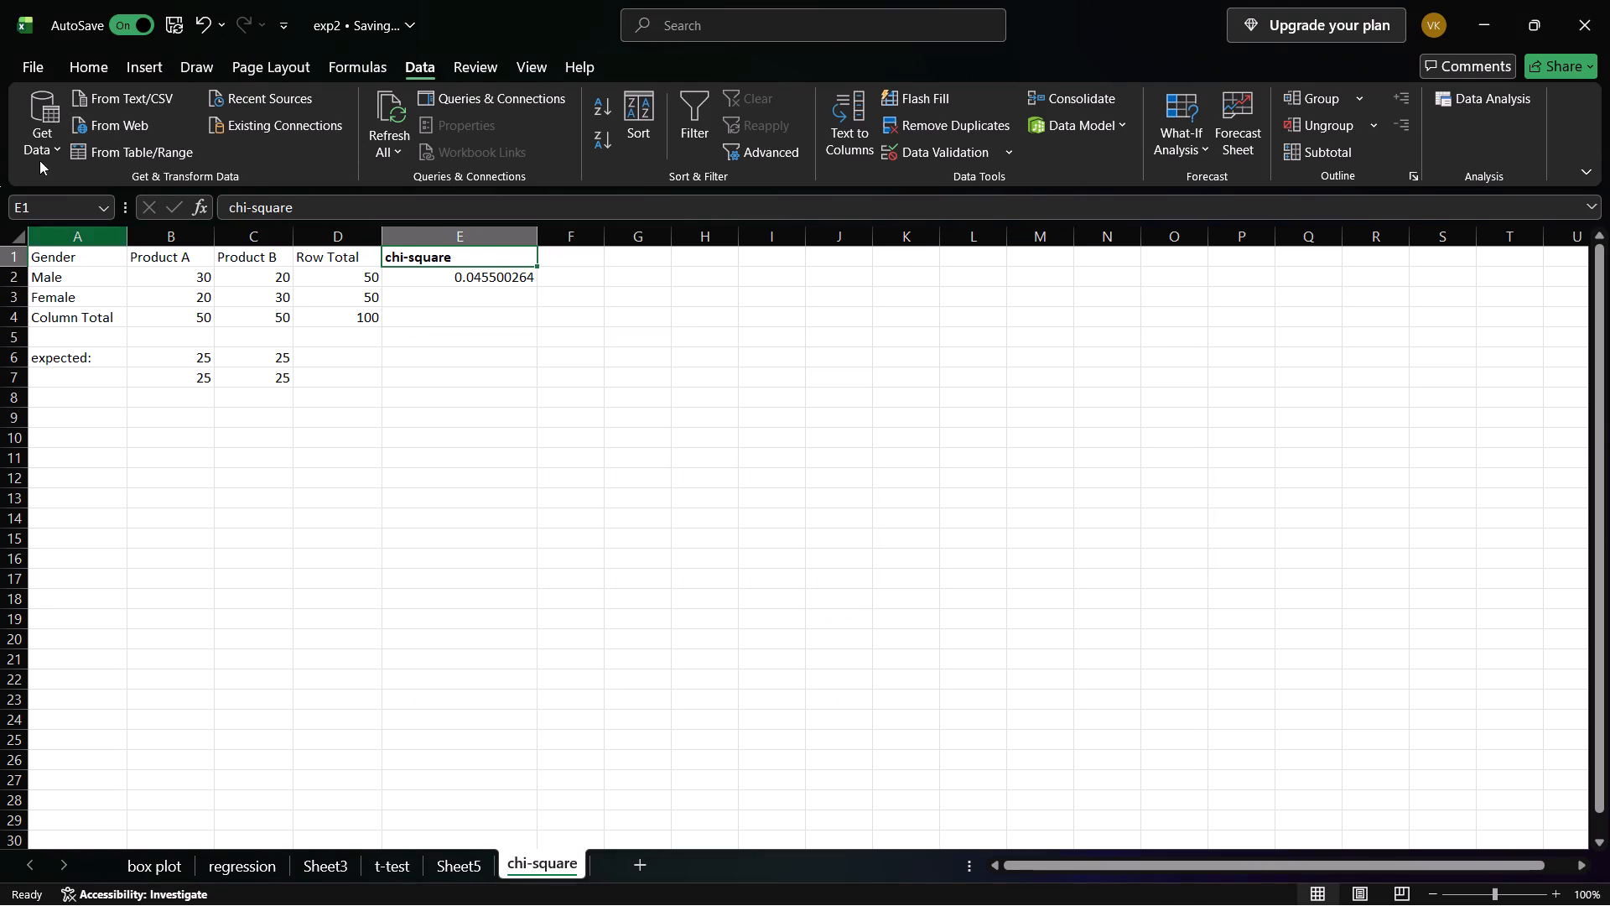
Create a new blank workbook for Experiment 3.
click(48, 61)
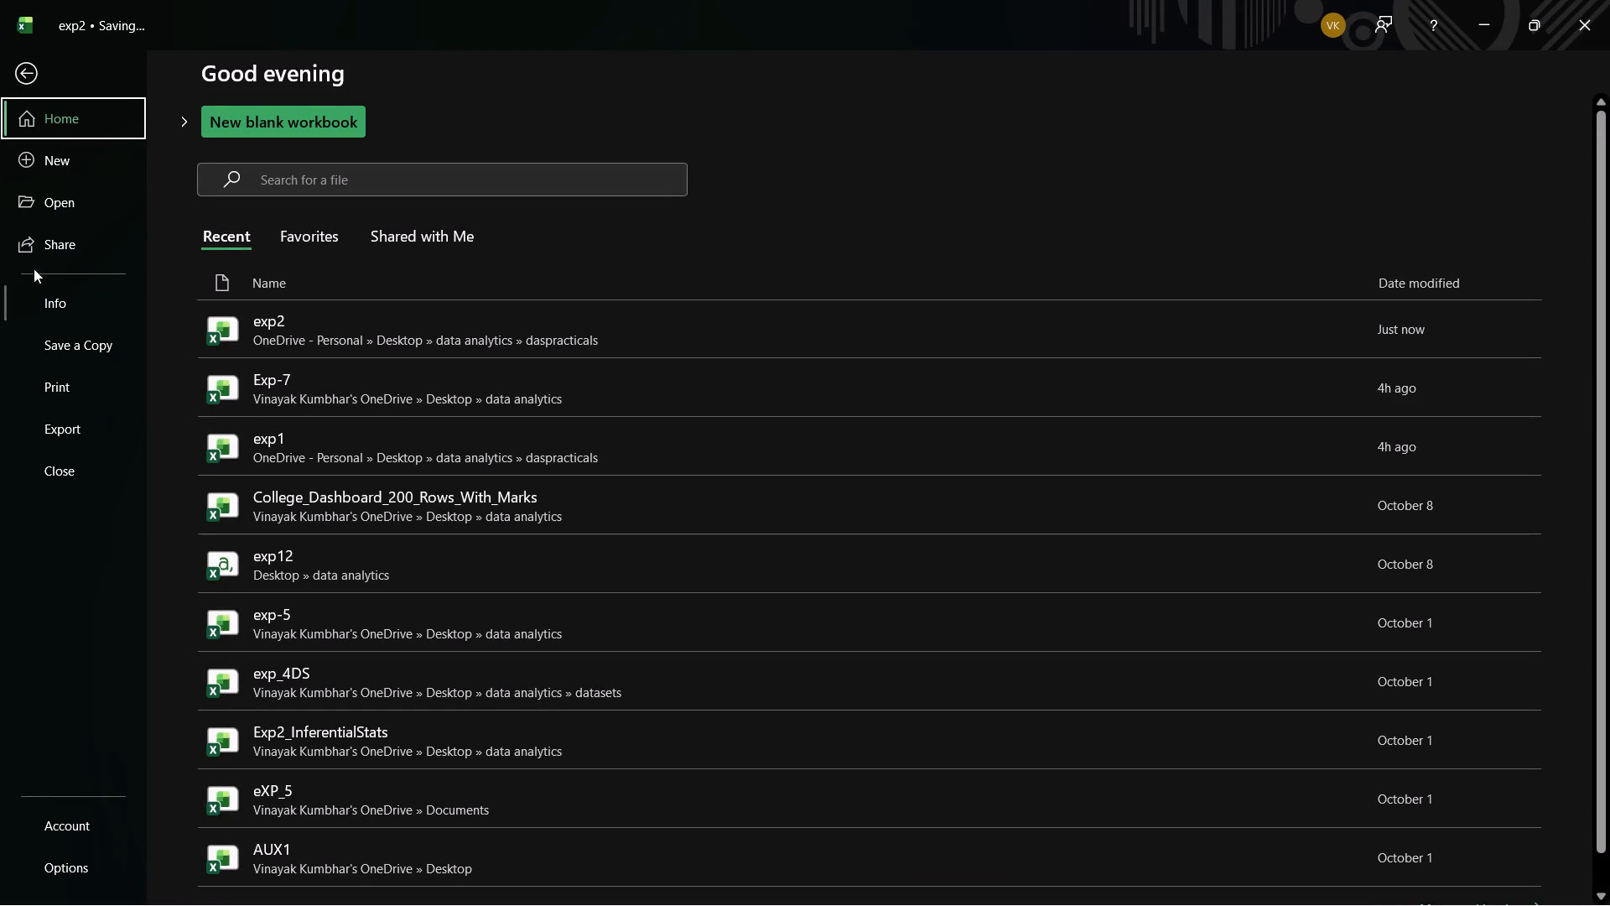
click(248, 121)
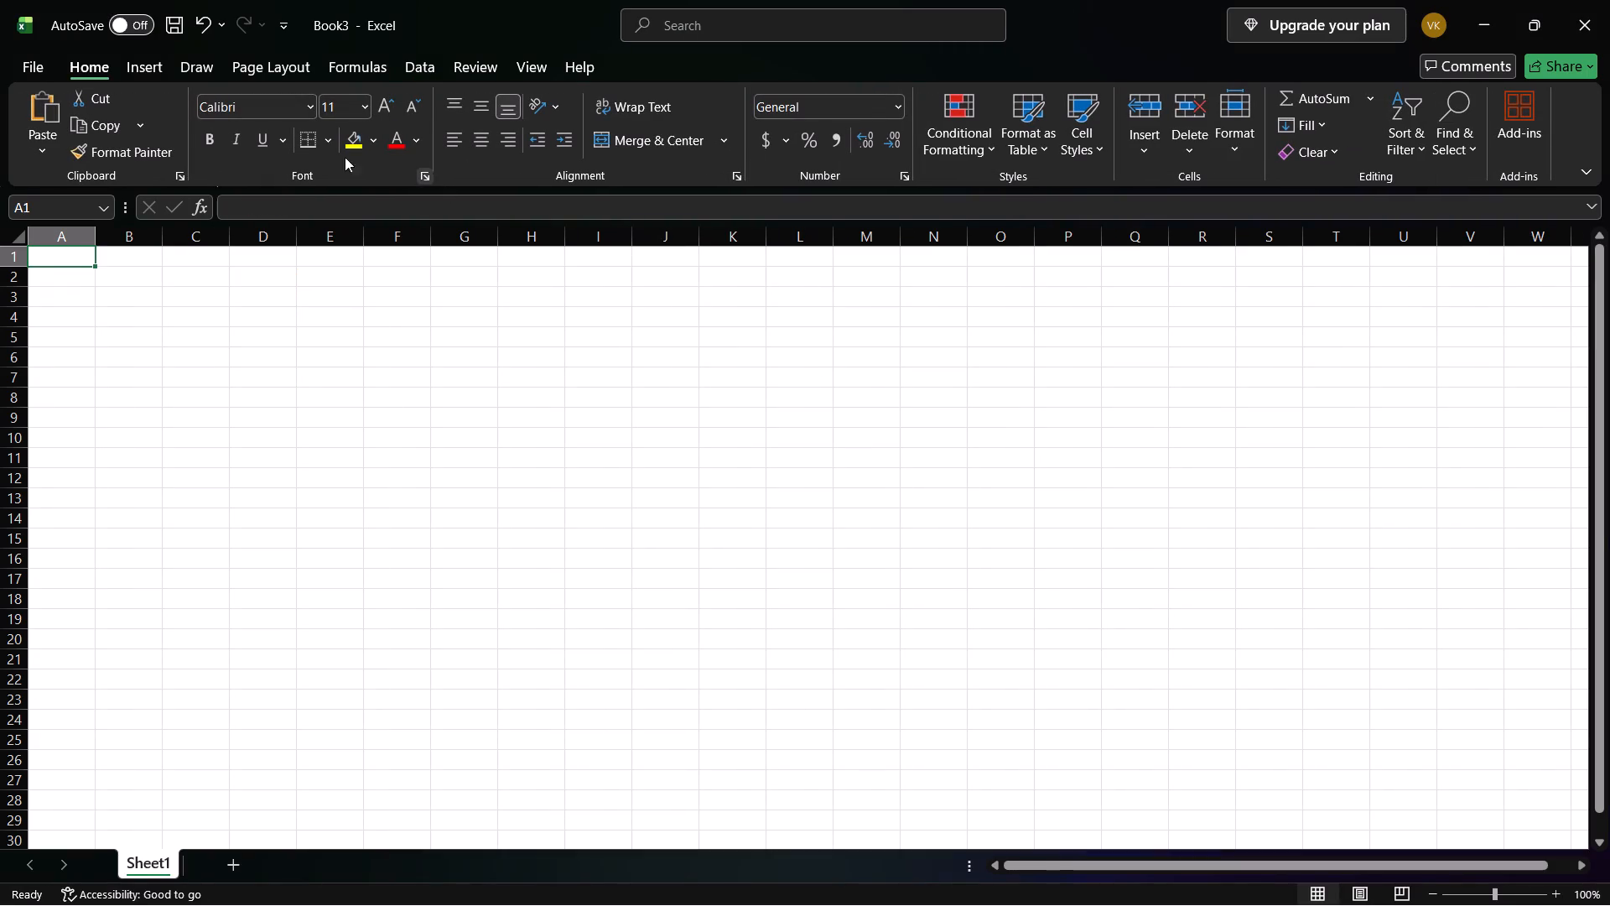
Switch to Edge and search the web for "data sets" in the empty new tab.
click(753, 866)
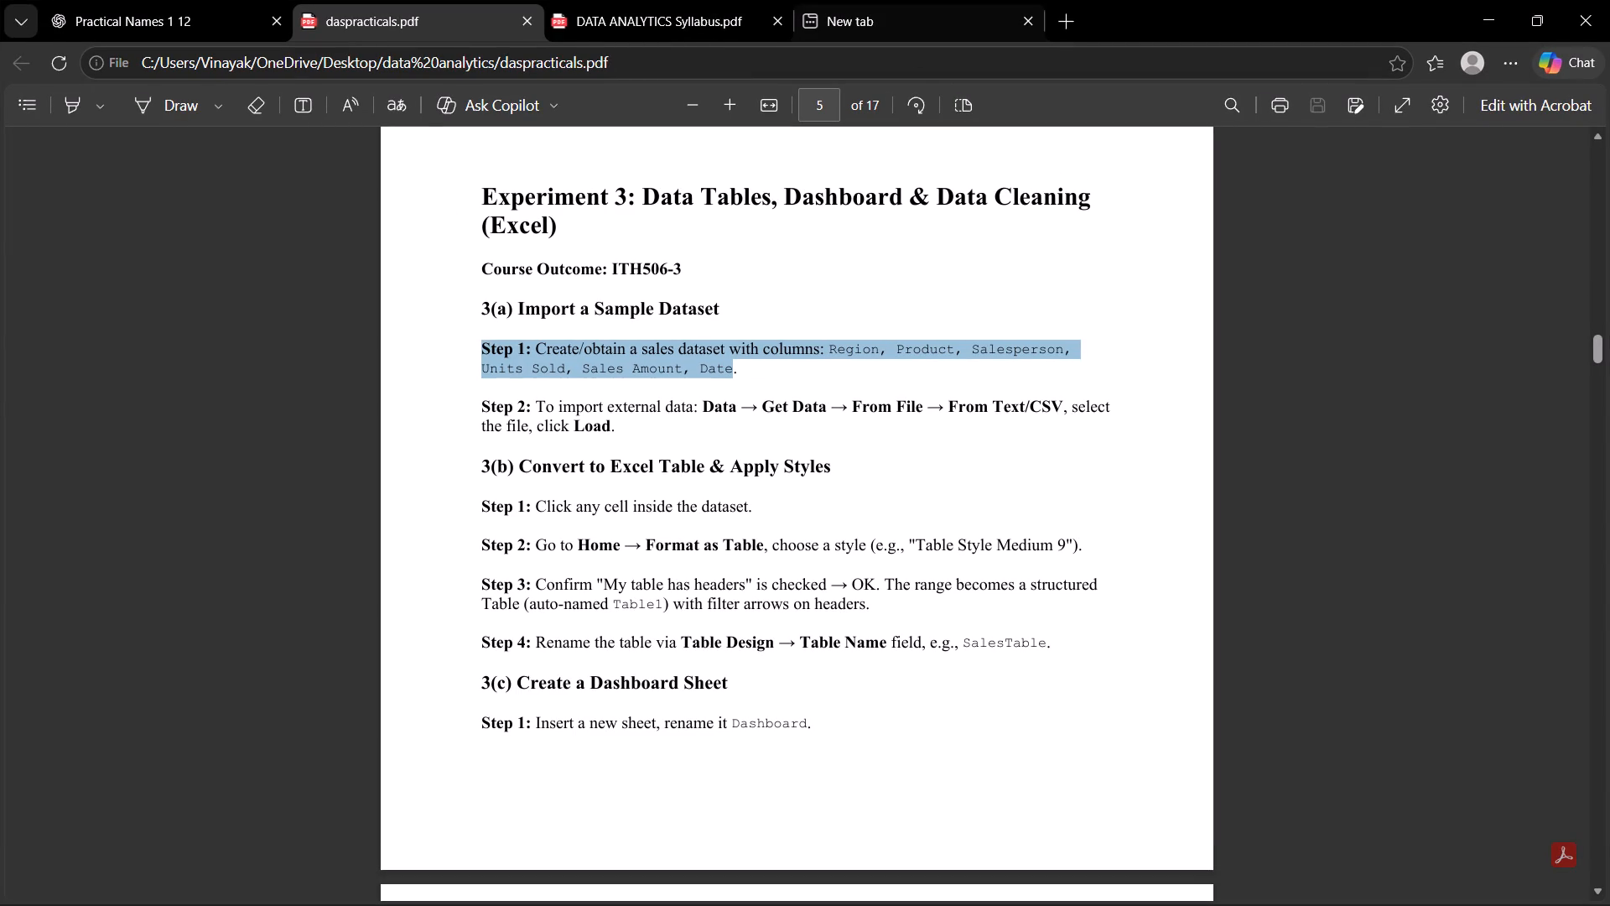
click(776, 367)
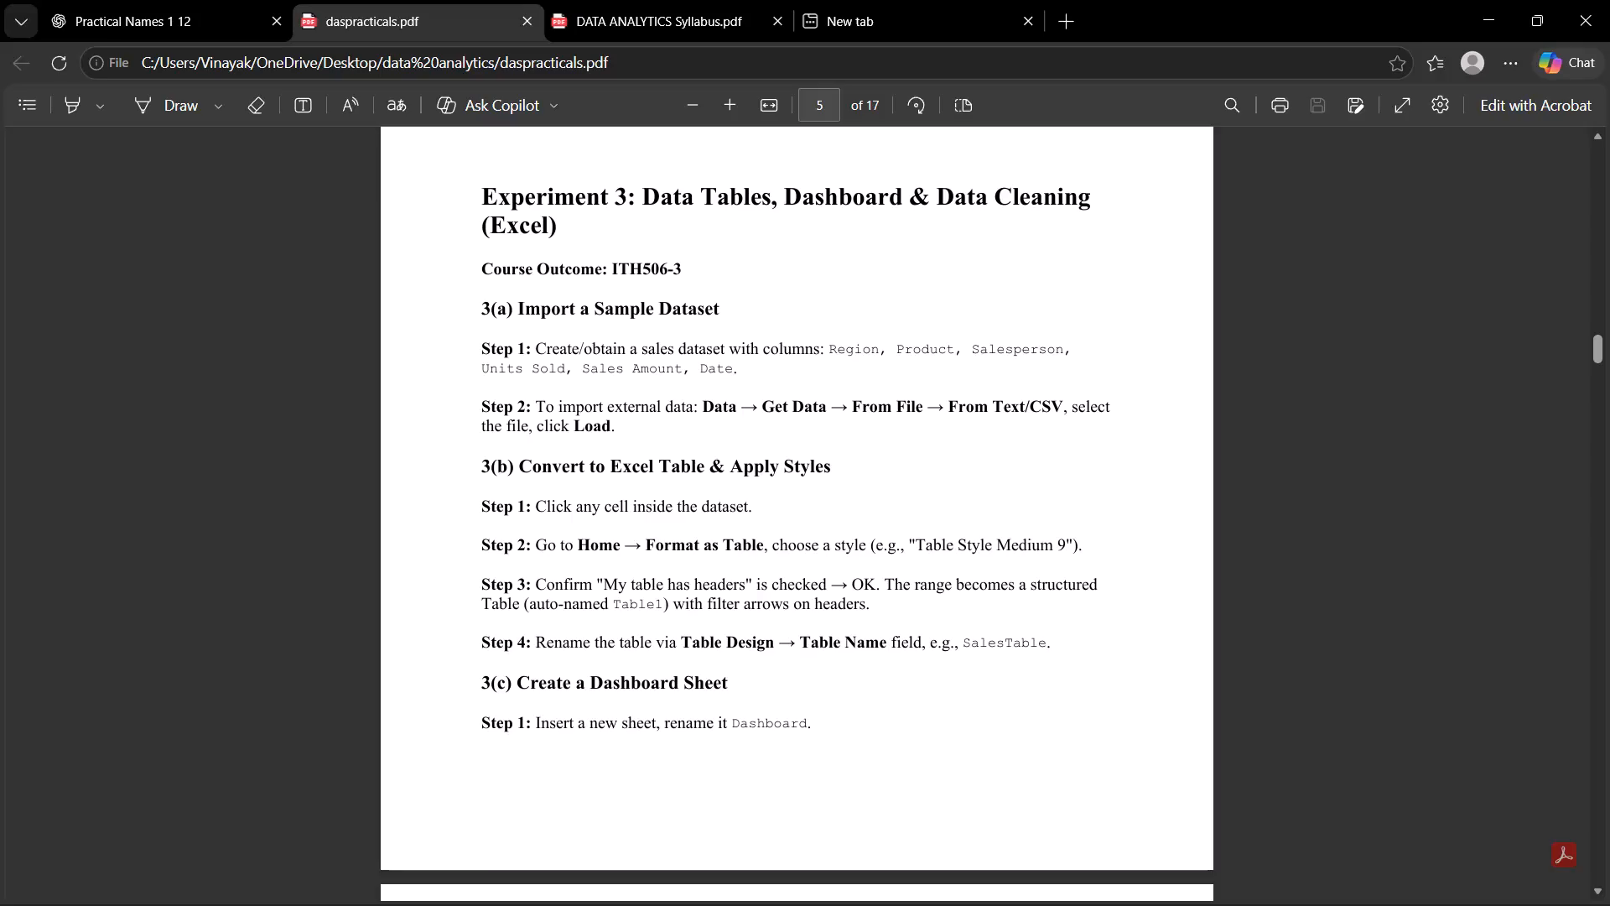
click(952, 8)
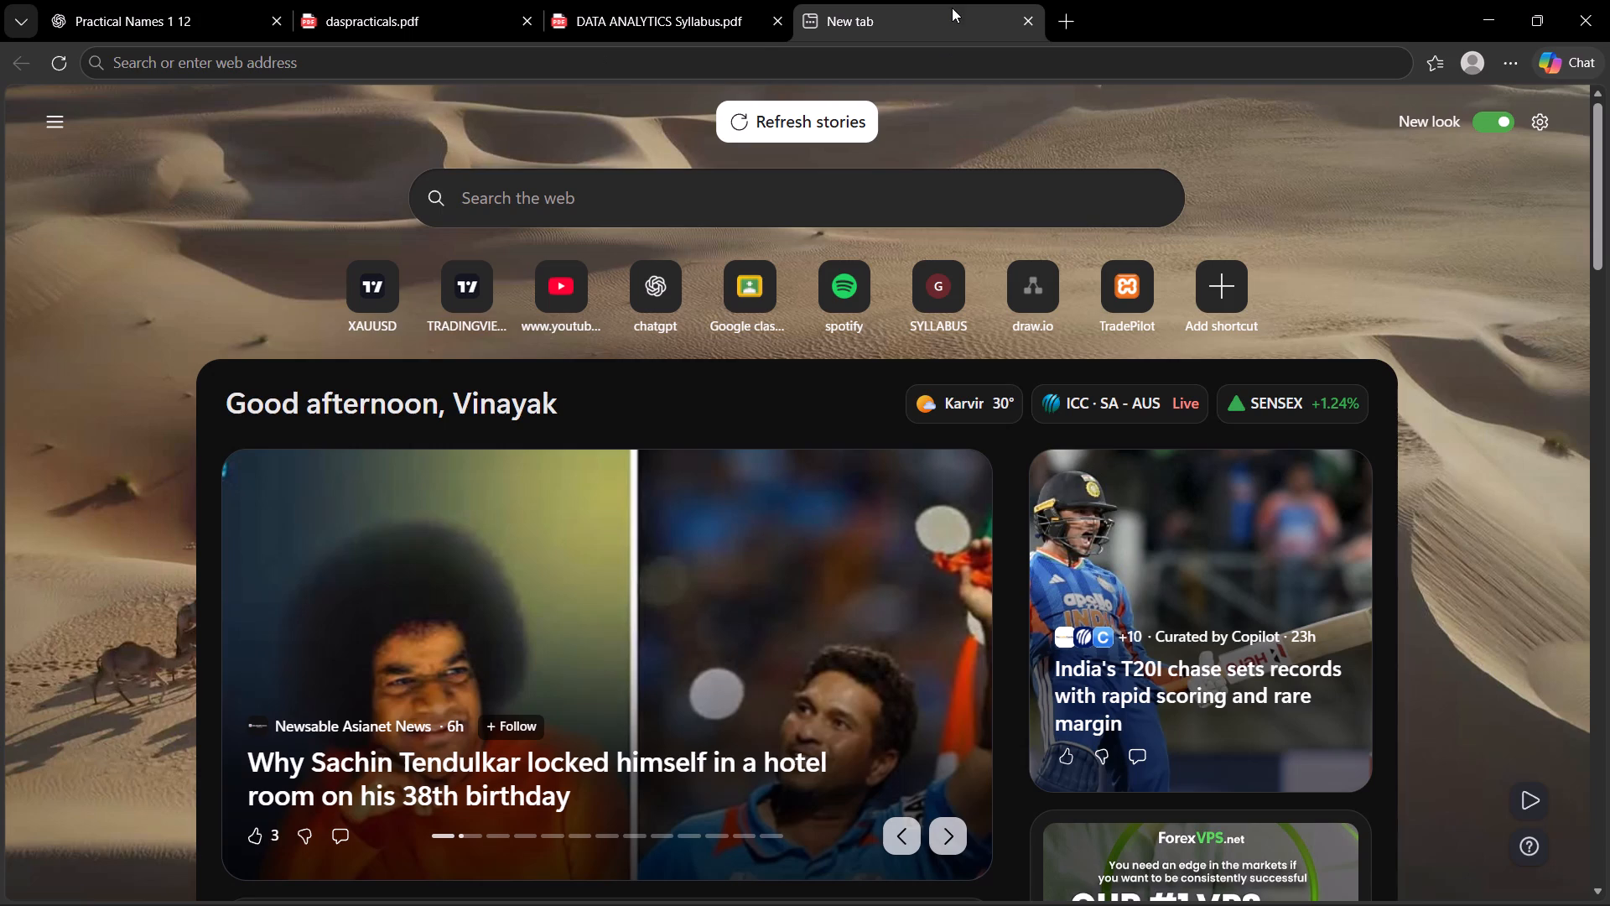
click(552, 75)
text(data set)
key(d)
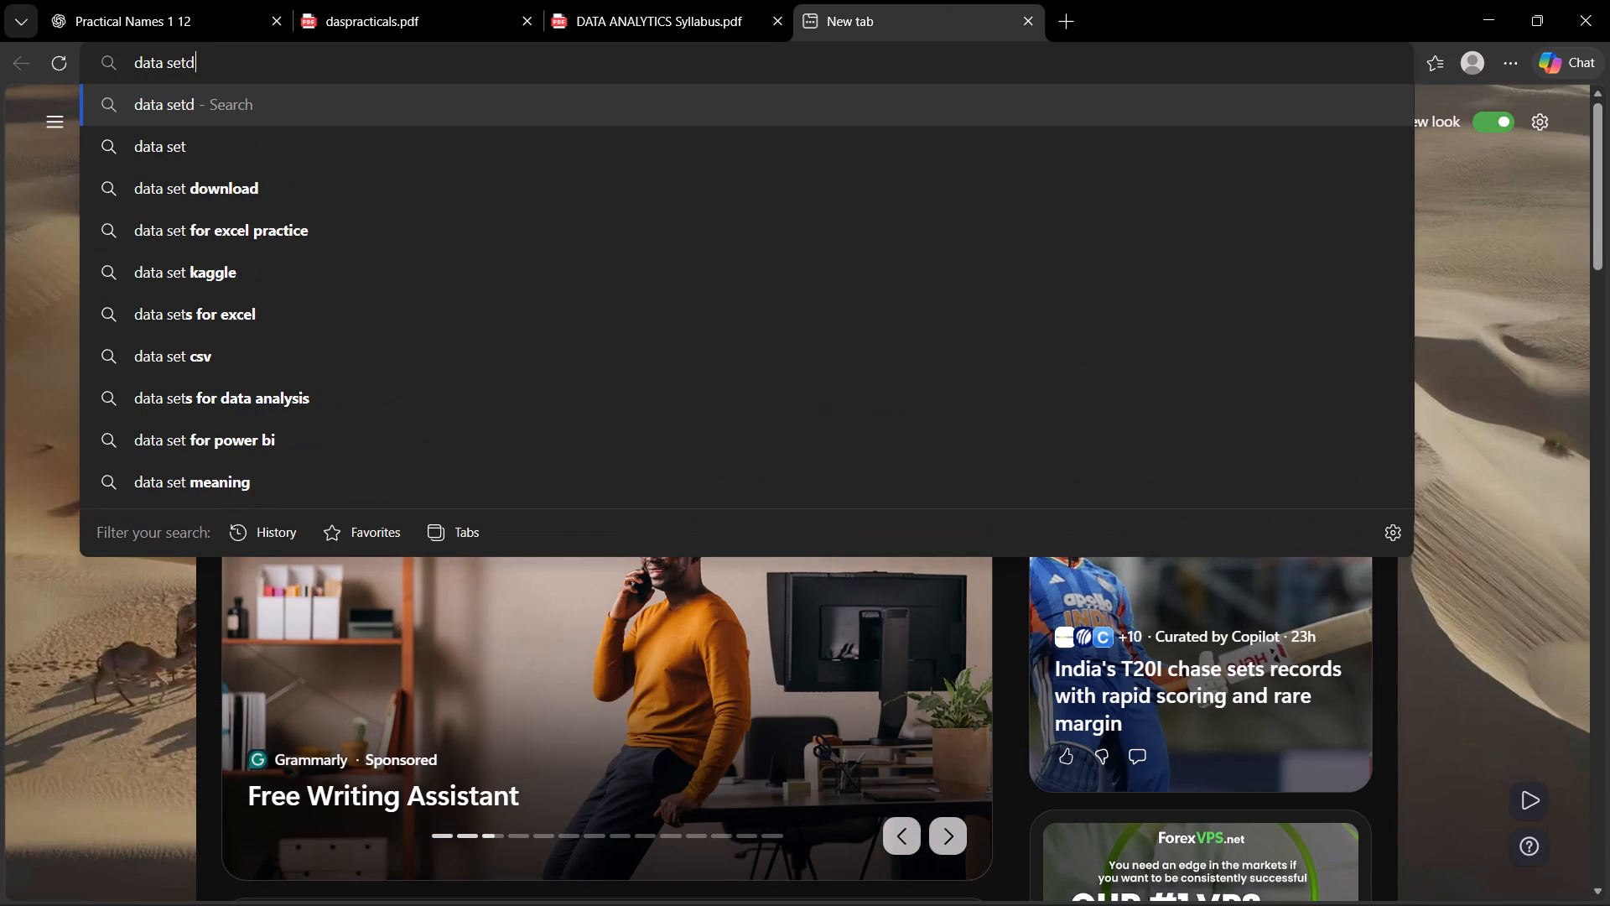
key(BackSpace)
key(s)
key(Return)
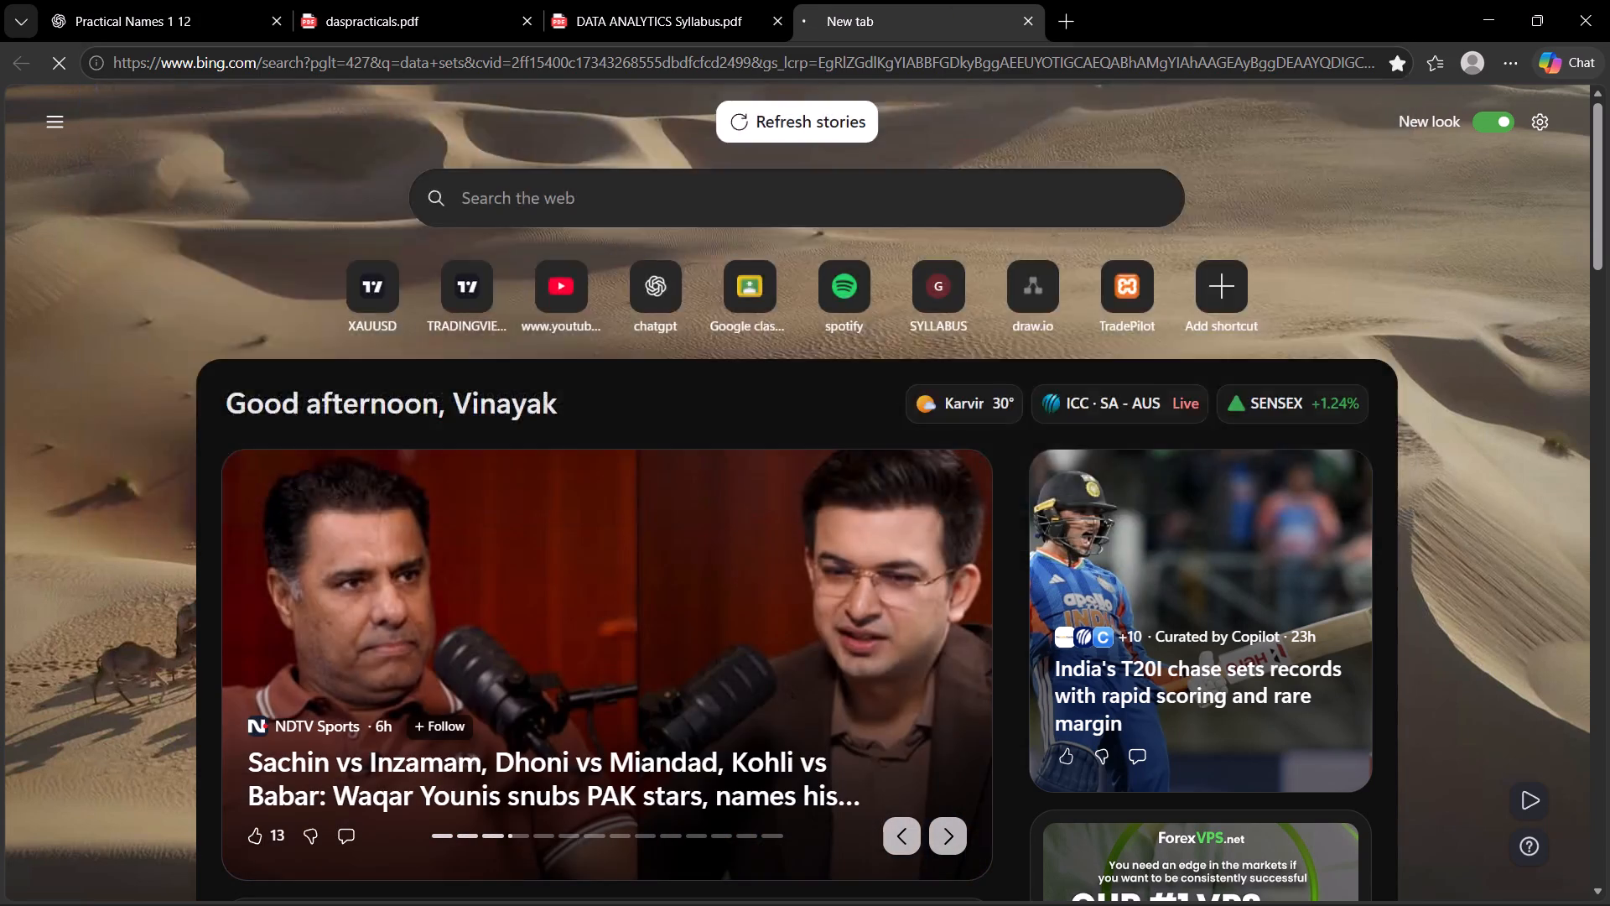
Open Kaggle's open datasets page from the web search results.
scroll(449, 442, down, 3)
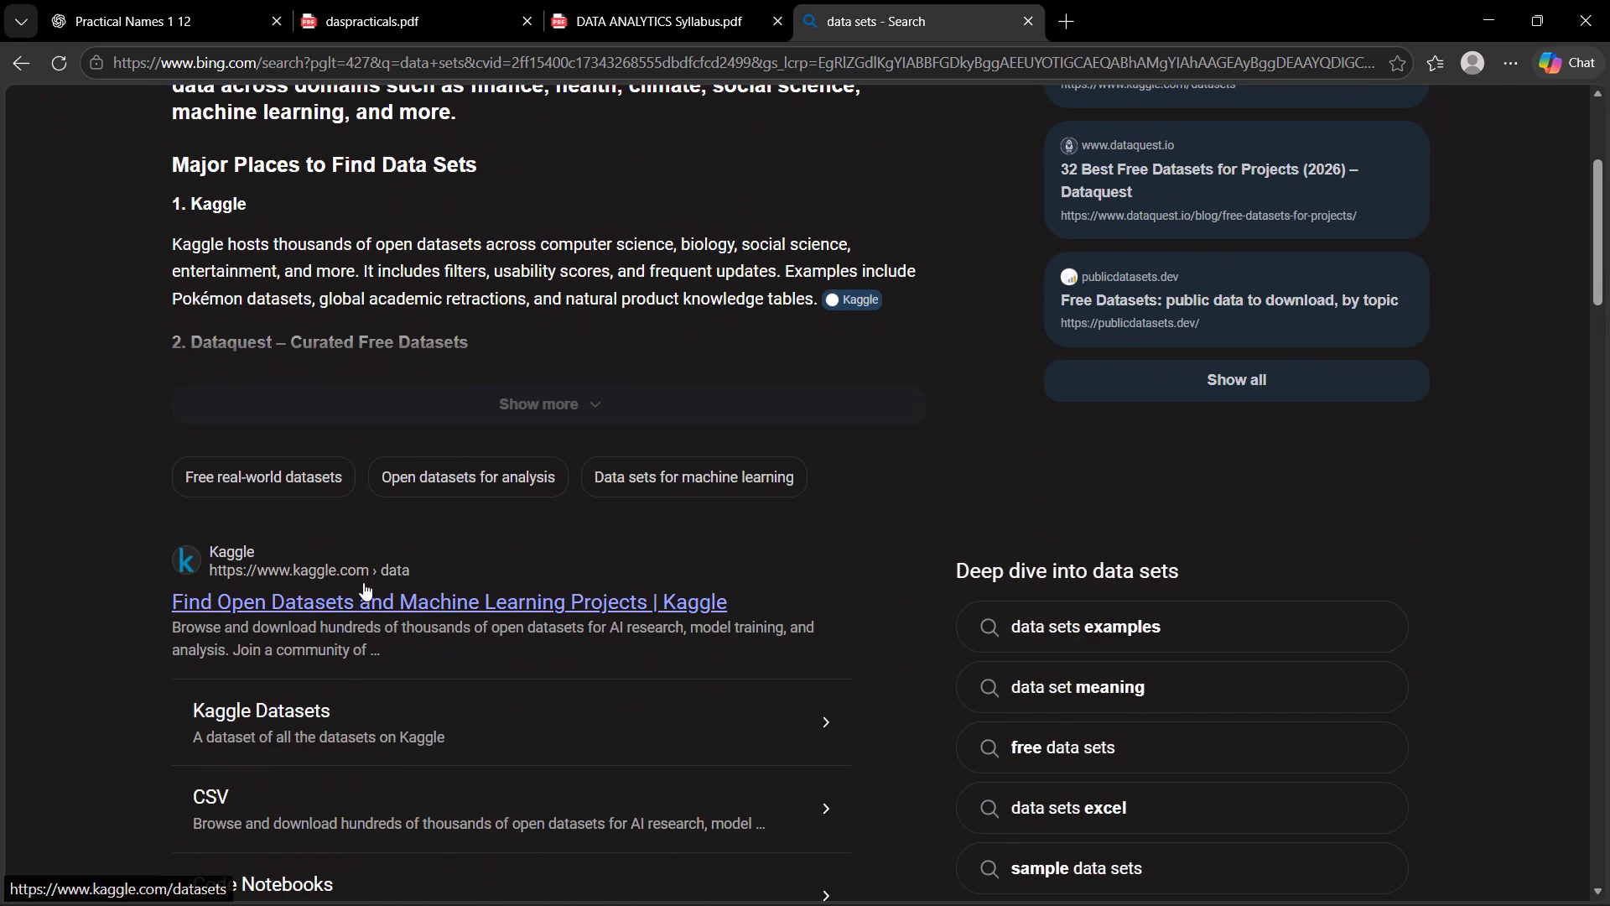
click(454, 604)
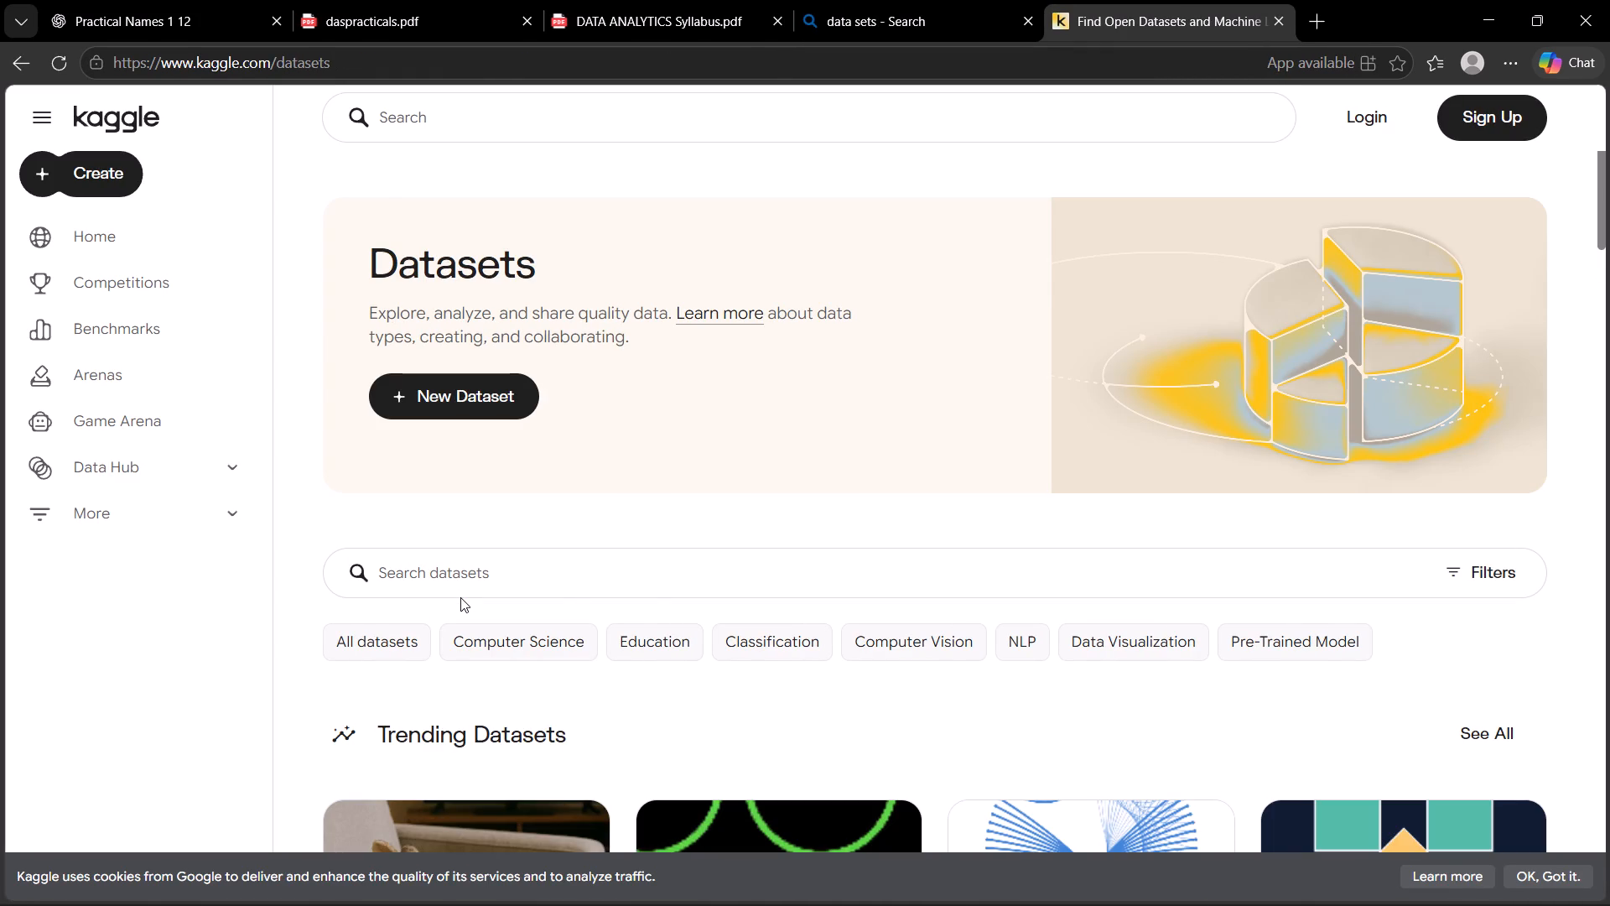
scroll(440, 670, down, 2)
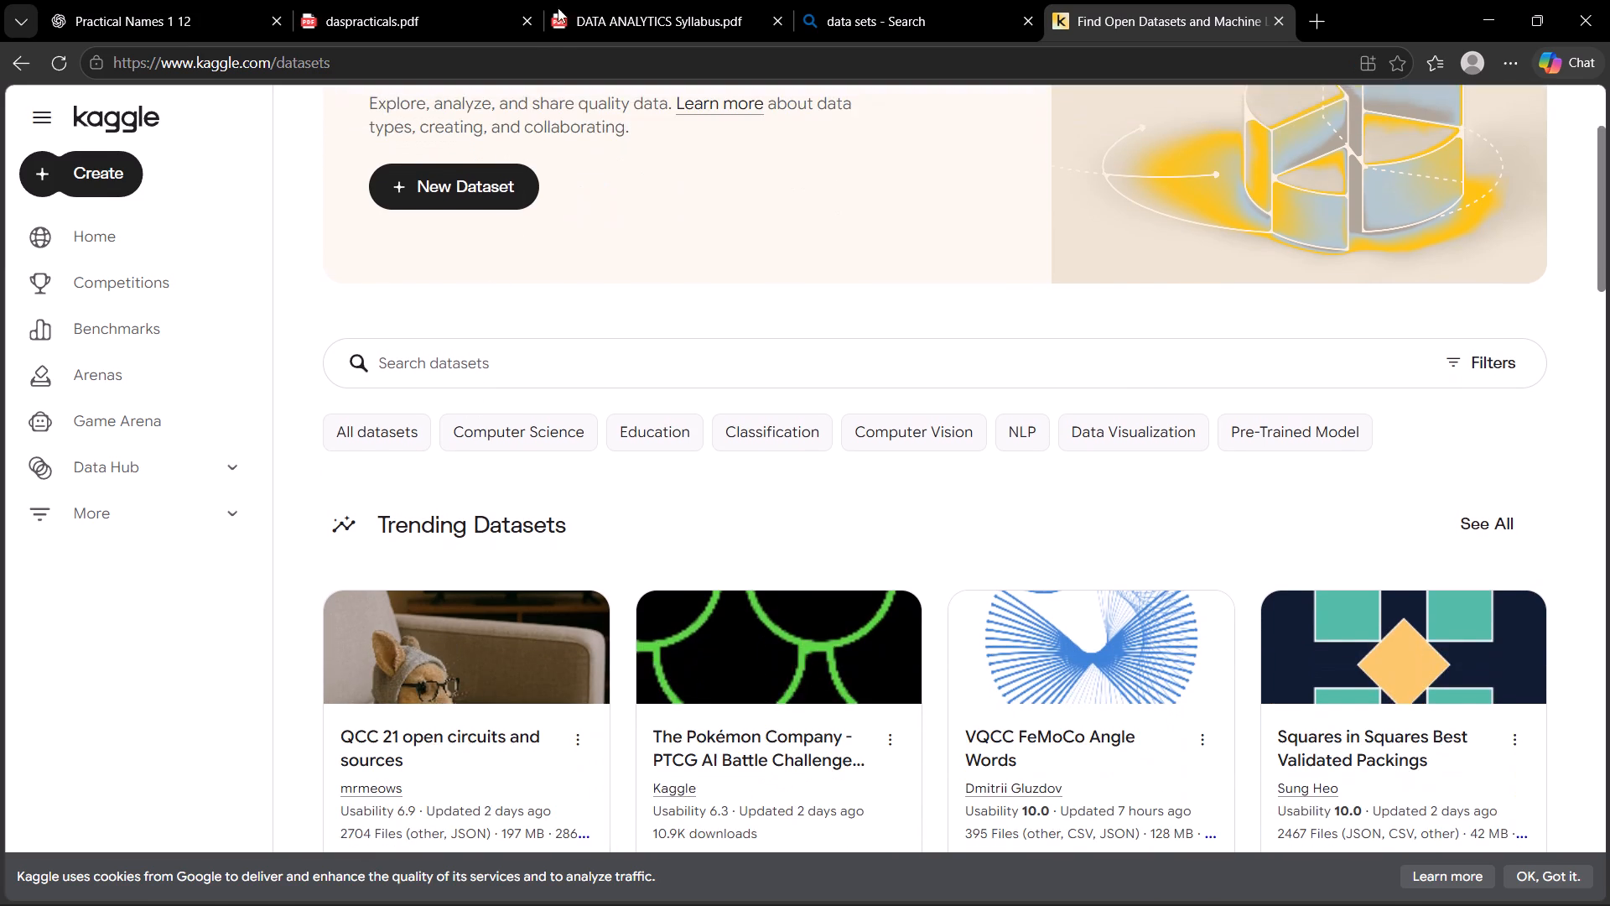
Switch to daspracticals.pdf and re-read the Experiment 3 course outcome and the 3(a) Import a Sample Dataset instructions.
click(566, 0)
click(423, 0)
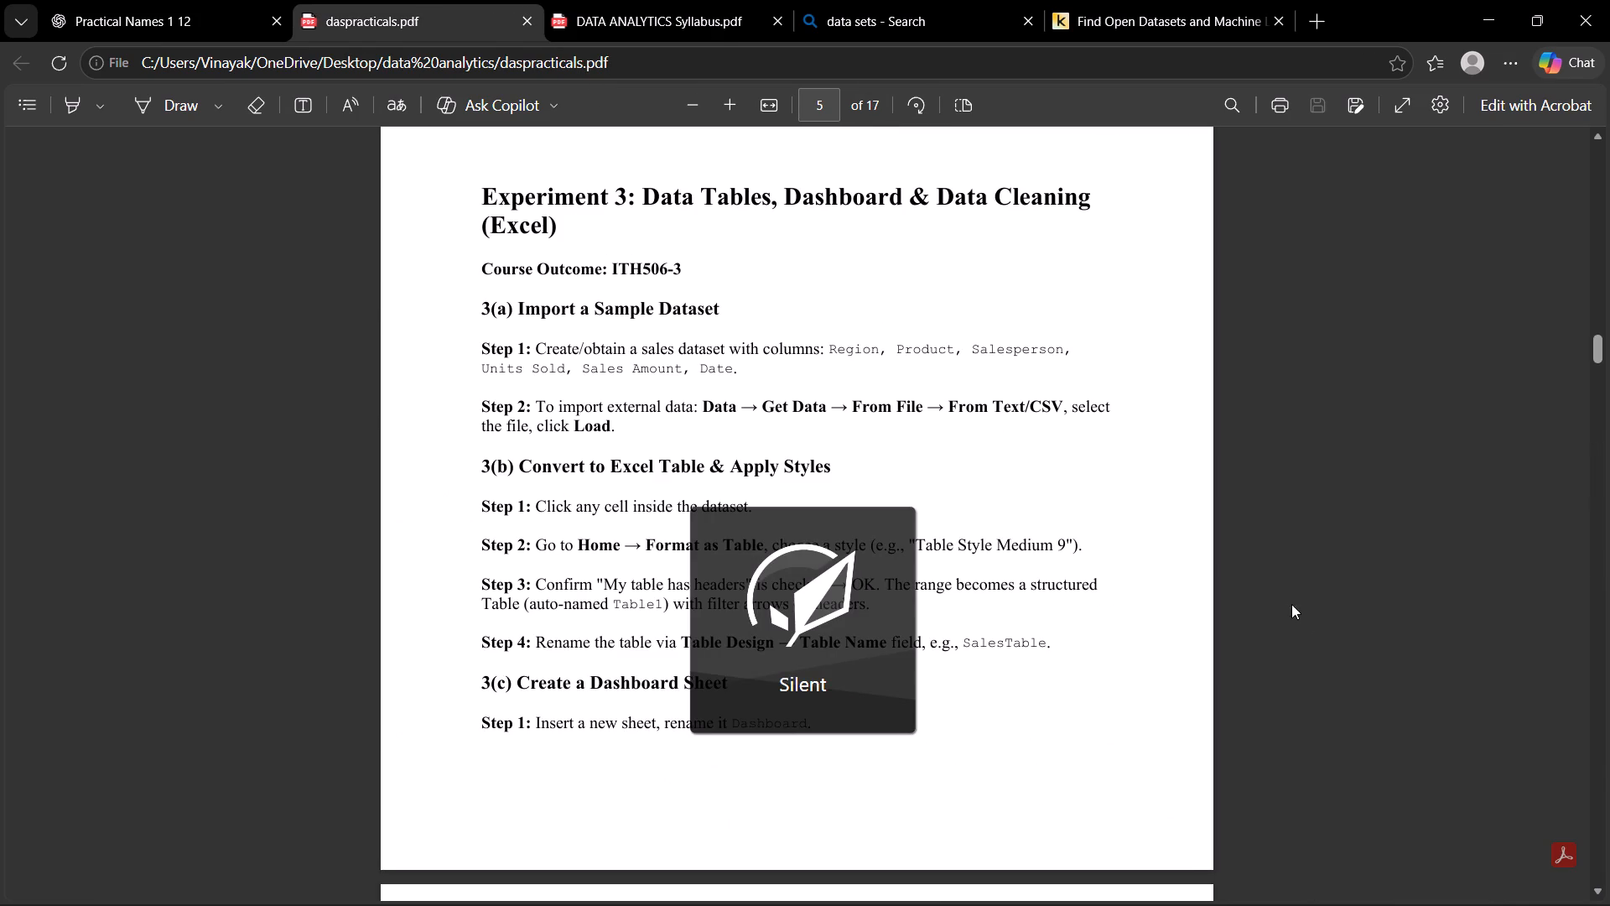
click(1565, 799)
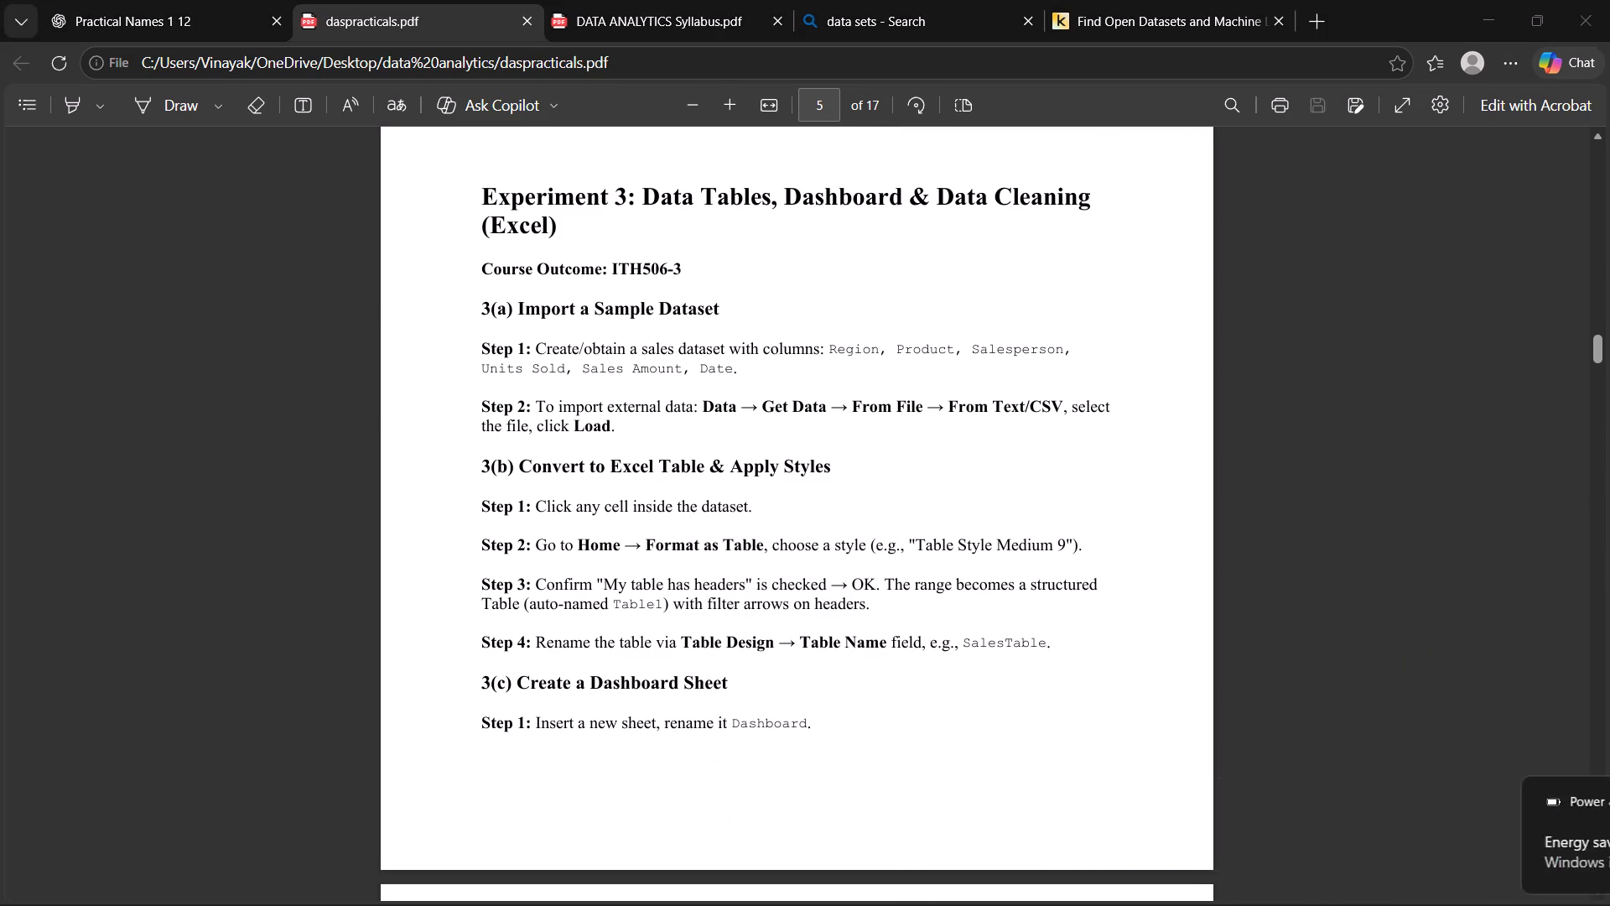
click(1478, 885)
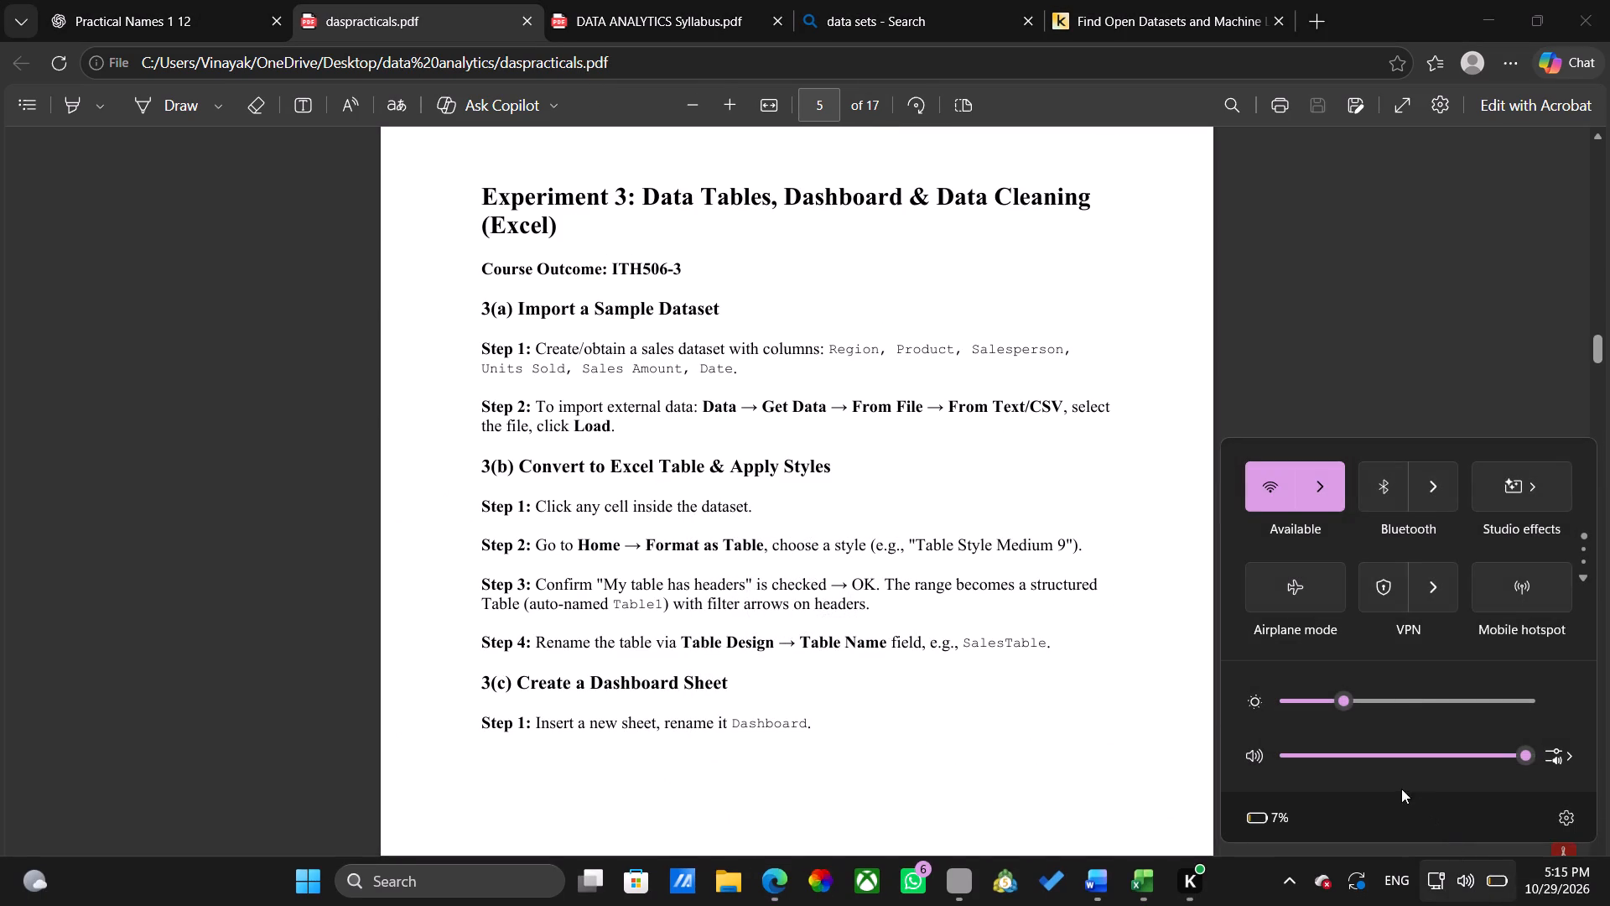
drag(685, 264, 642, 269)
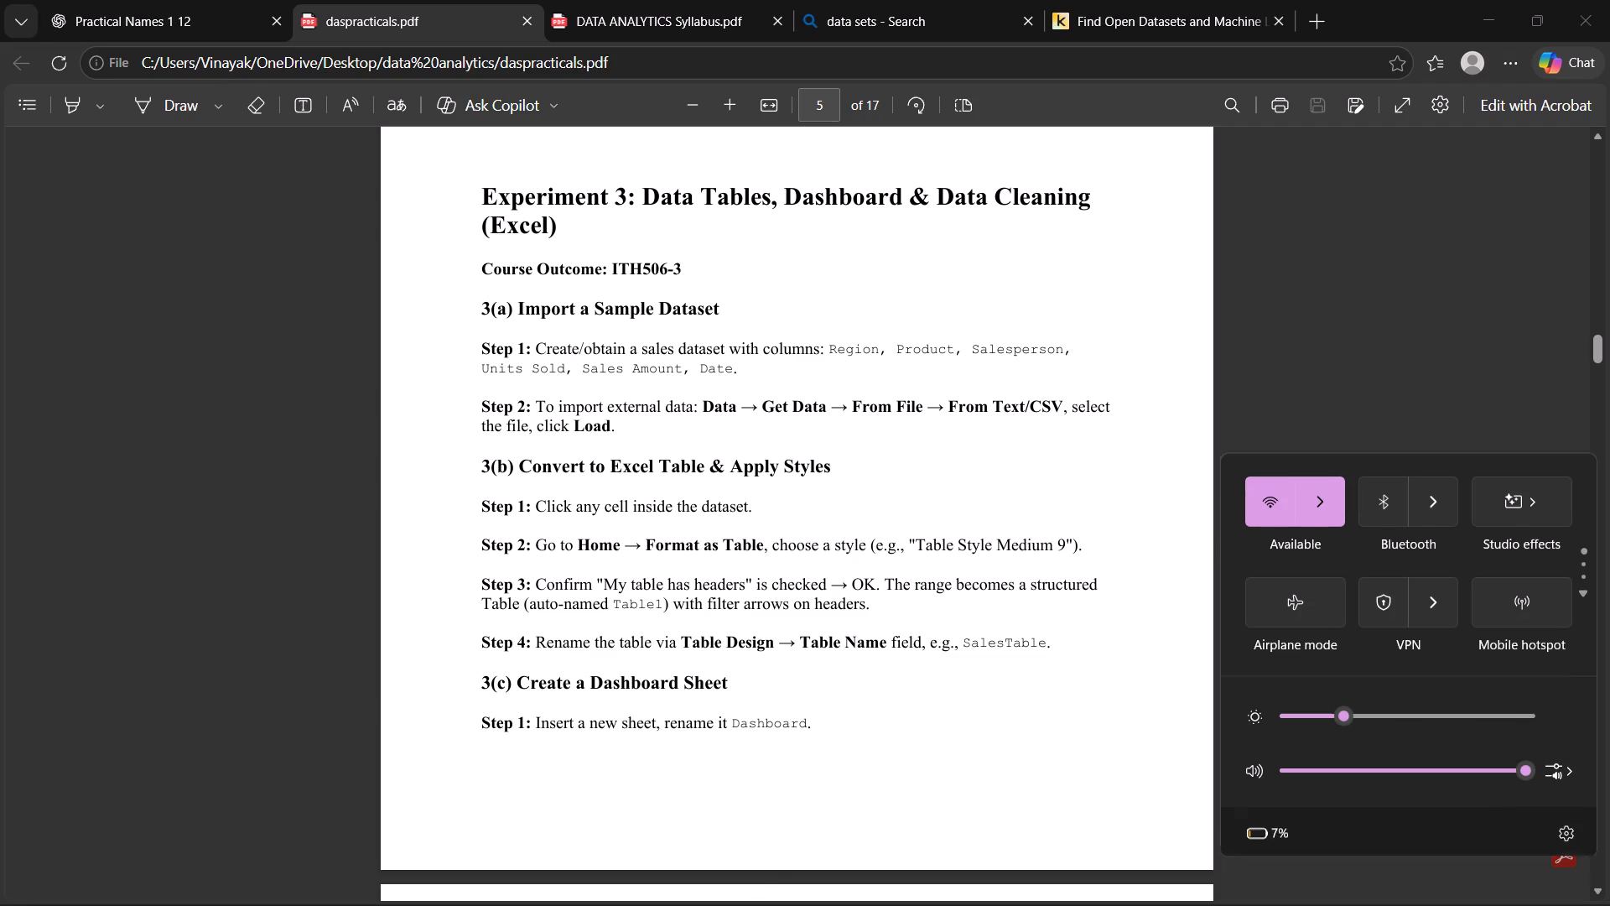
drag(642, 269, 485, 268)
click(485, 268)
drag(484, 266, 680, 278)
click(680, 278)
drag(474, 307, 718, 310)
click(718, 310)
Return to the Kaggle datasets page and look through the Trending and Music datasets for a suitable sample.
click(1161, 0)
scroll(708, 447, down, 1)
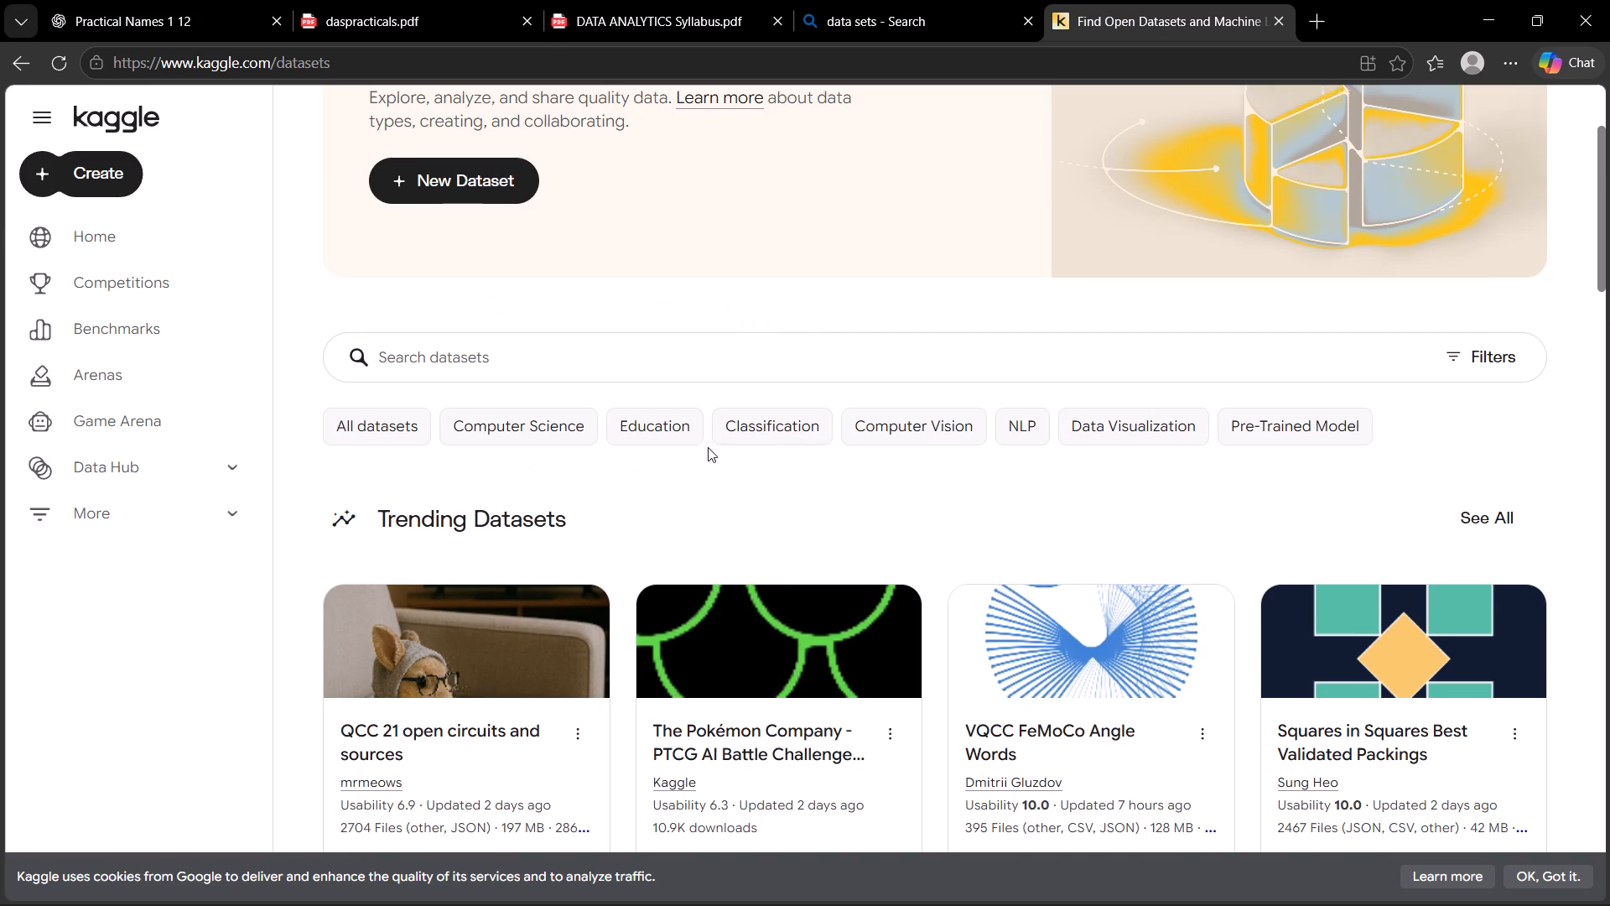
scroll(708, 447, down, 1)
scroll(580, 488, down, 2)
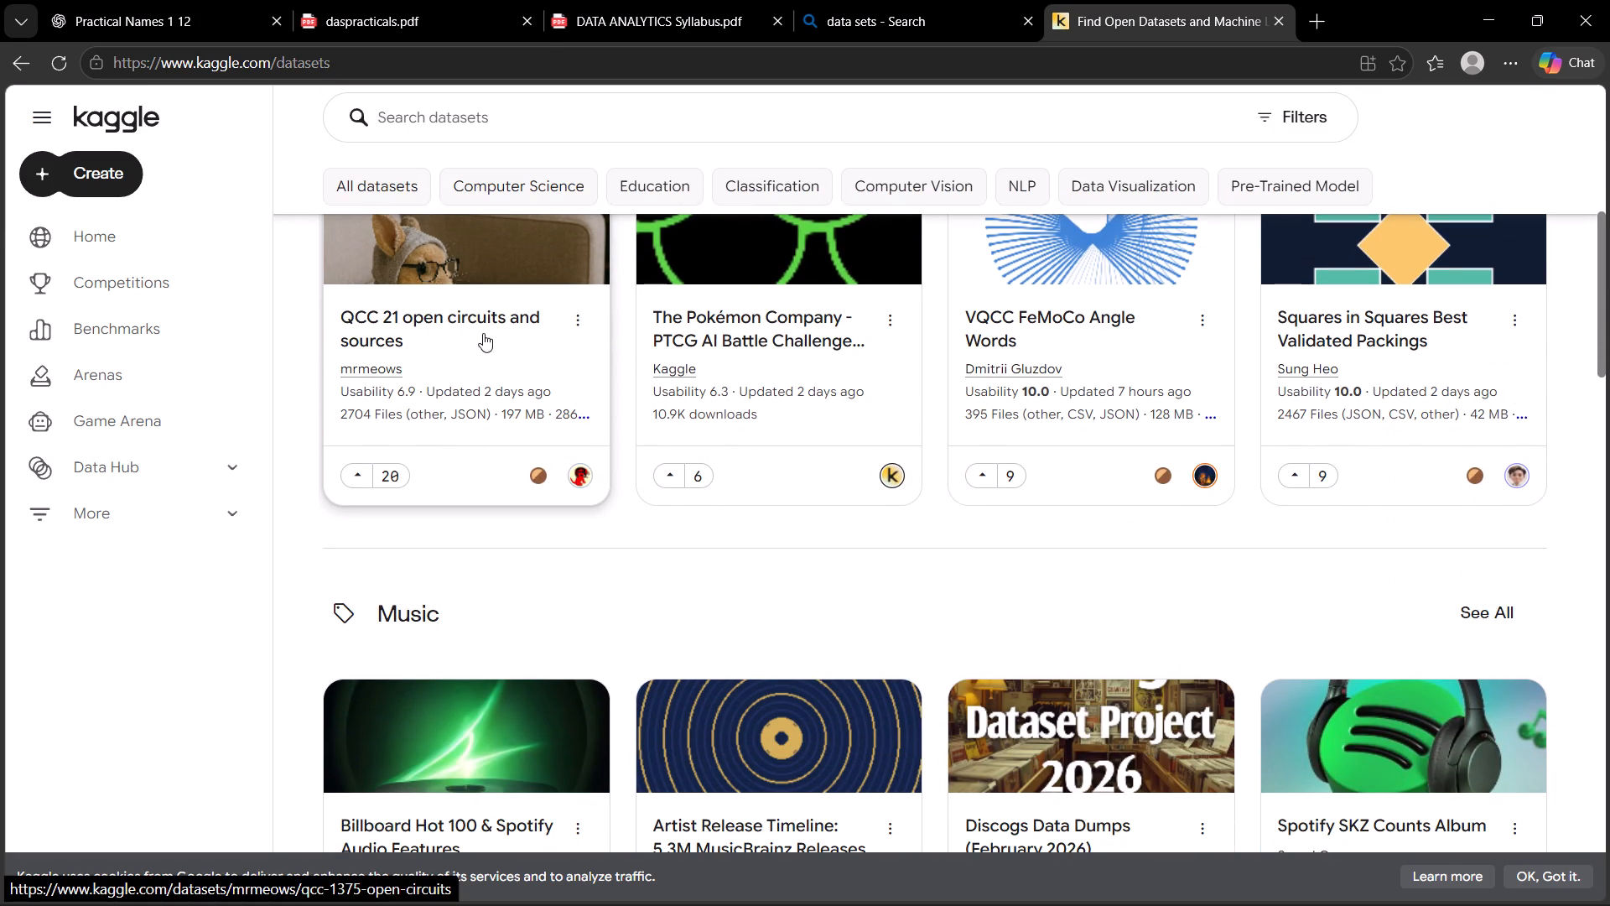
scroll(919, 384, down, 2)
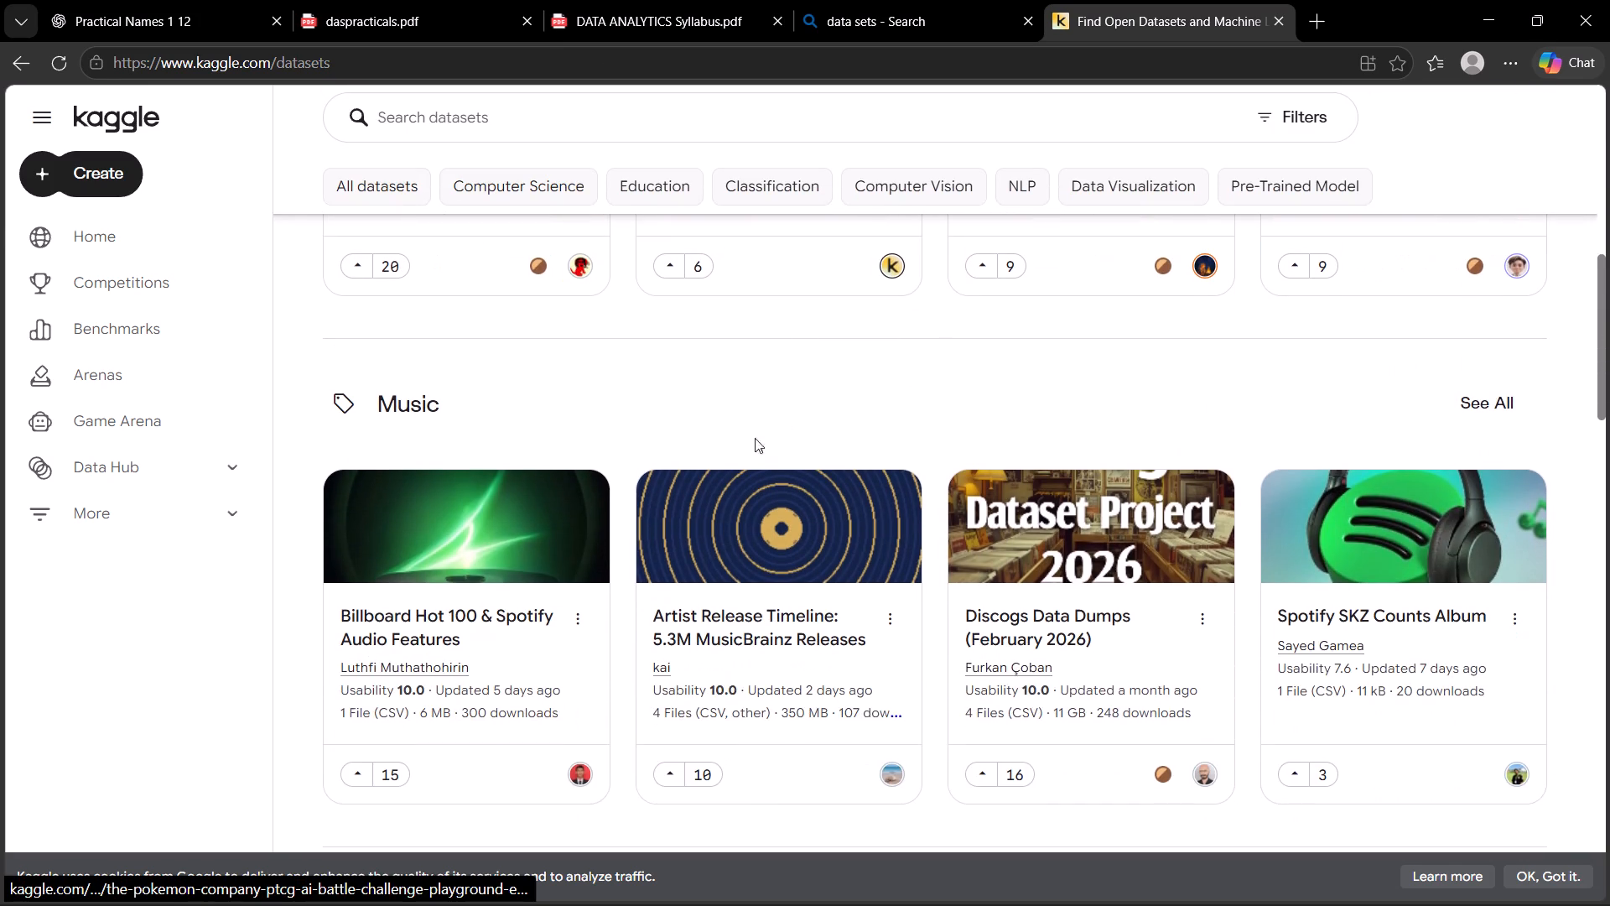
scroll(655, 463, up, 4)
Open Kaggle's Competitions page and look through the Getting Started, Hackathons and Featured Competitions sections.
click(186, 281)
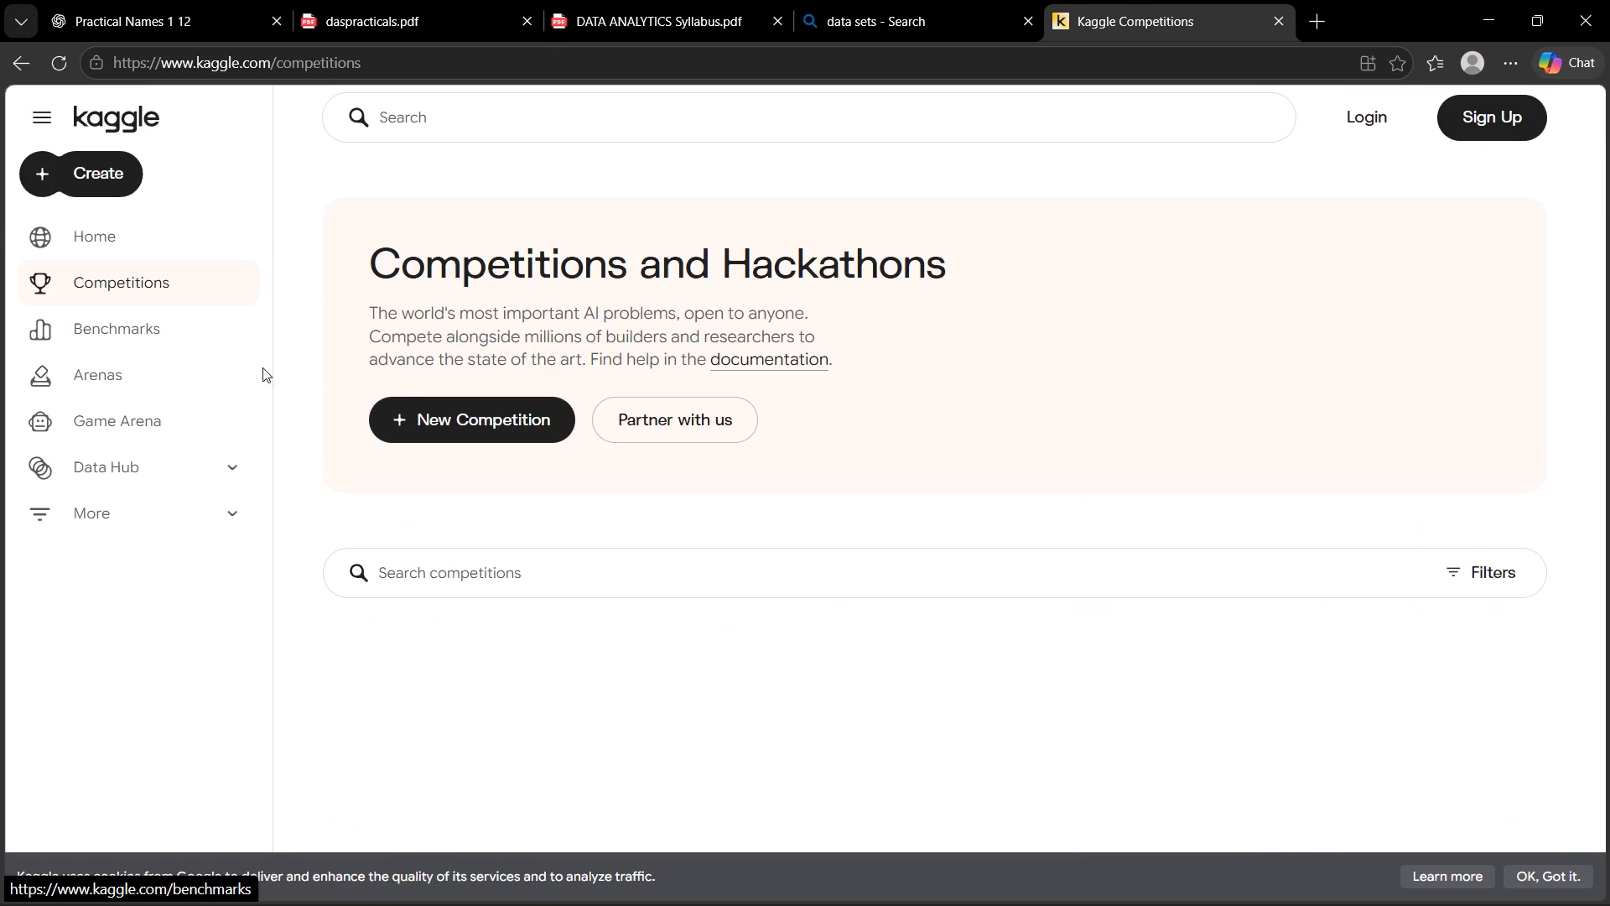
scroll(670, 456, down, 3)
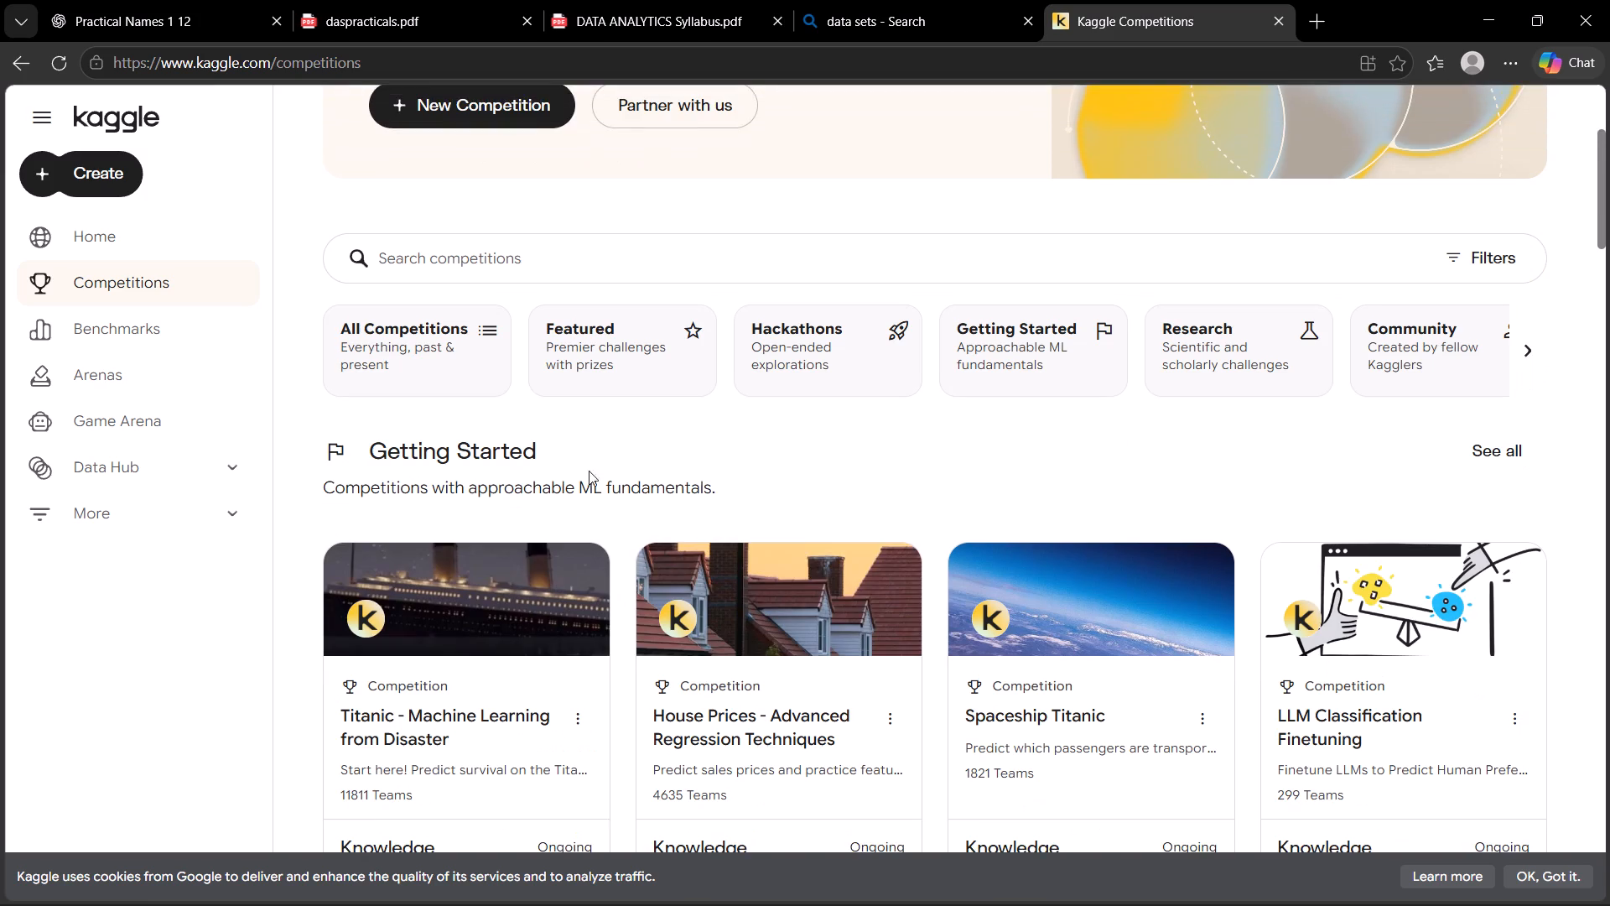
scroll(652, 475, down, 3)
scroll(760, 456, down, 6)
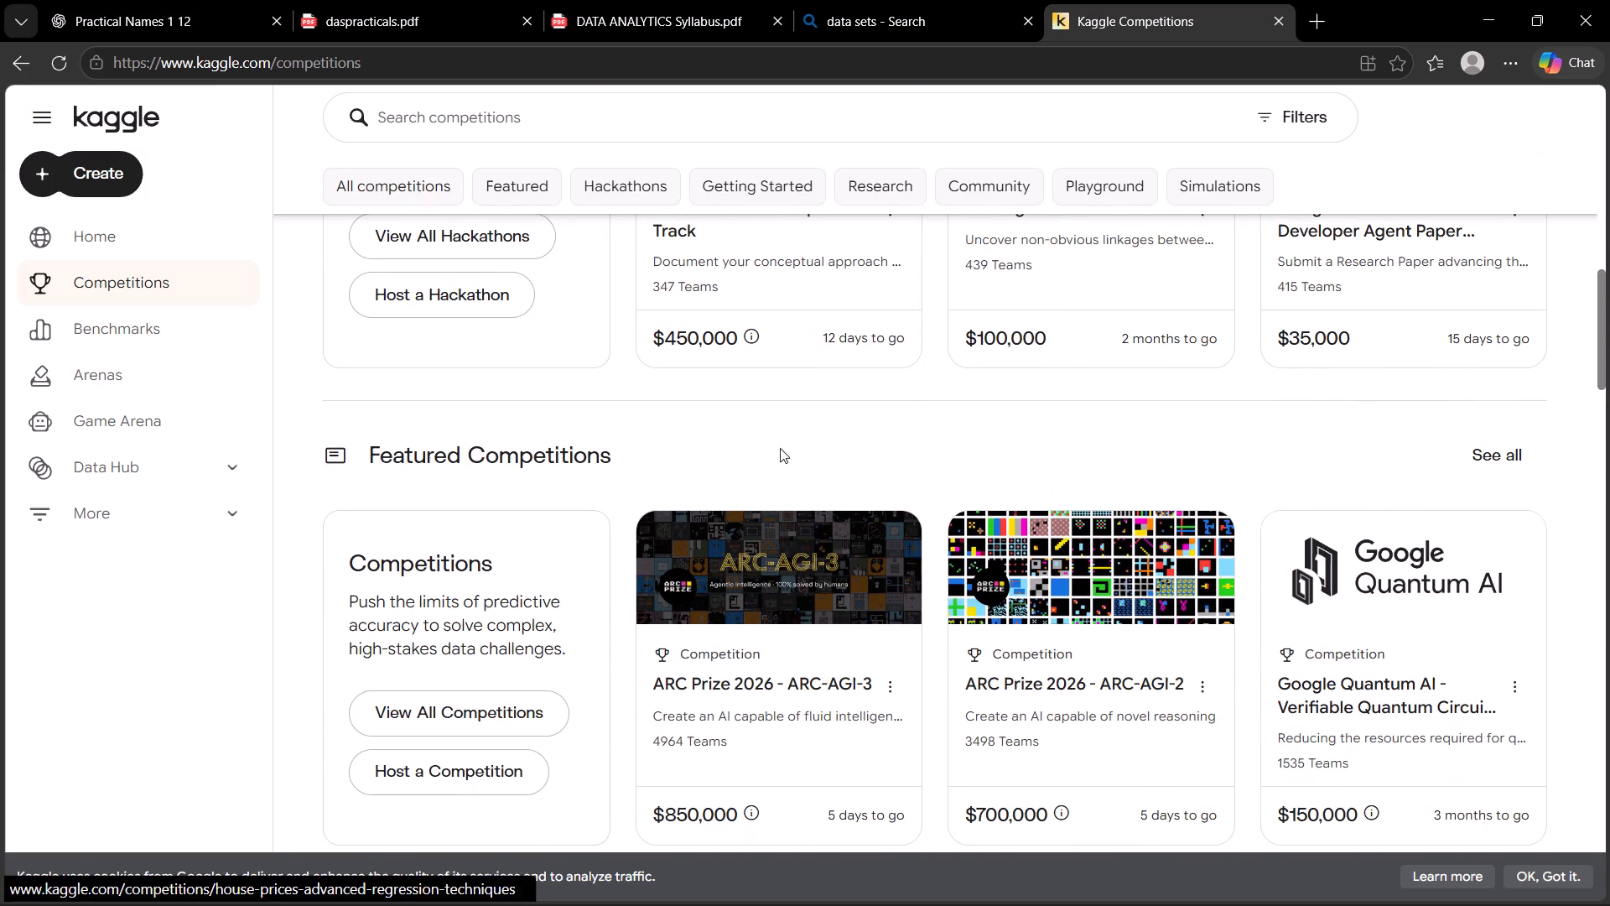
scroll(796, 442, up, 2)
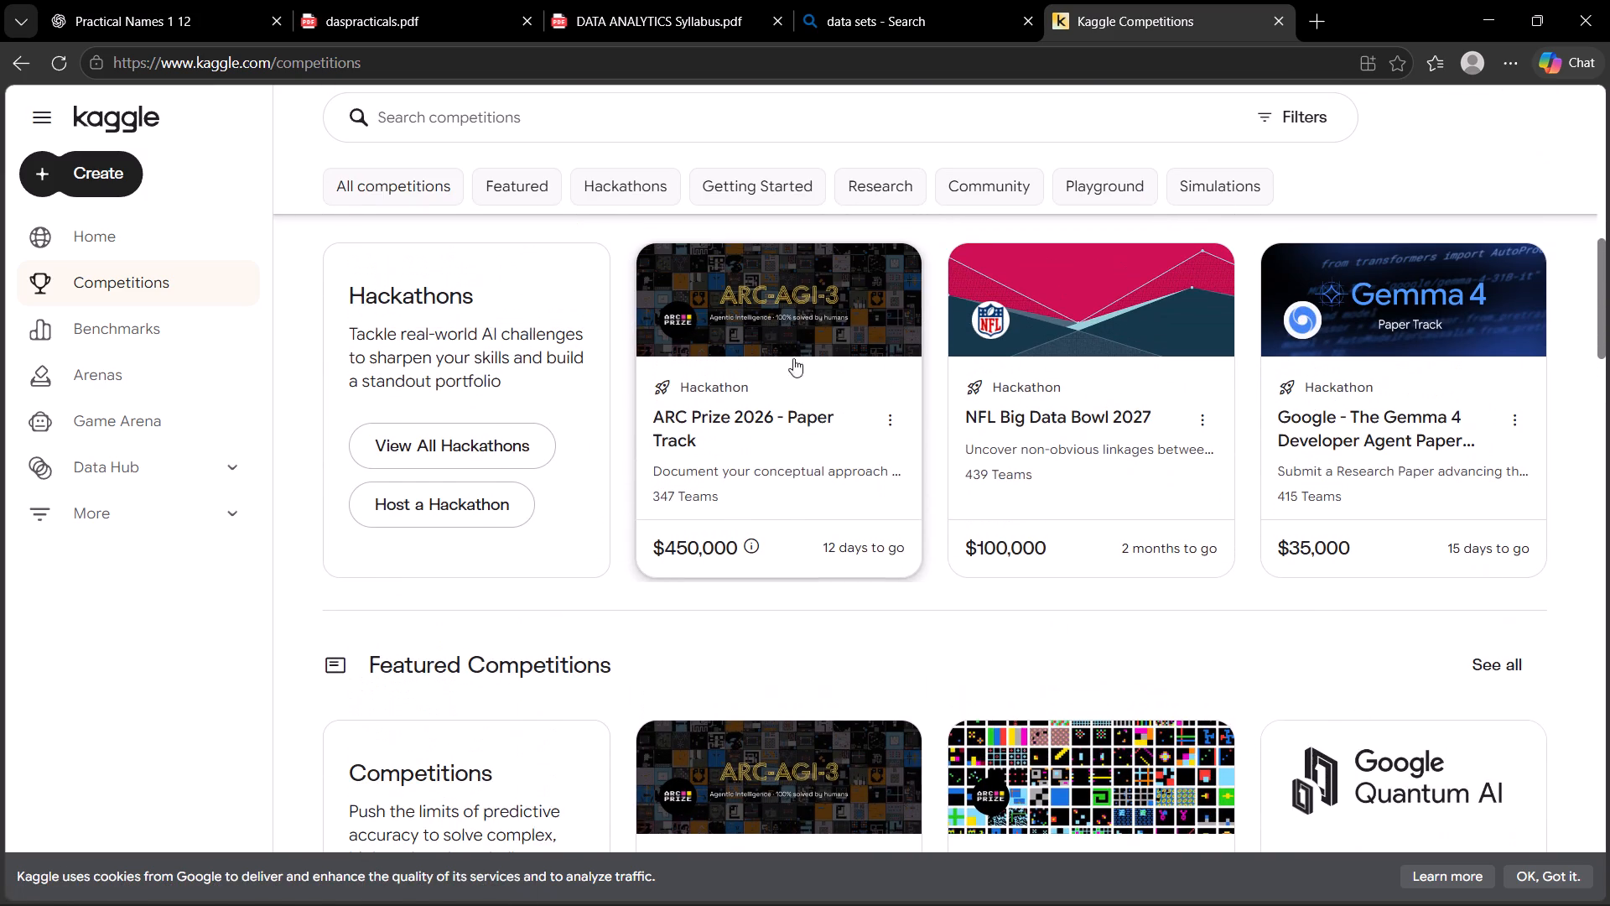
Open the ARC Prize 2026 - Paper Track hackathon and examine its participation figures, description and submission requirements.
click(787, 348)
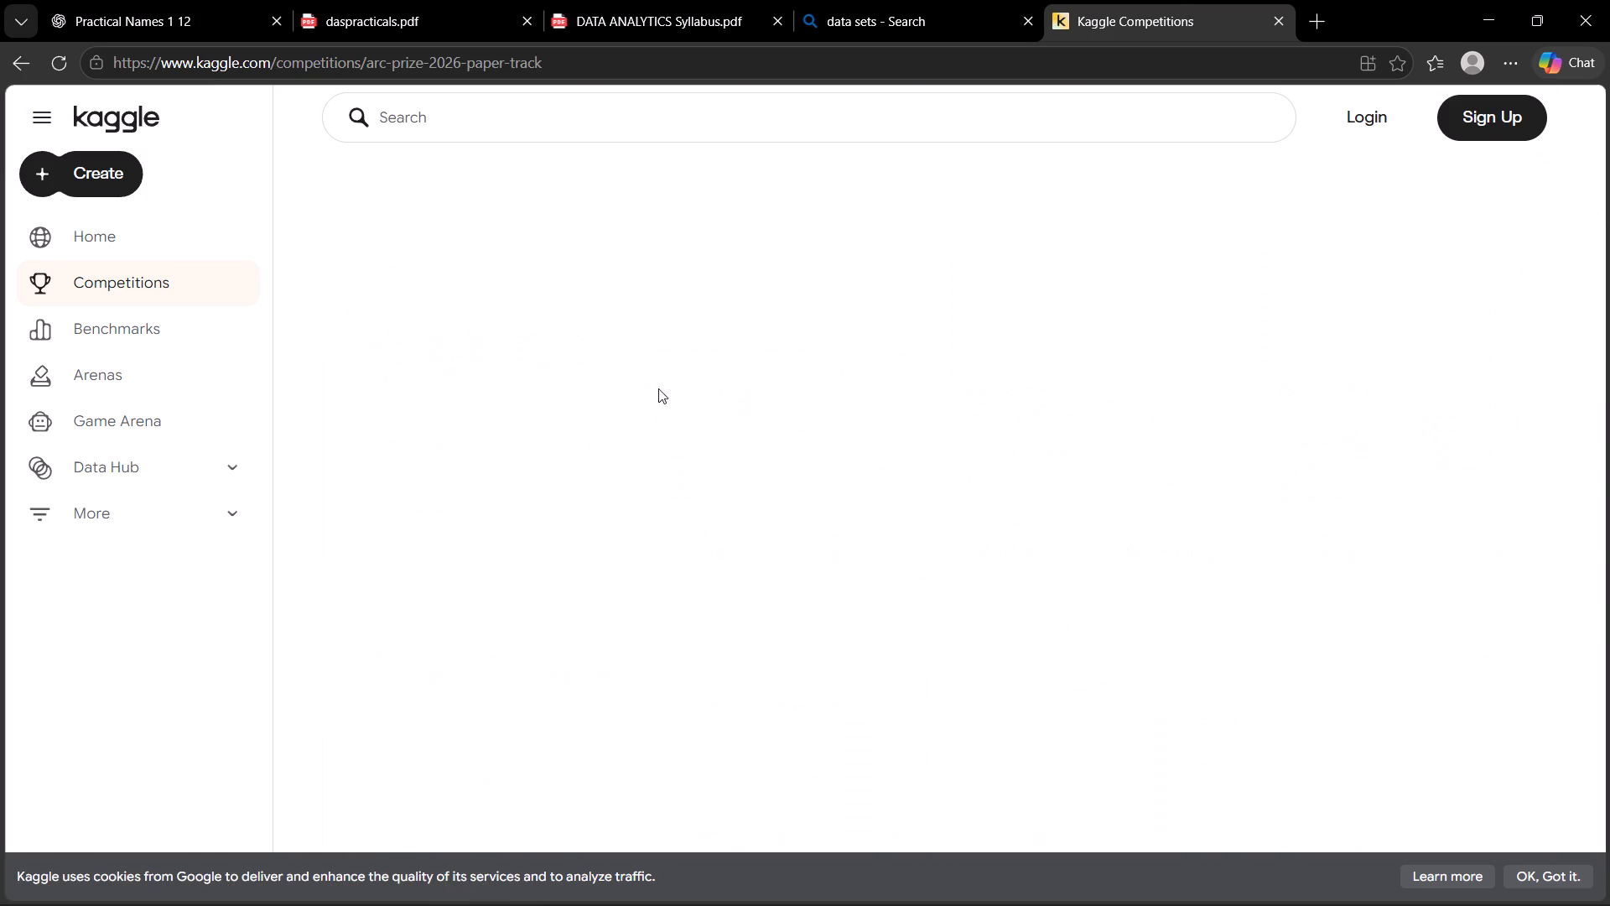
scroll(564, 445, down, 1)
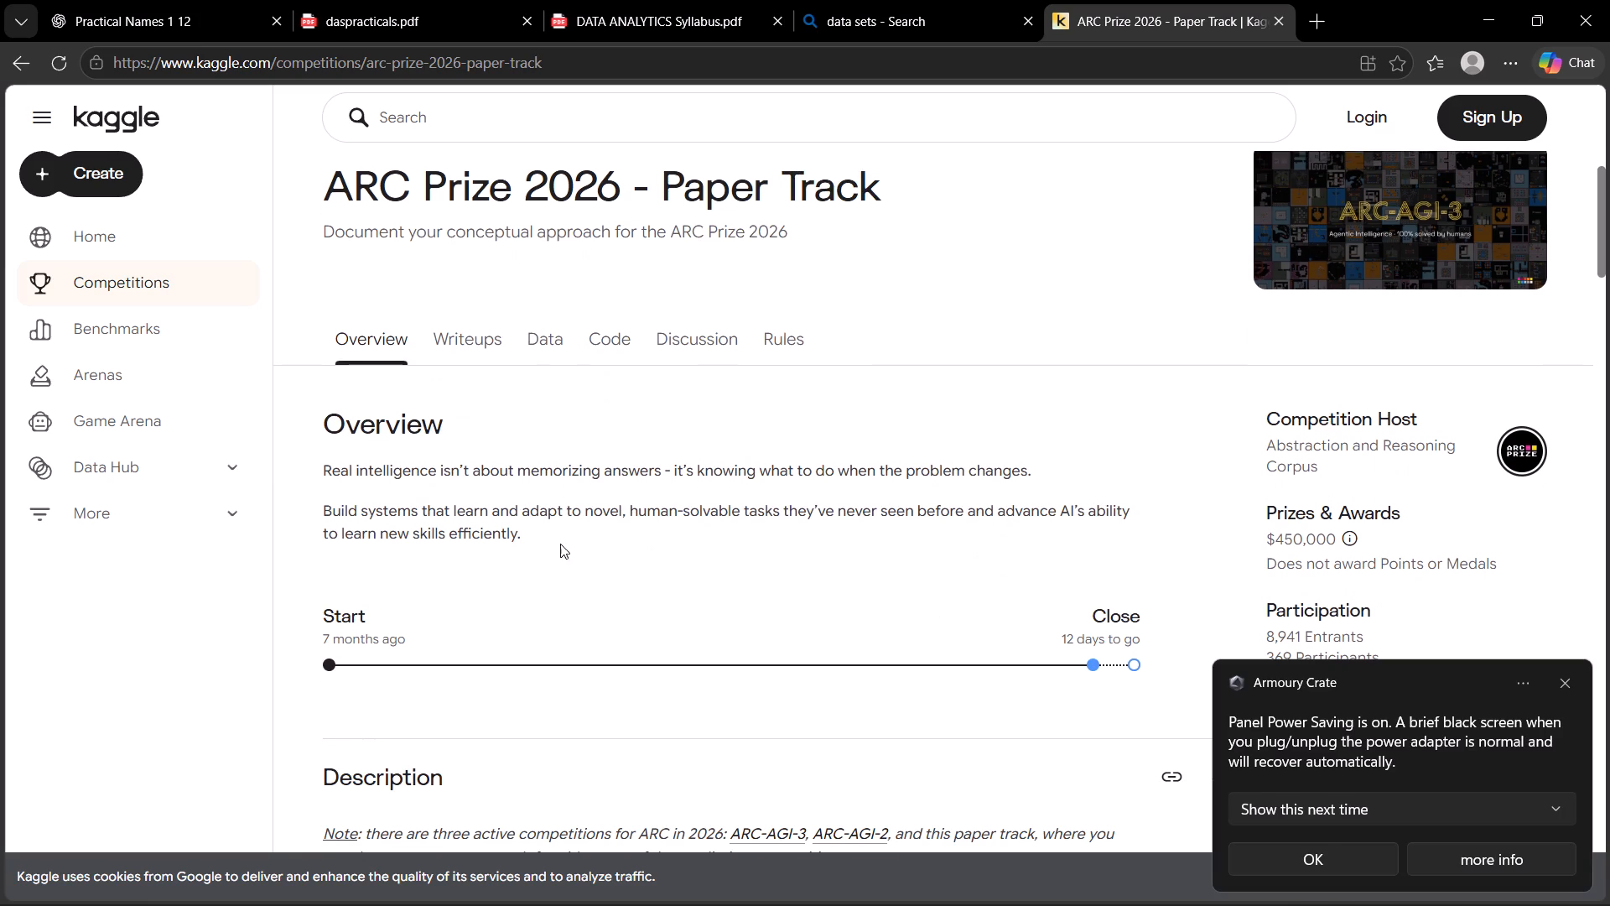
click(1561, 675)
scroll(1131, 559, down, 2)
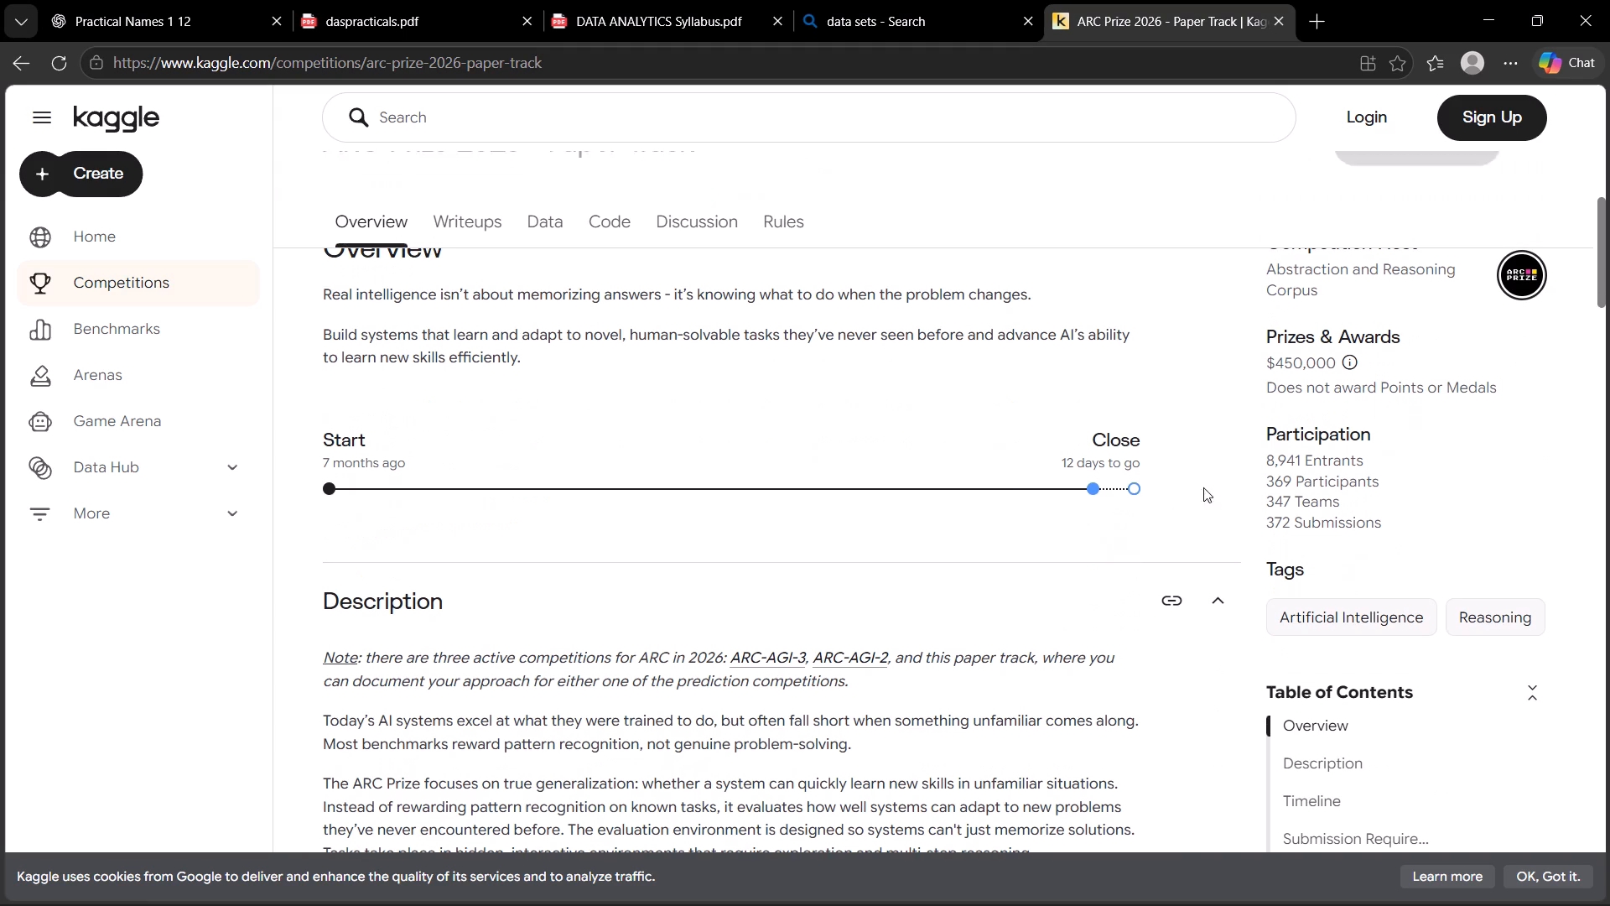
drag(1262, 457, 1385, 462)
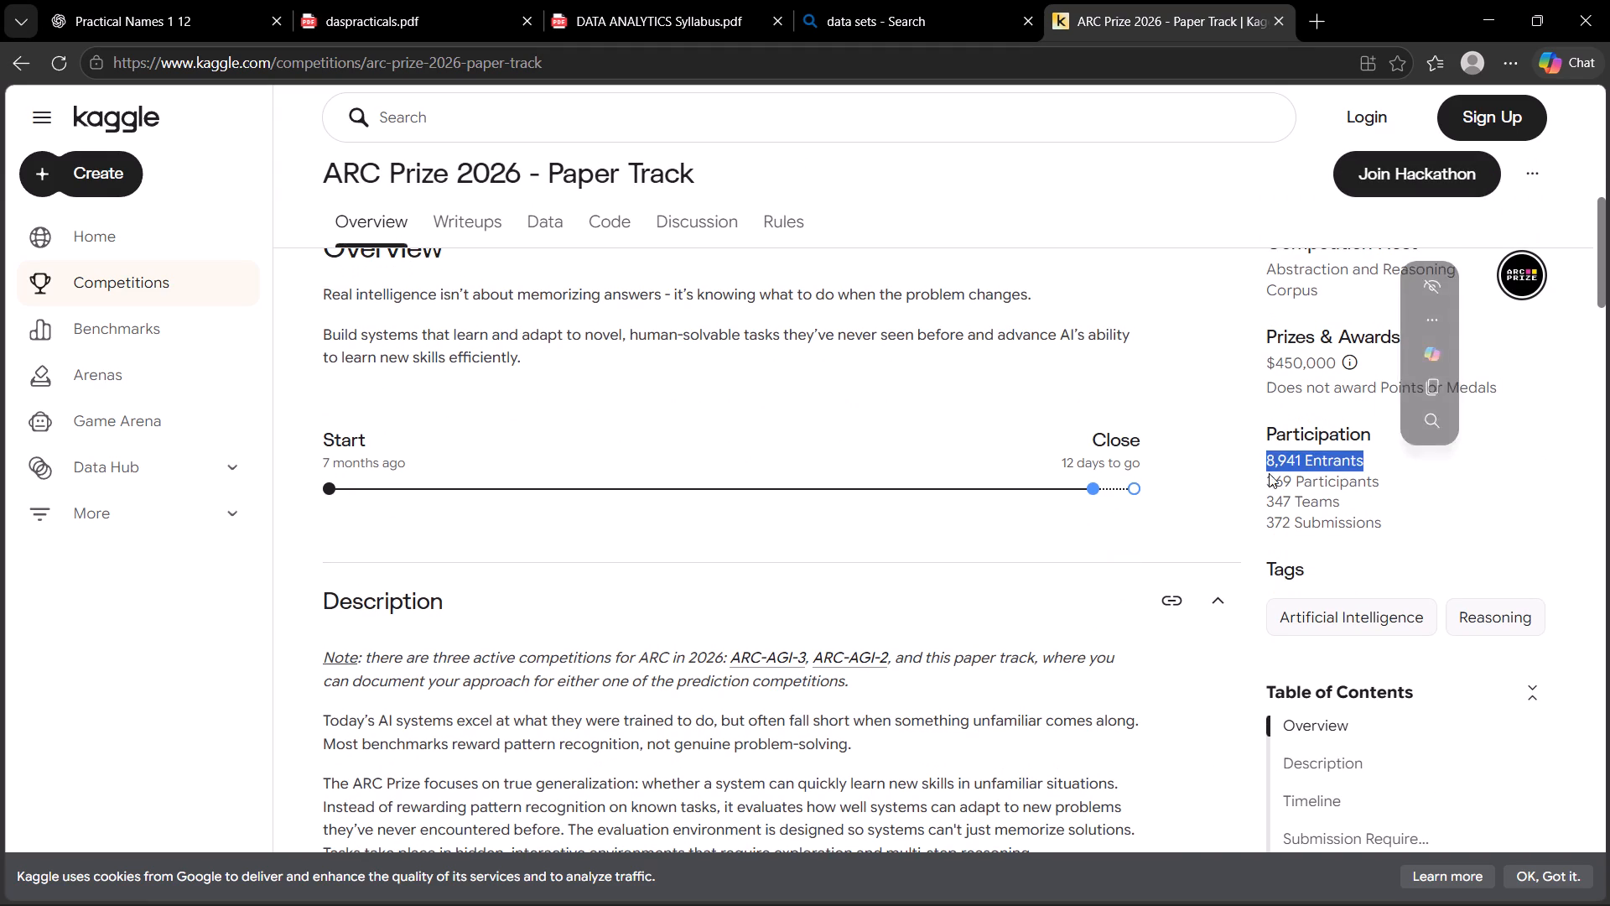
drag(1269, 473, 1393, 491)
click(1393, 491)
drag(1346, 508, 1249, 510)
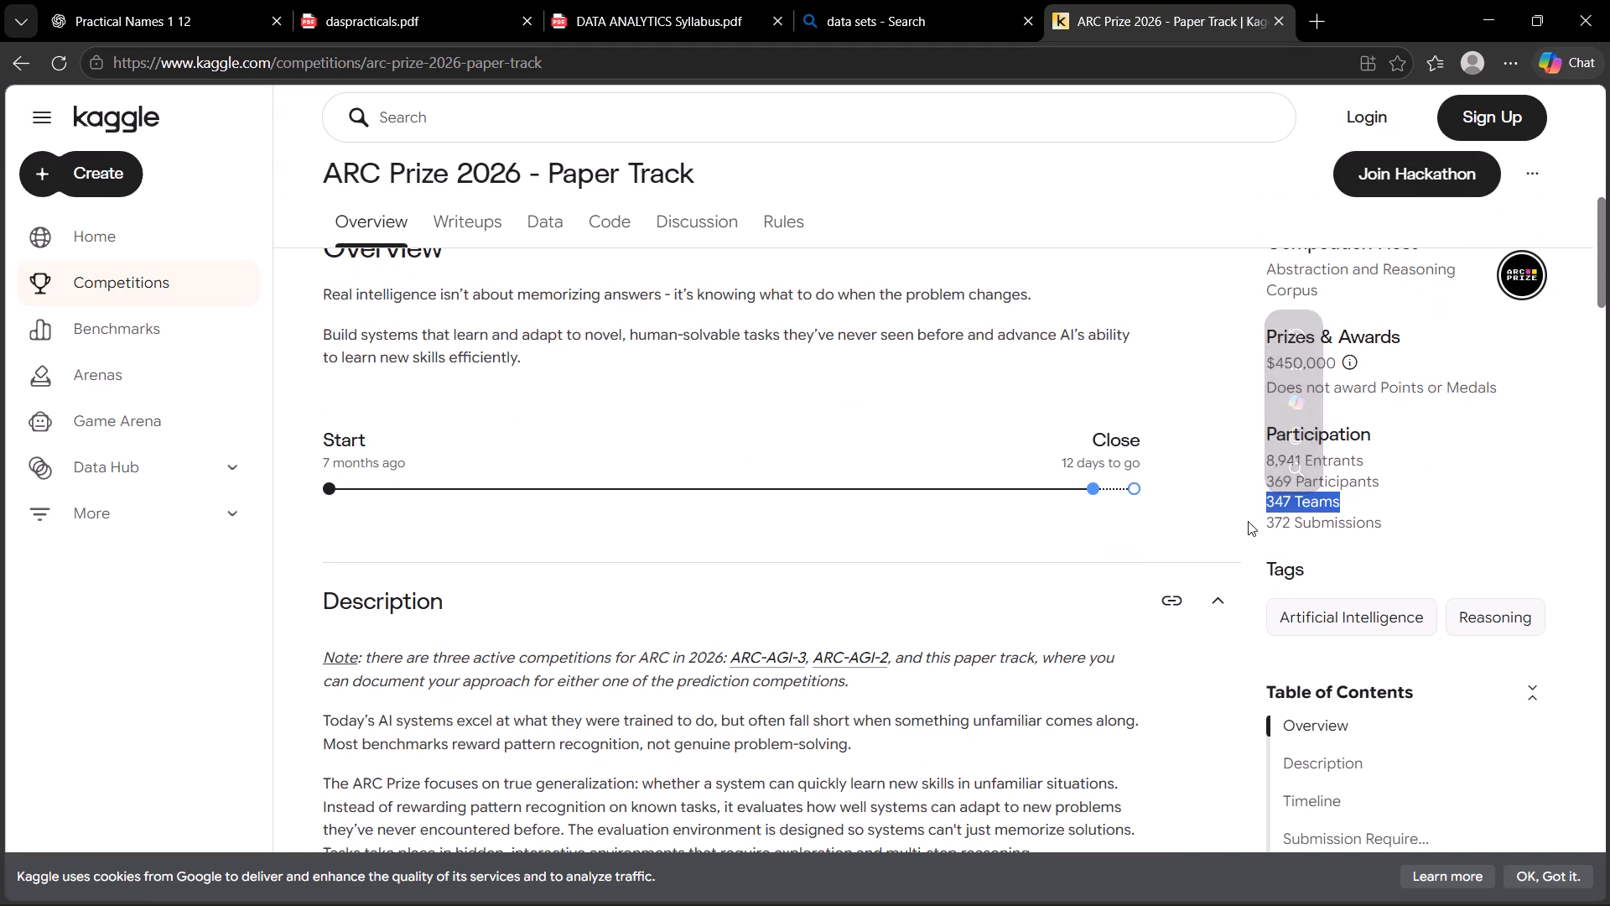
drag(1255, 528, 1421, 526)
click(1420, 526)
click(1319, 526)
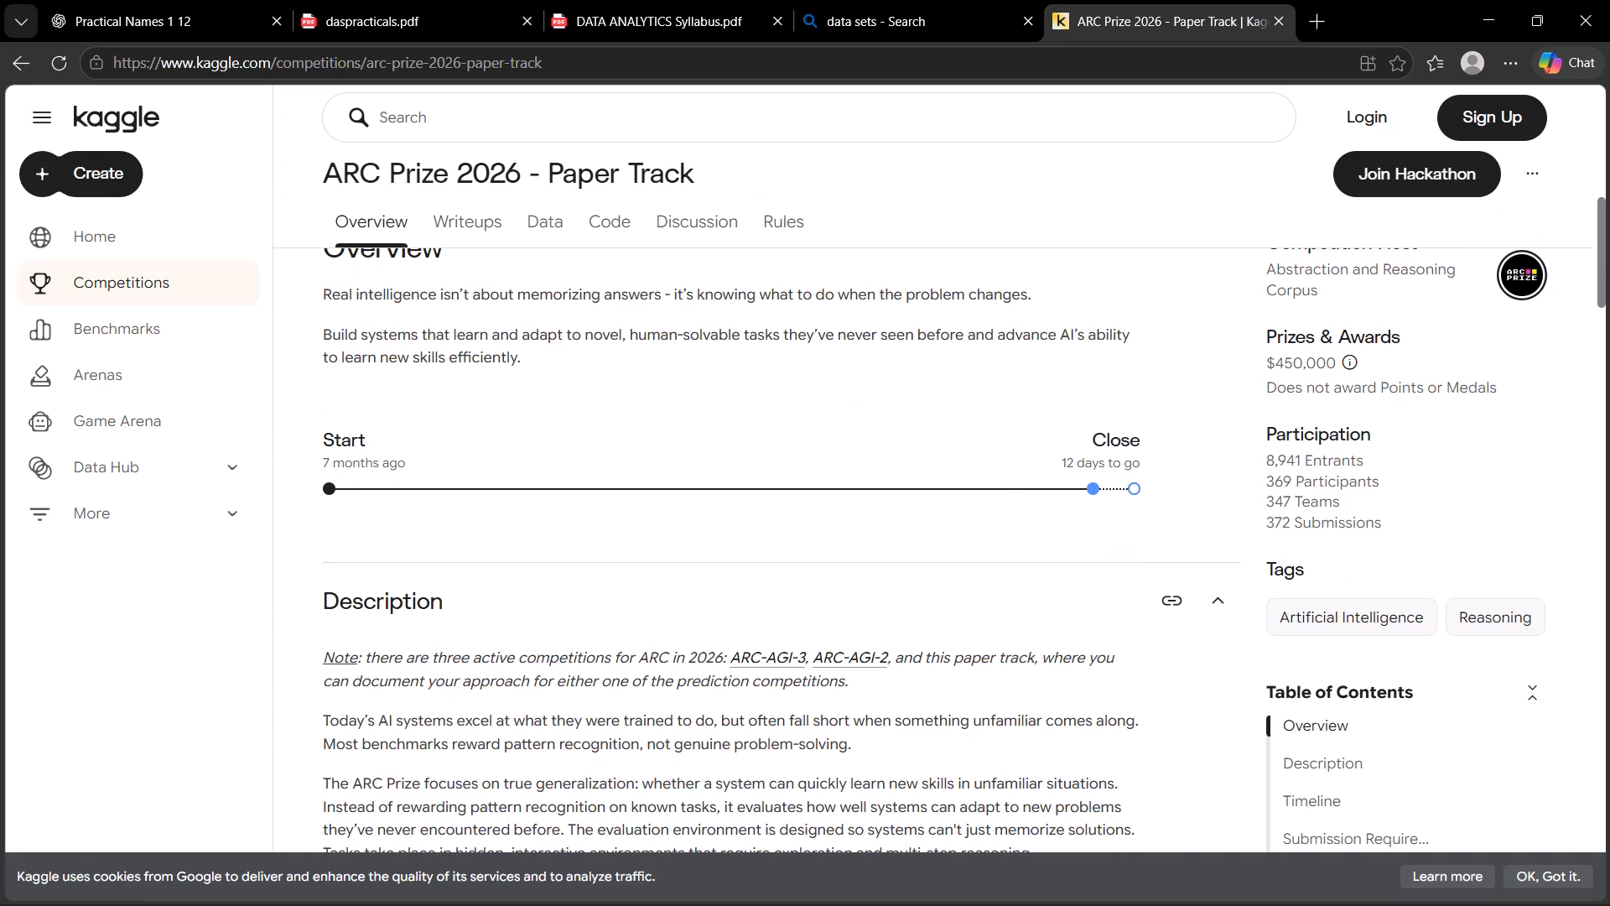
scroll(1288, 524, down, 4)
scroll(797, 492, down, 4)
scroll(557, 320, down, 9)
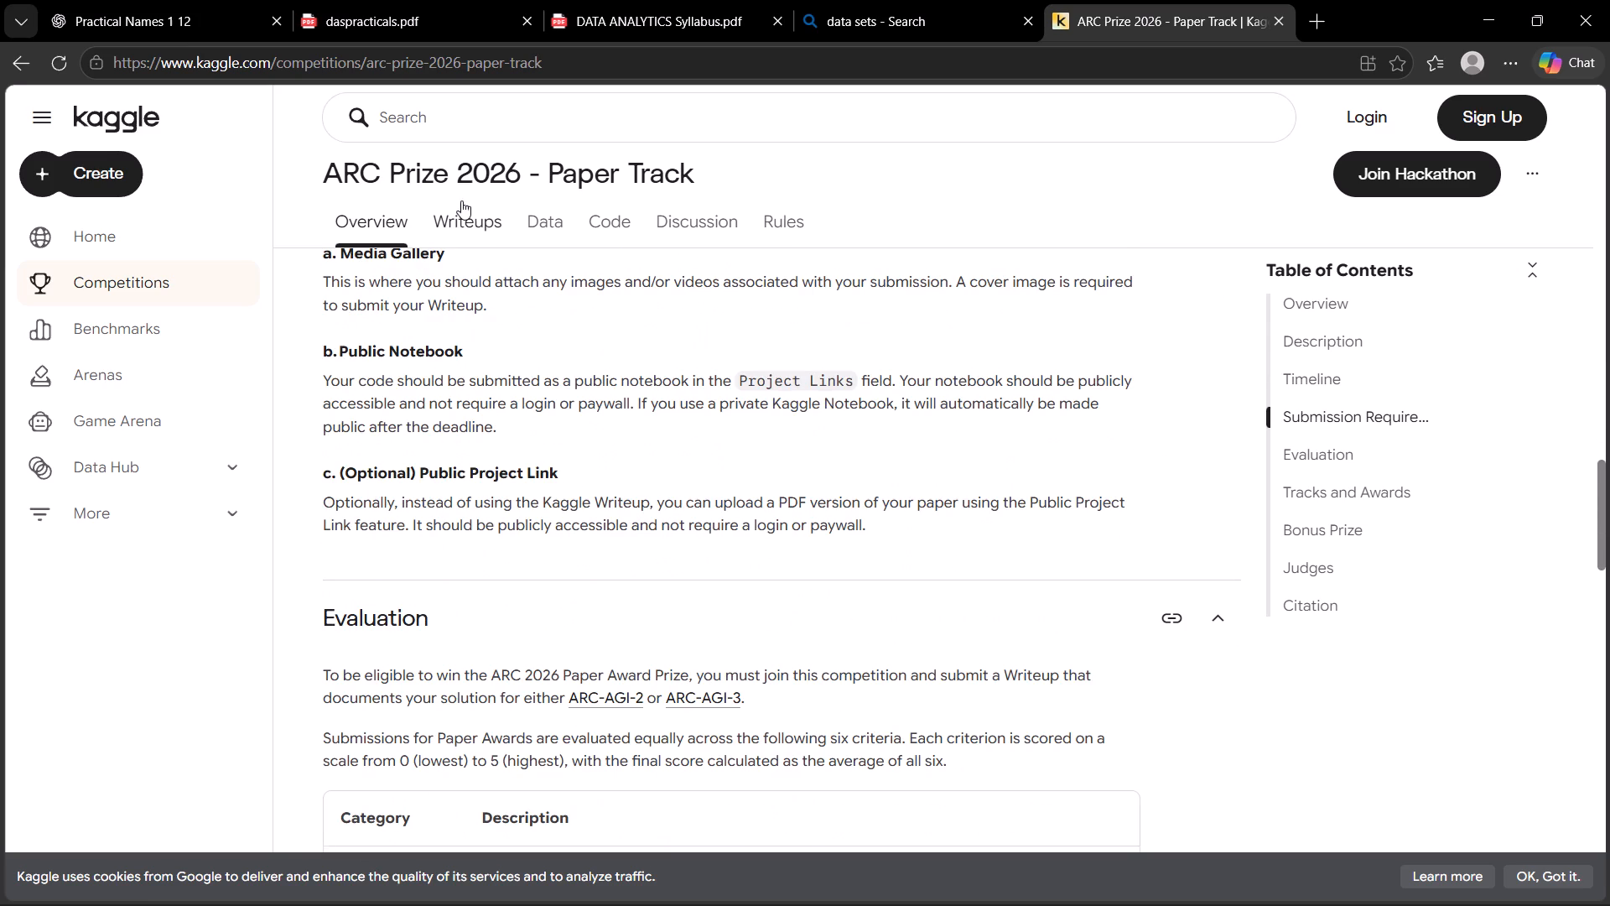
click(45, 117)
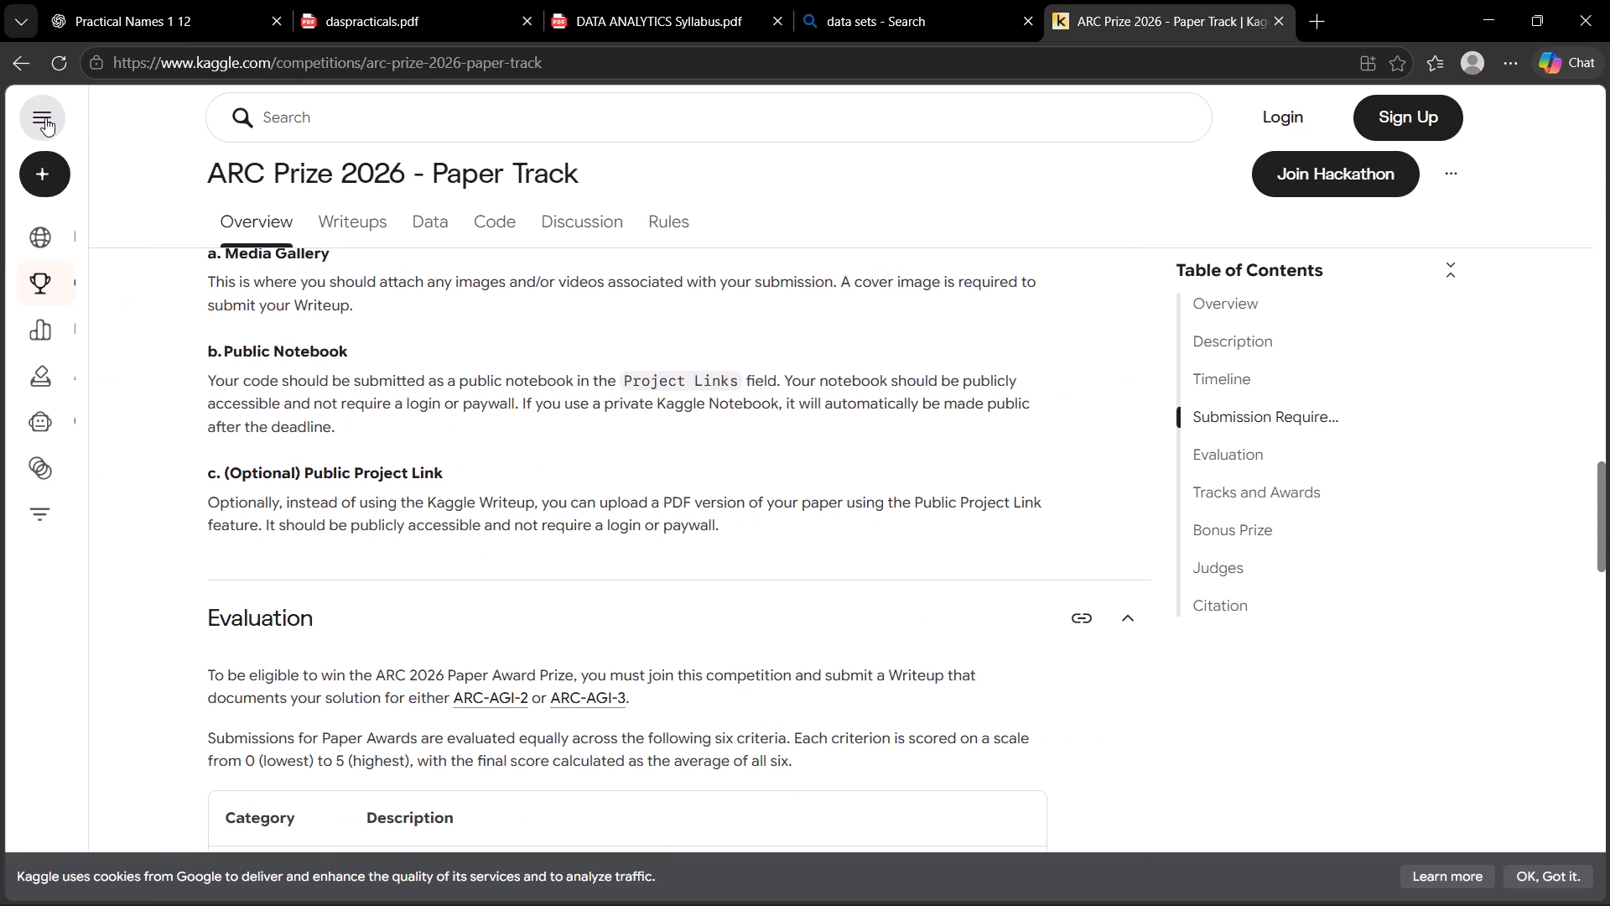
click(47, 117)
Return to Kaggle's Competitions page, look over the Getting Started and Featured Hackathons sections, and dismiss the battery alert.
click(13, 55)
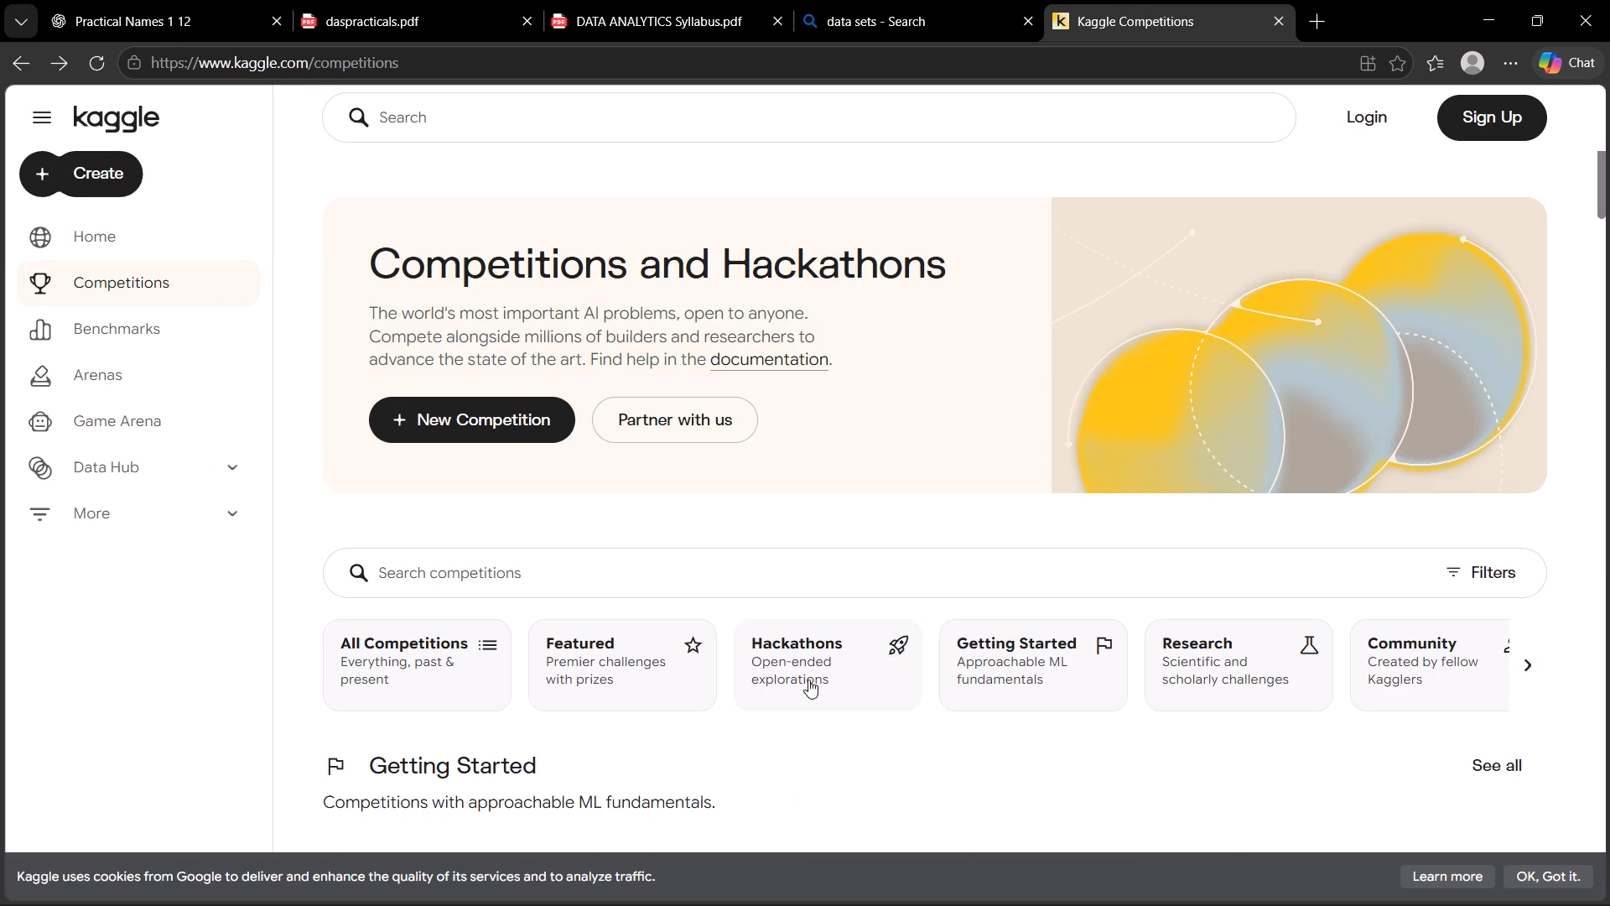
scroll(757, 669, down, 3)
scroll(726, 466, down, 2)
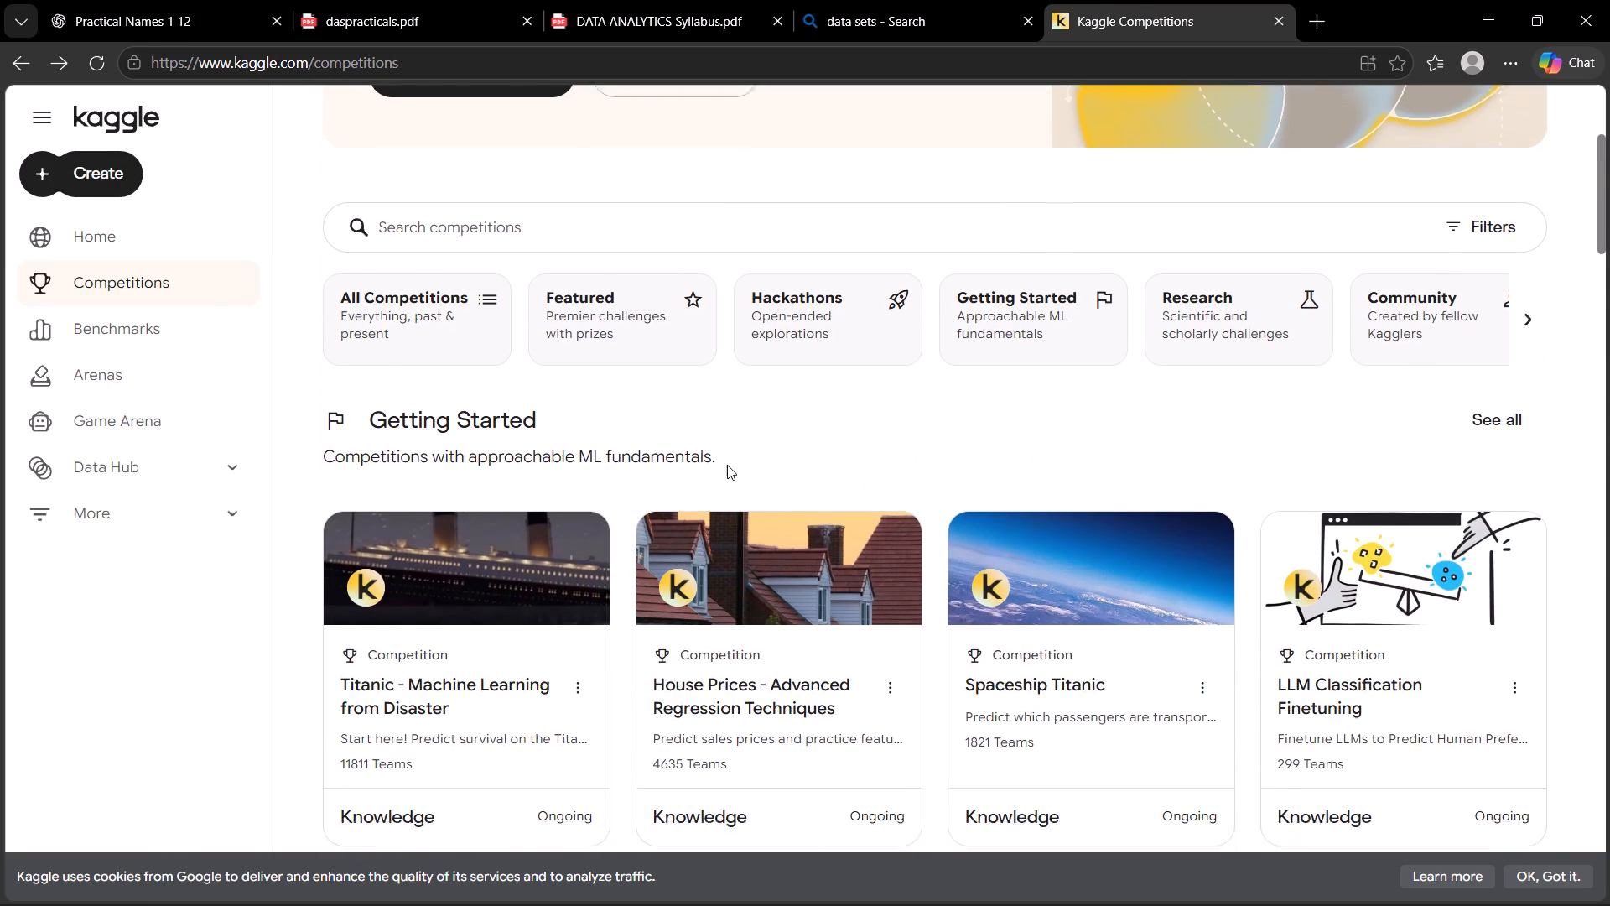
scroll(727, 465, down, 1)
click(846, 494)
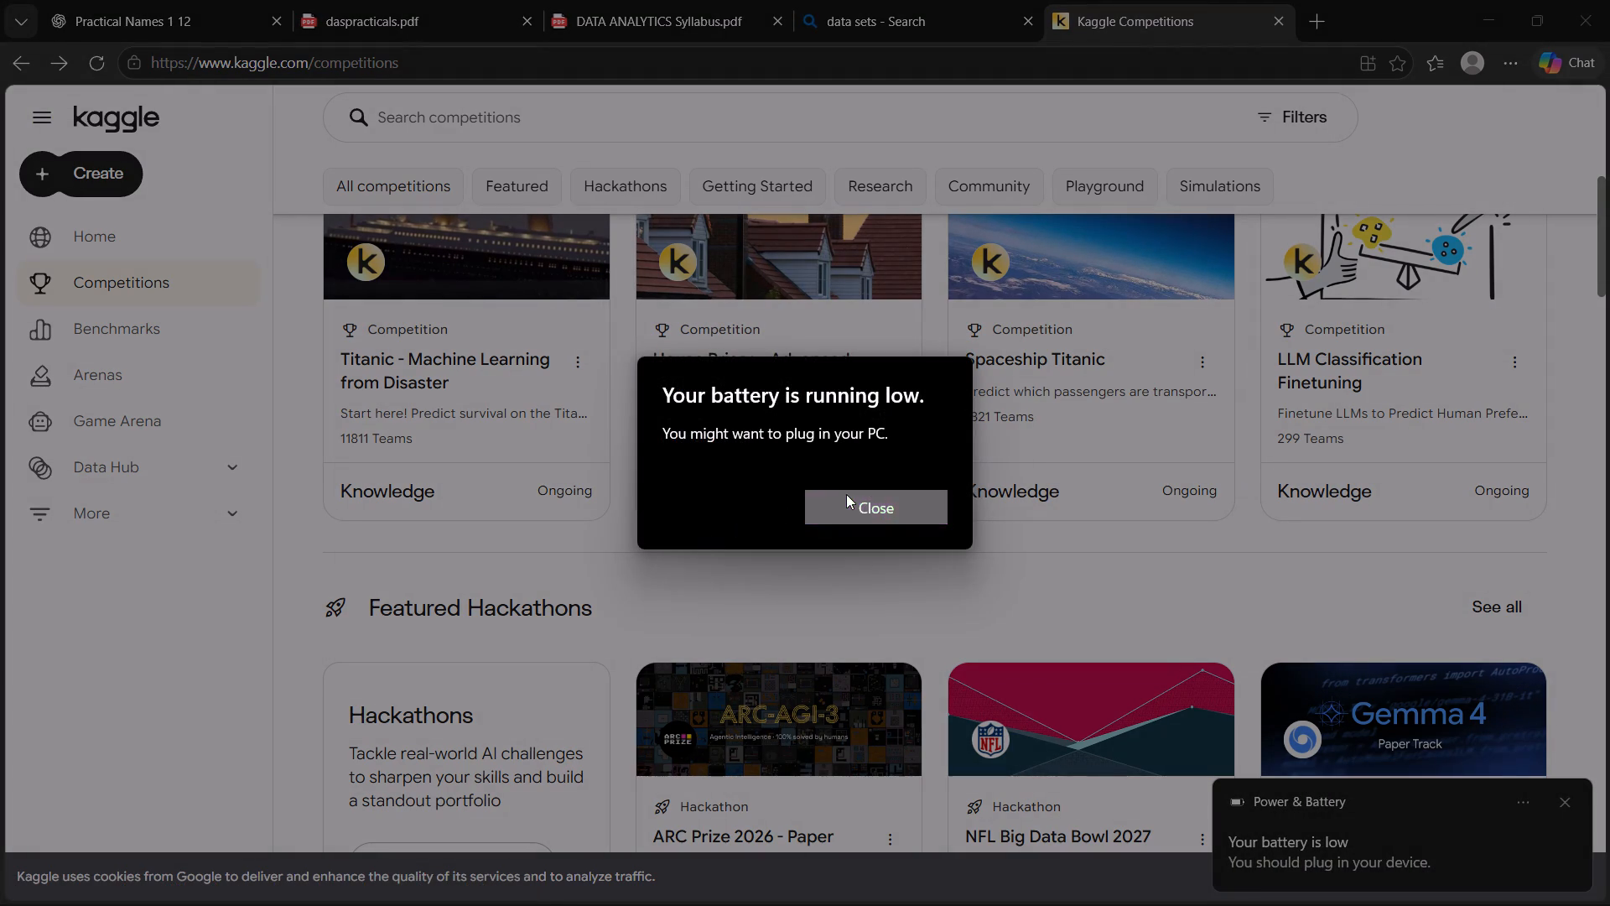
Minimize Edge and begin closing the open workbooks in Excel.
click(1497, 13)
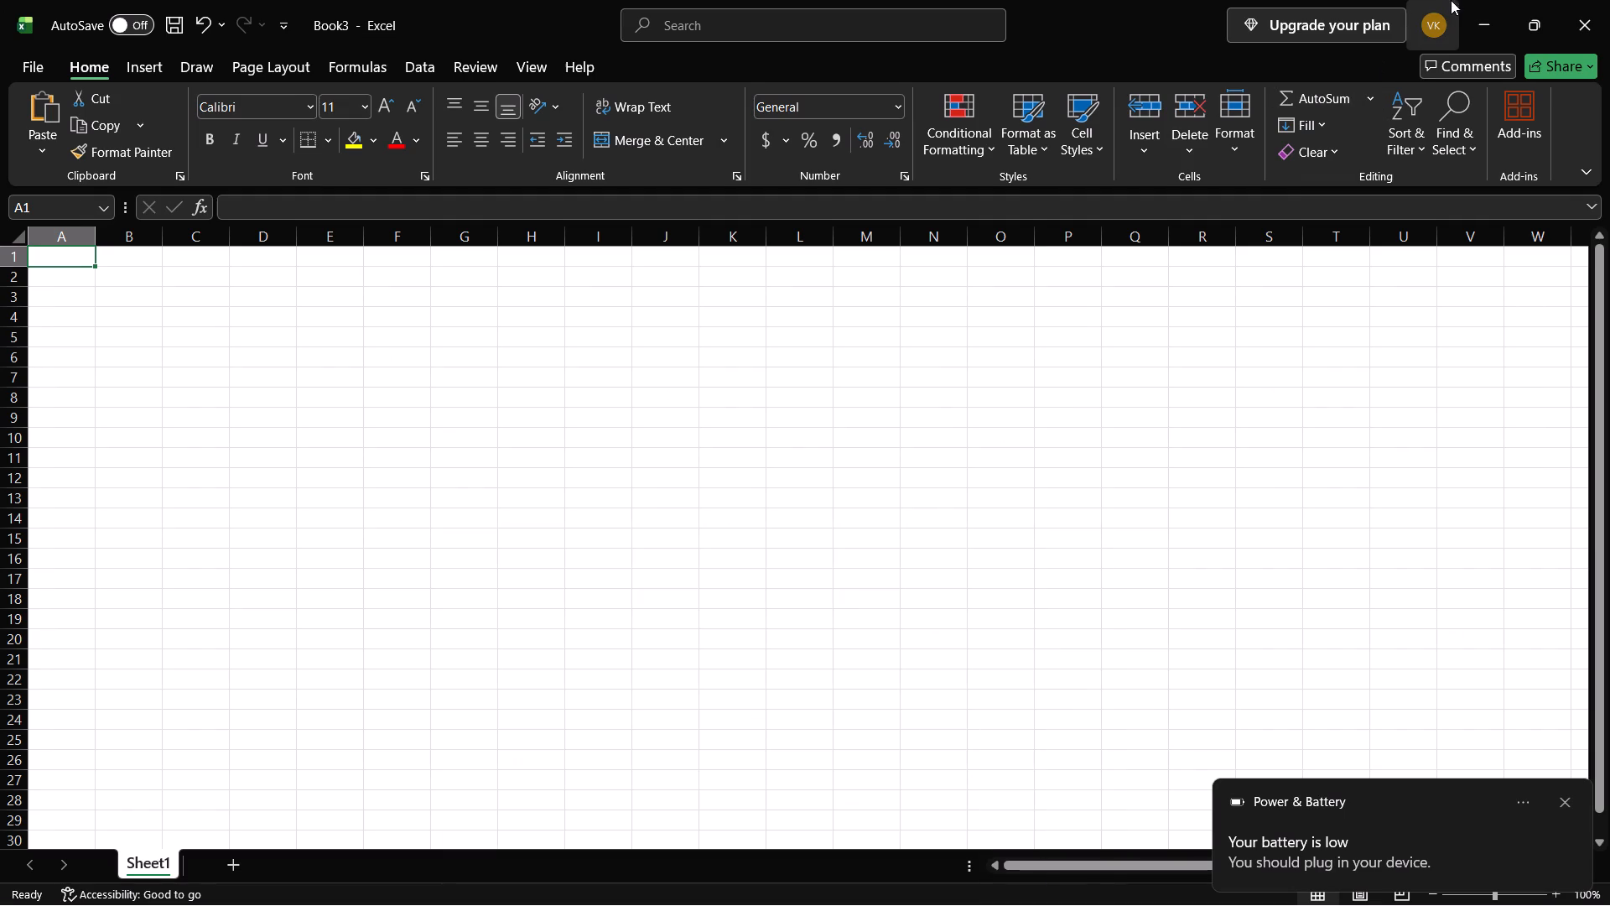
click(1462, 0)
click(1570, 8)
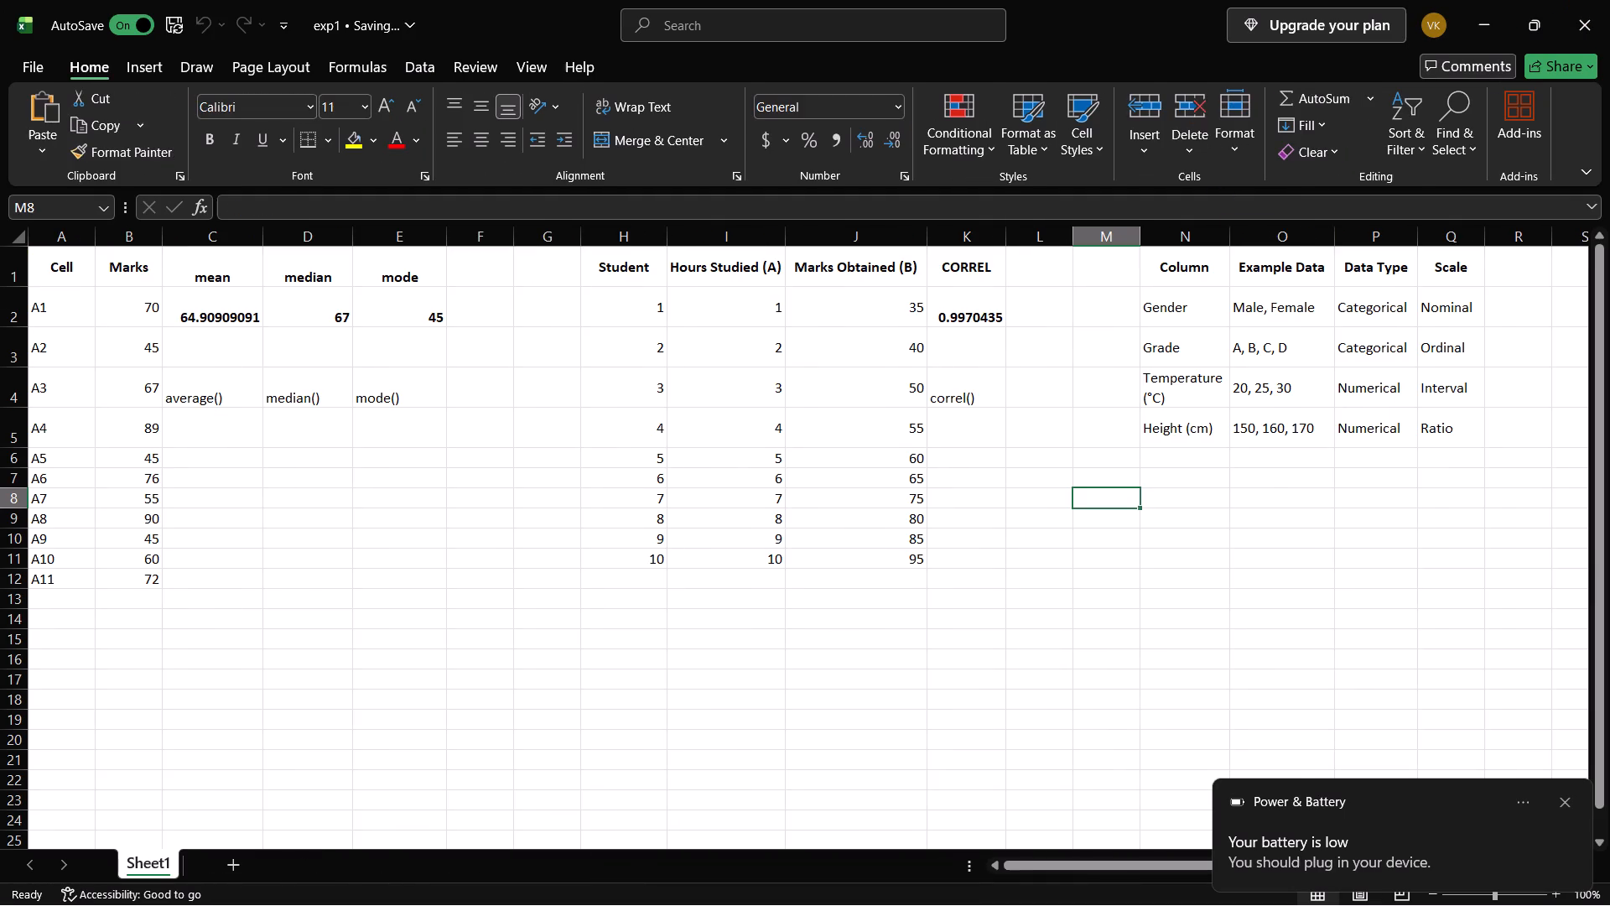
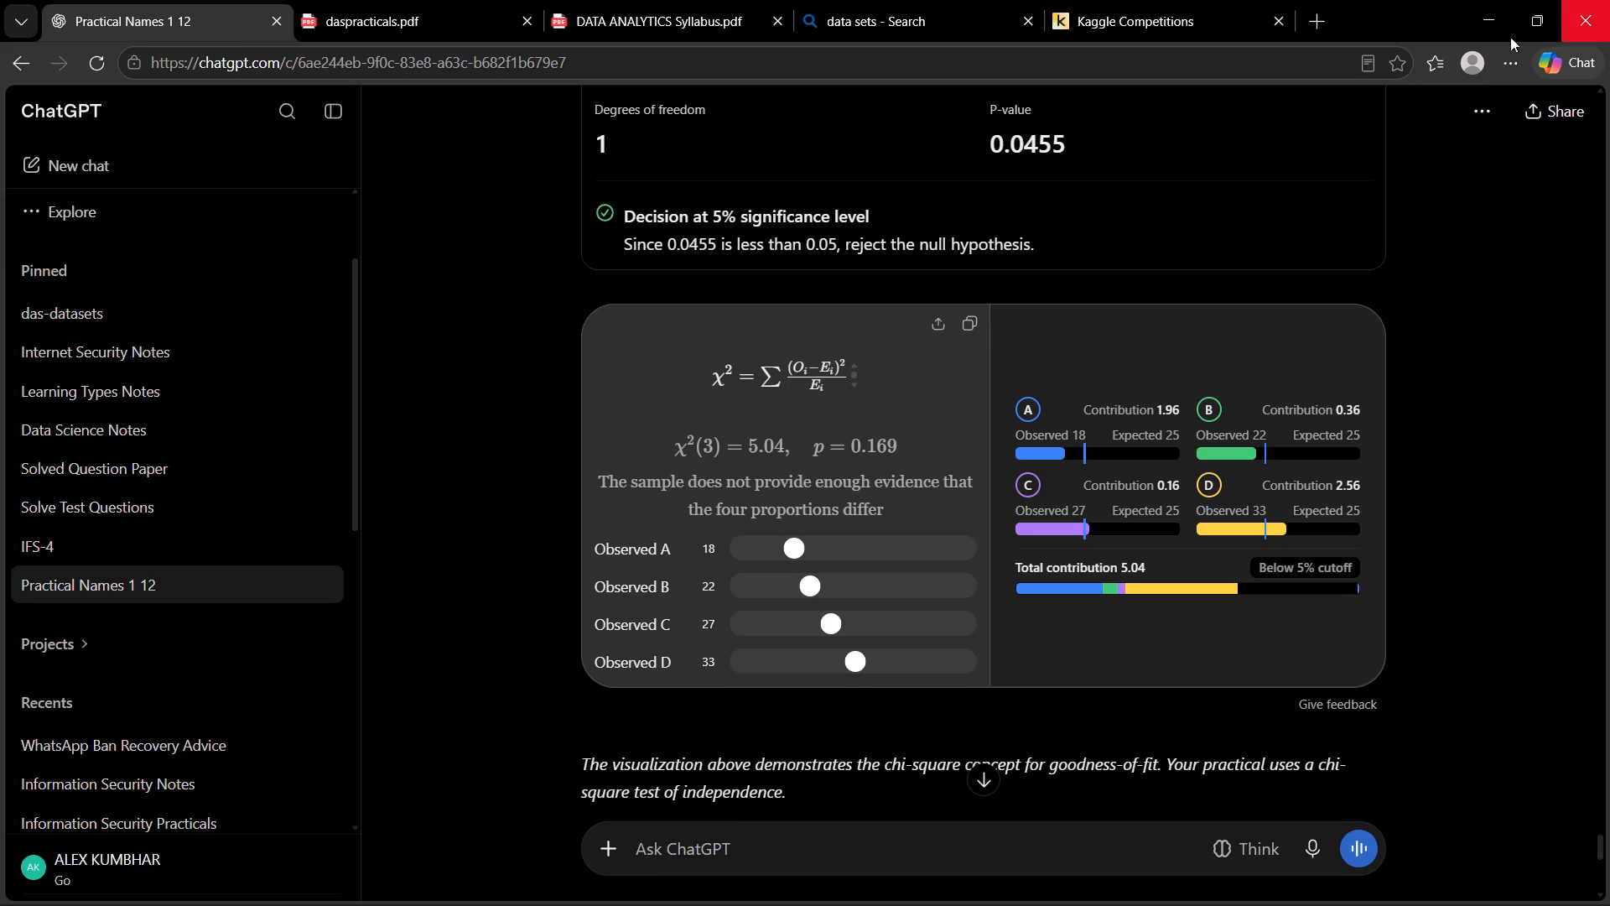
Minimize Edge, switch to Excel and close the blank Book3 workbook.
click(1489, 0)
click(1202, 877)
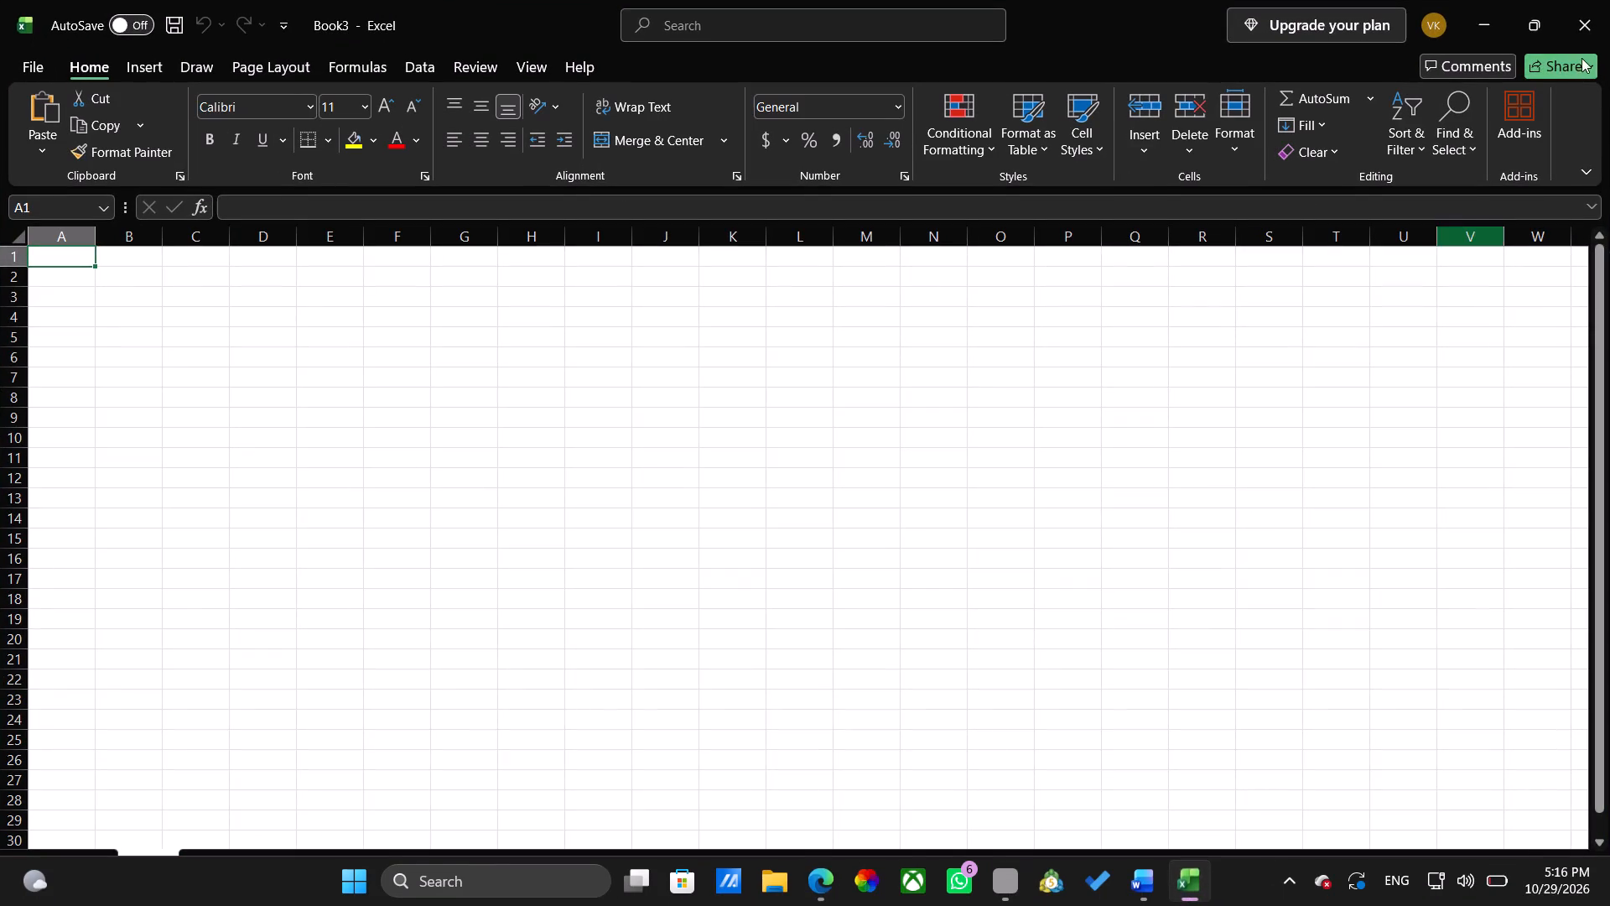
click(1592, 0)
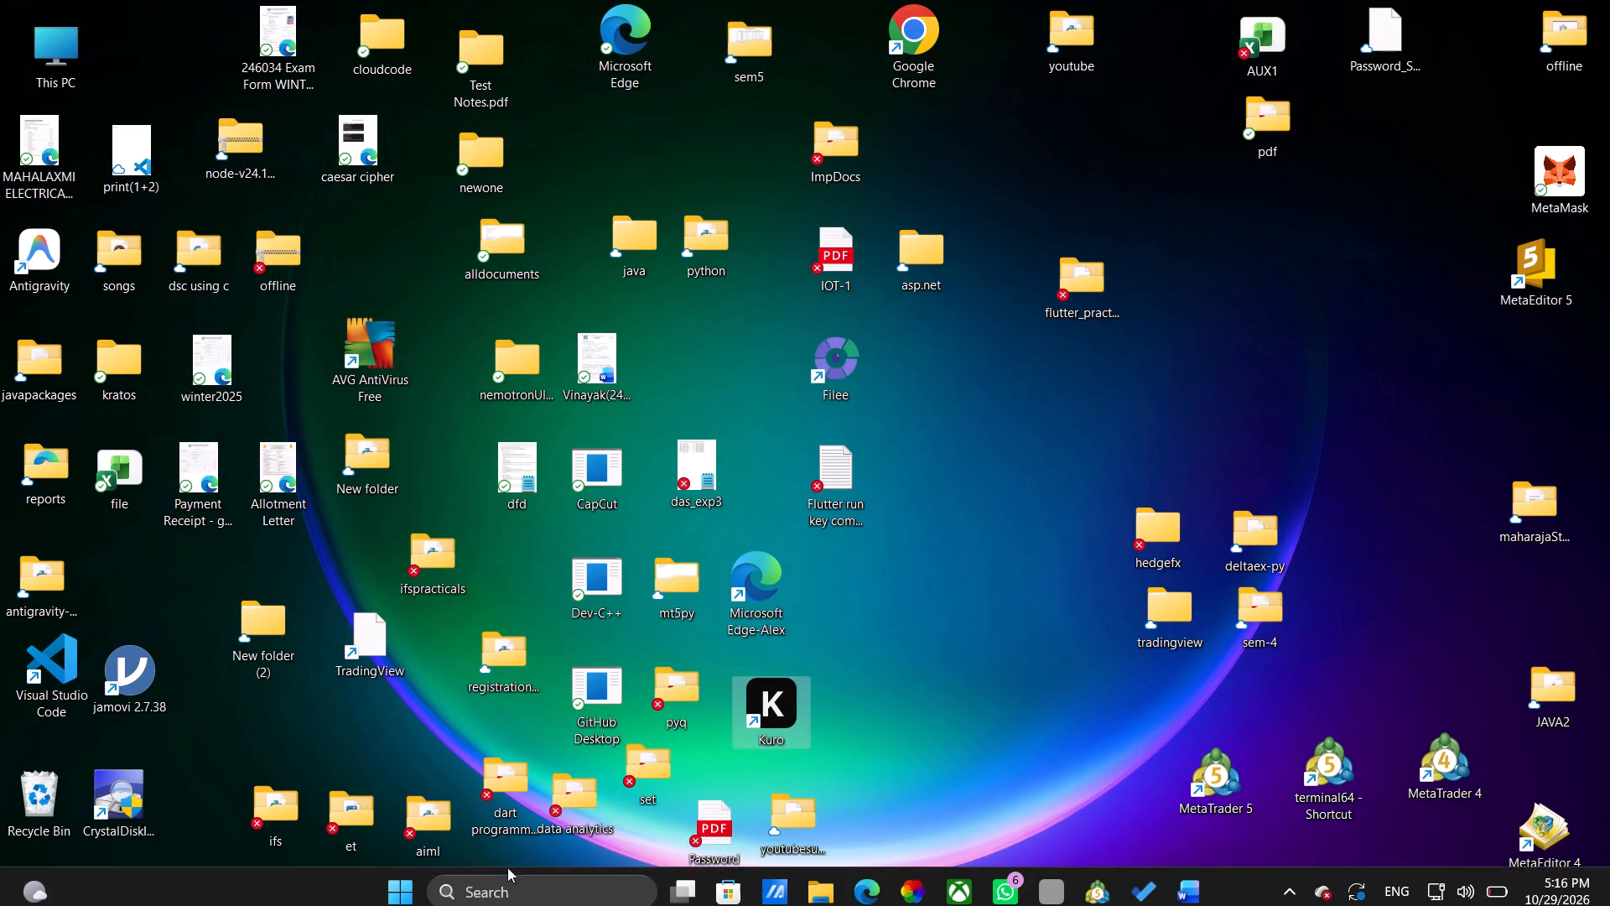
Shut down the computer from Windows.
click(409, 879)
click(954, 815)
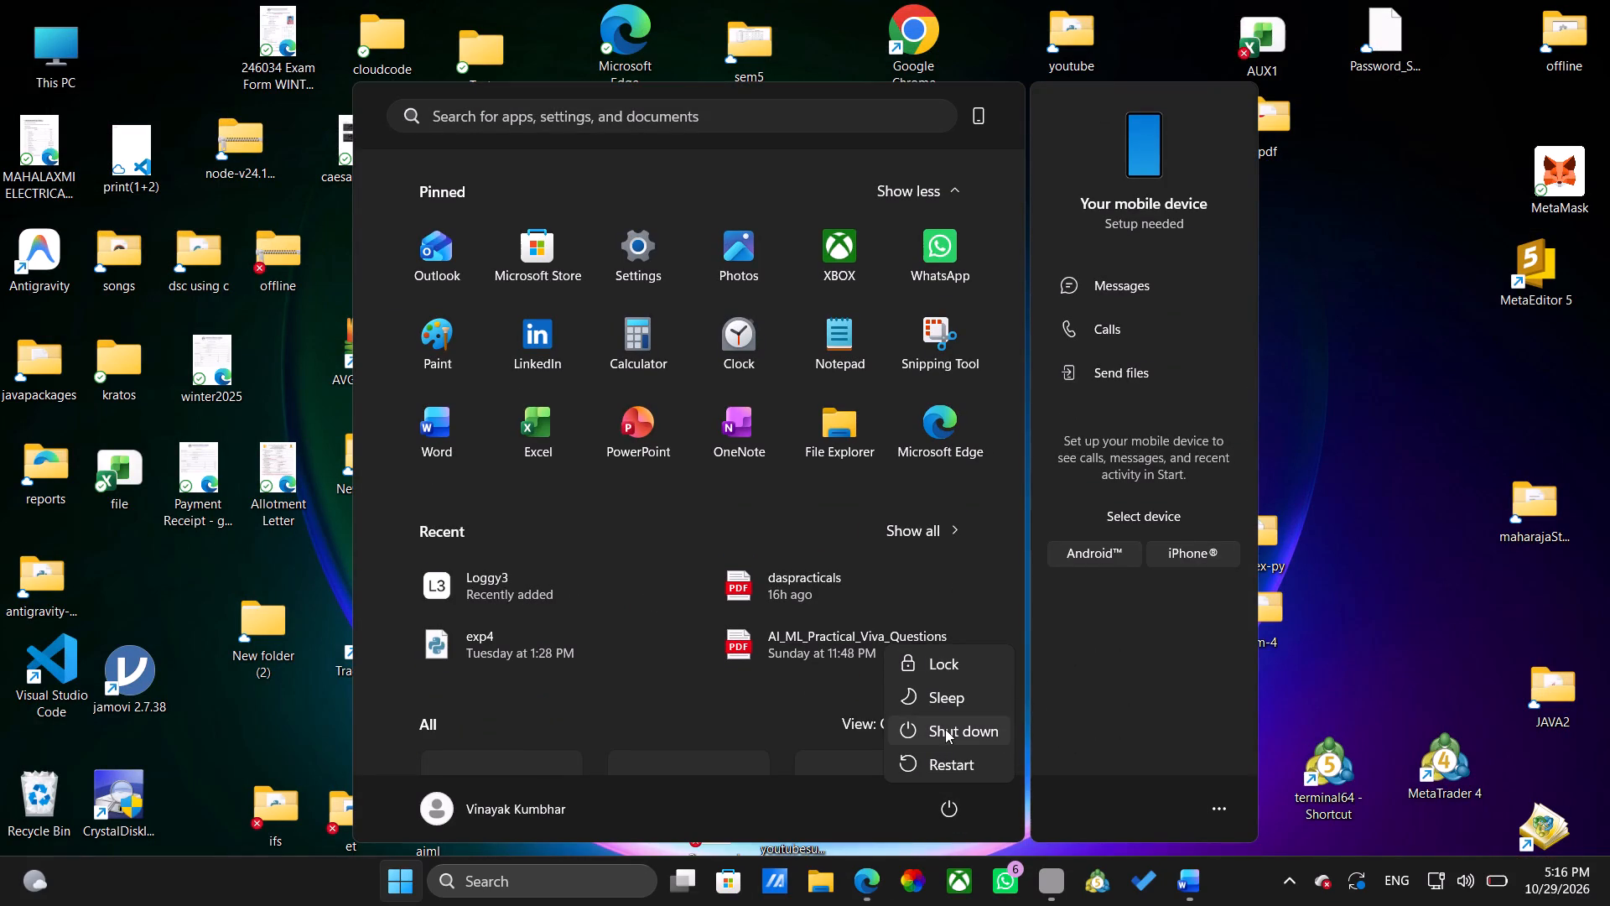
click(945, 729)
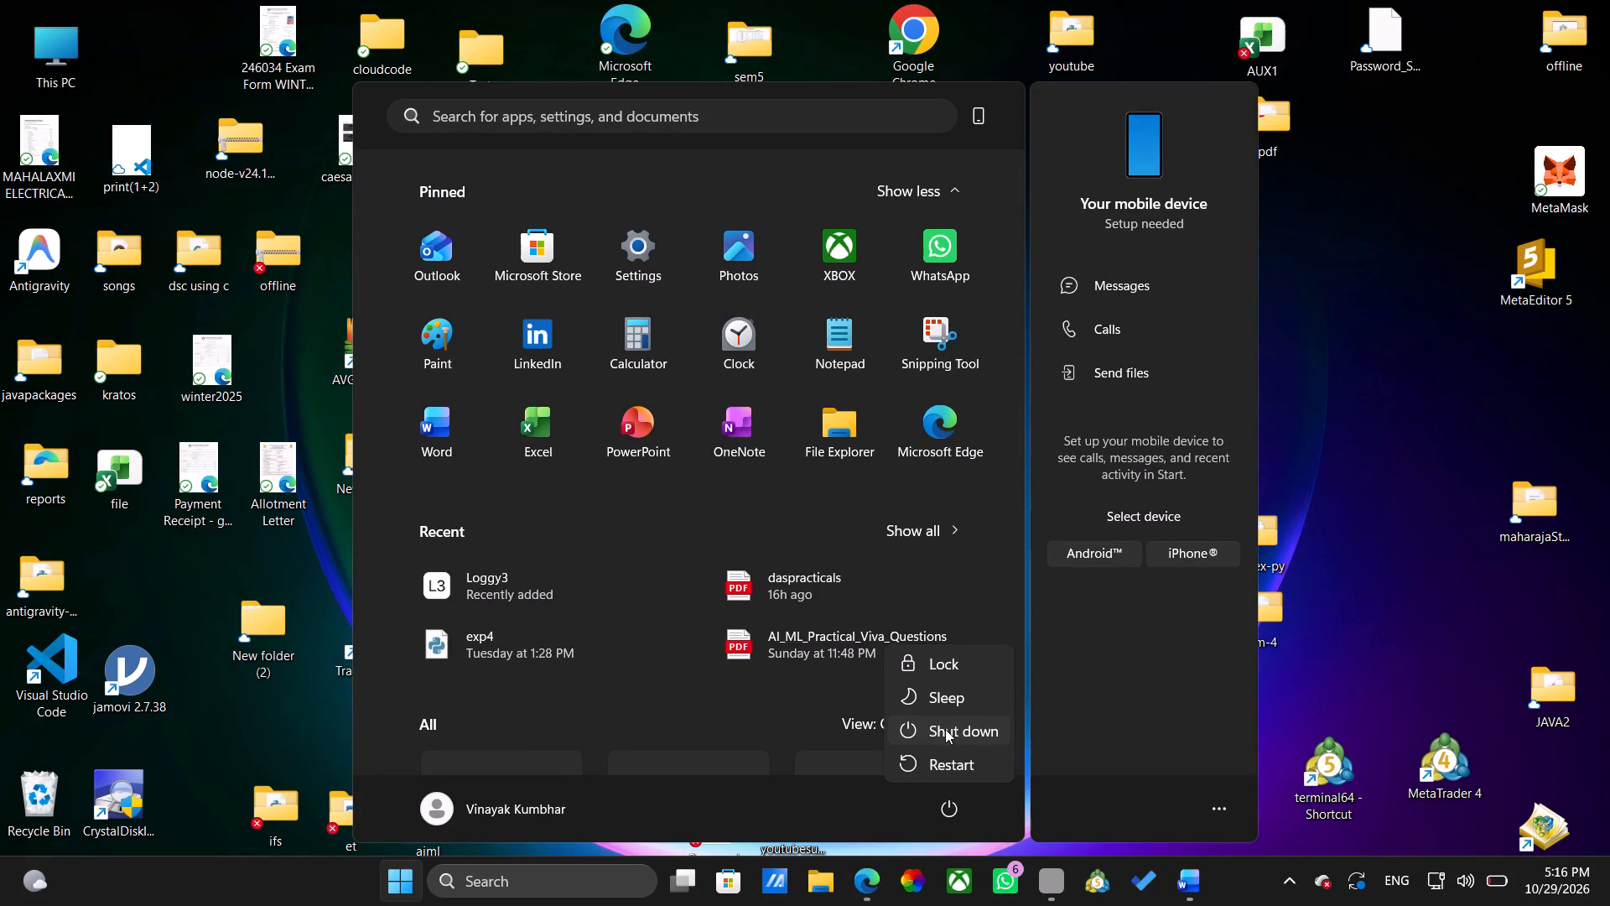